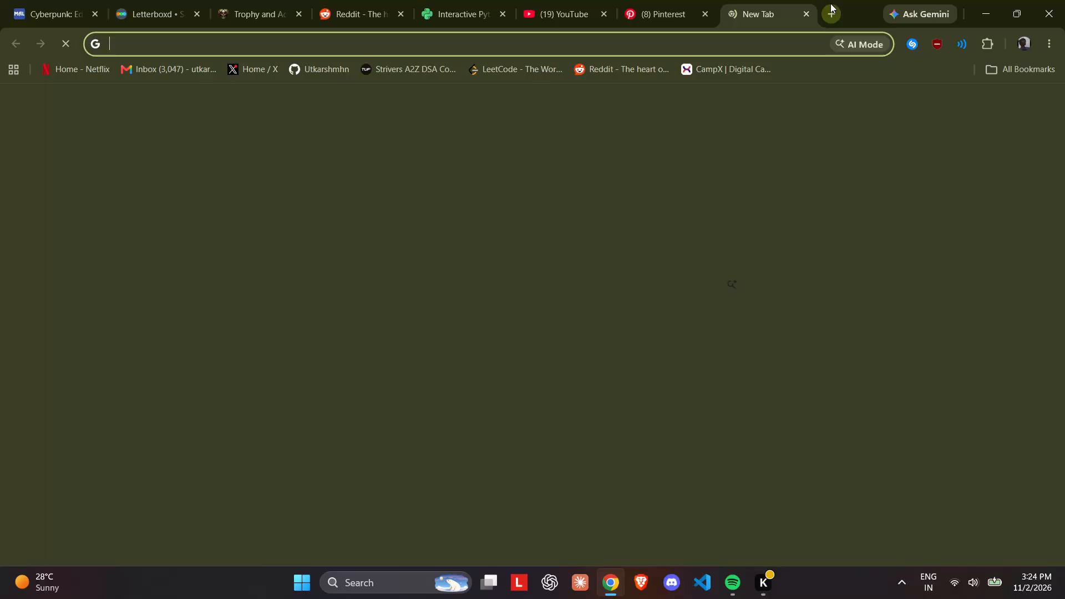
Open Canva's template search page for "post" in the new browser tab.
text(canv')
key(BackSpace)
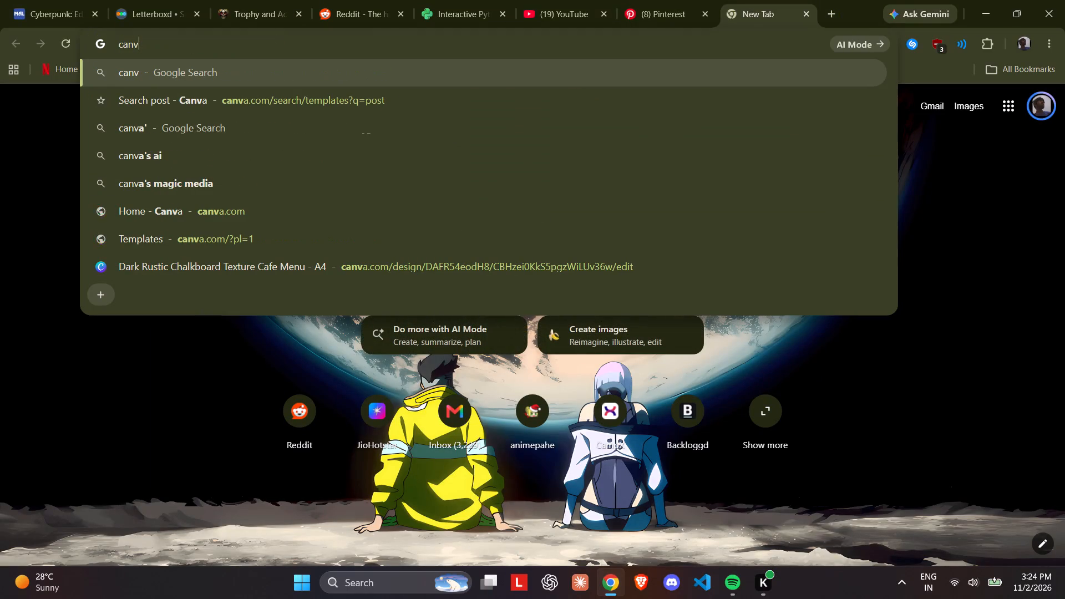
key(BackSpace)
text(va)
key(Return)
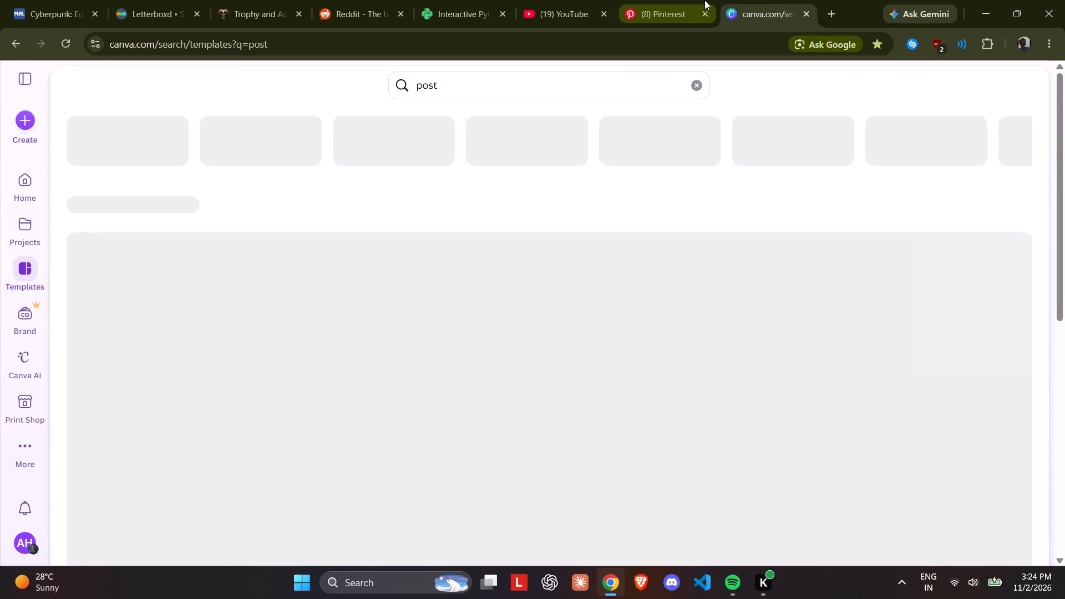
Switch to the Pinterest home feed and look through the pins for poster design inspiration.
click(704, 0)
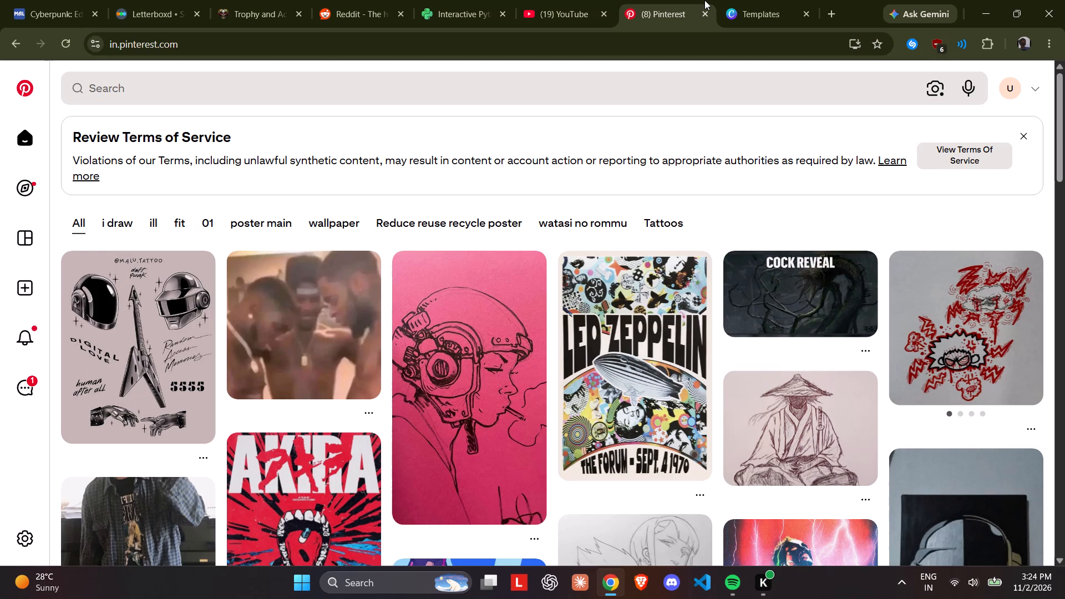
scroll(704, 0, down, 2)
scroll(1033, 226, down, 4)
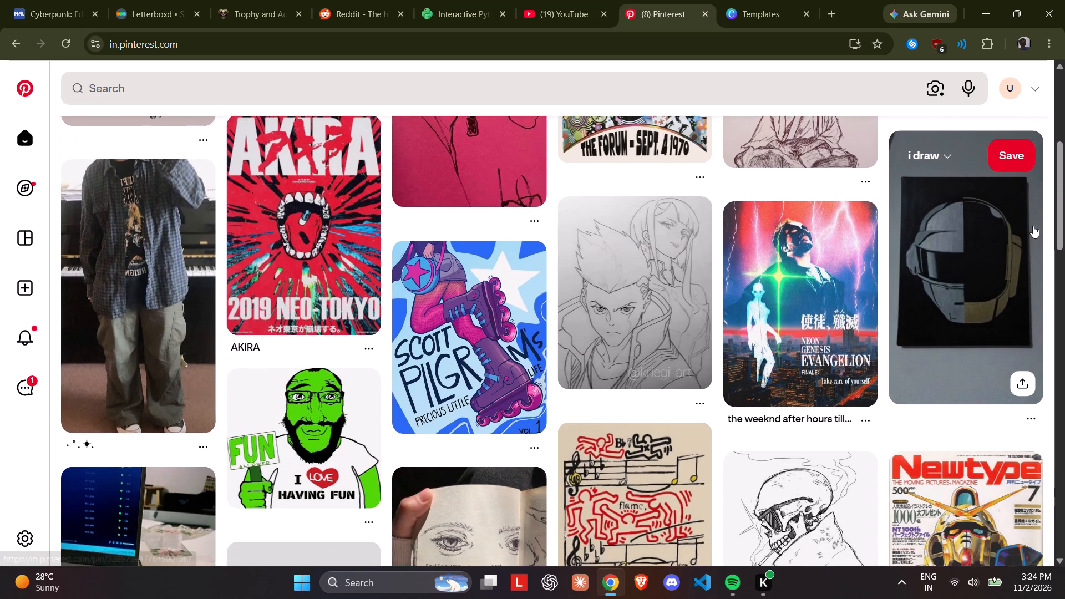
scroll(1033, 226, down, 2)
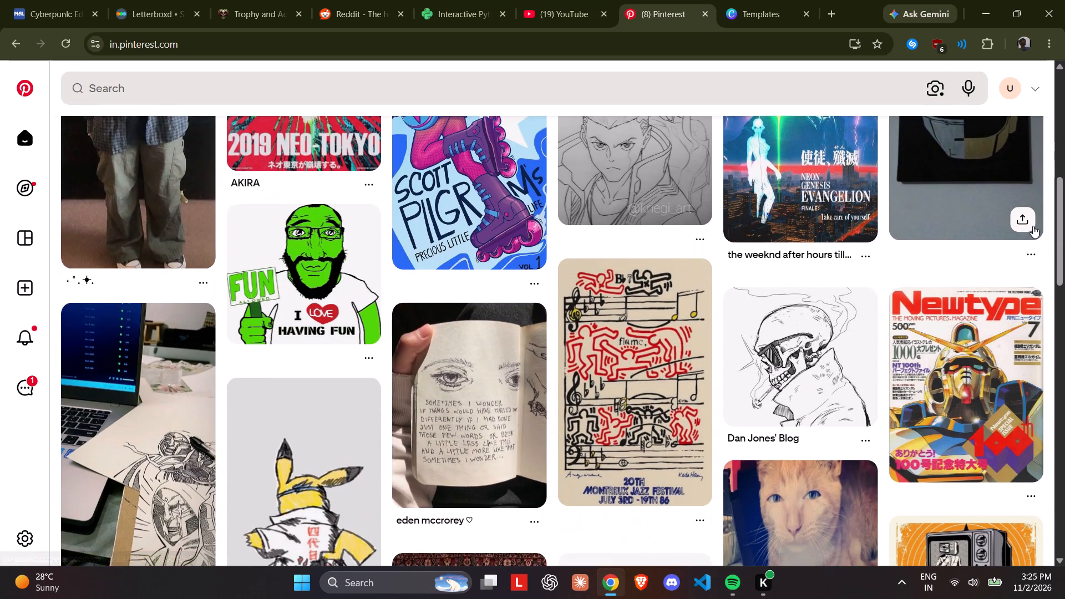
scroll(1033, 226, down, 5)
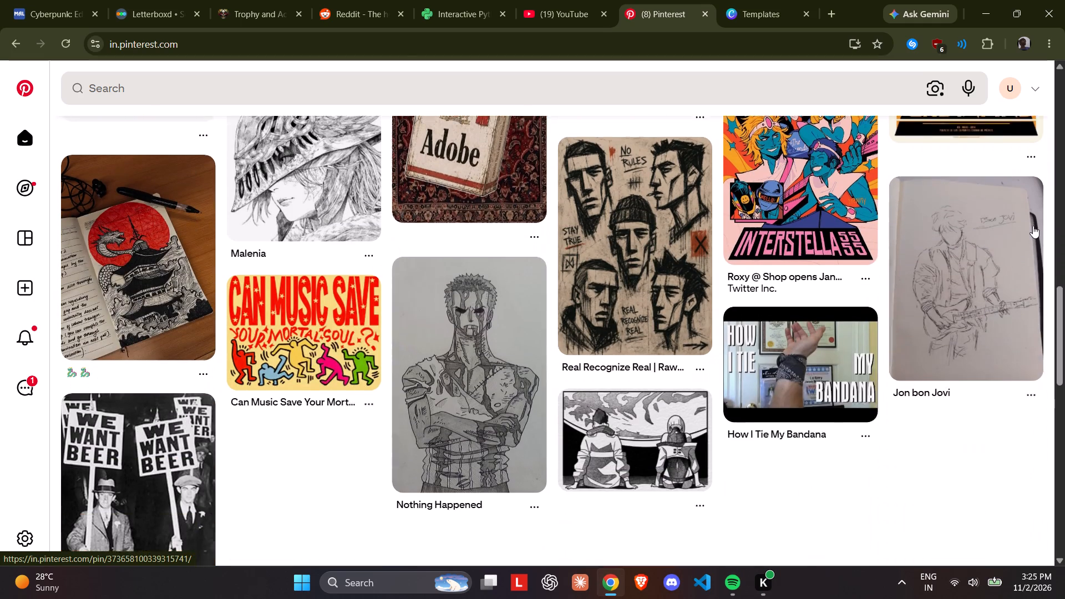
scroll(1033, 226, down, 1)
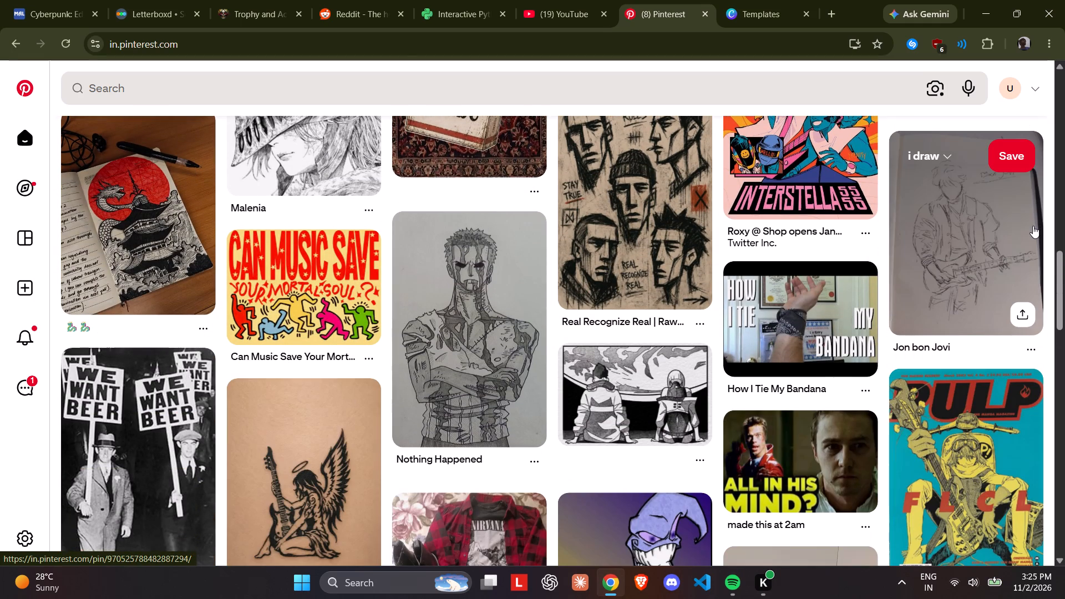
scroll(1033, 226, down, 6)
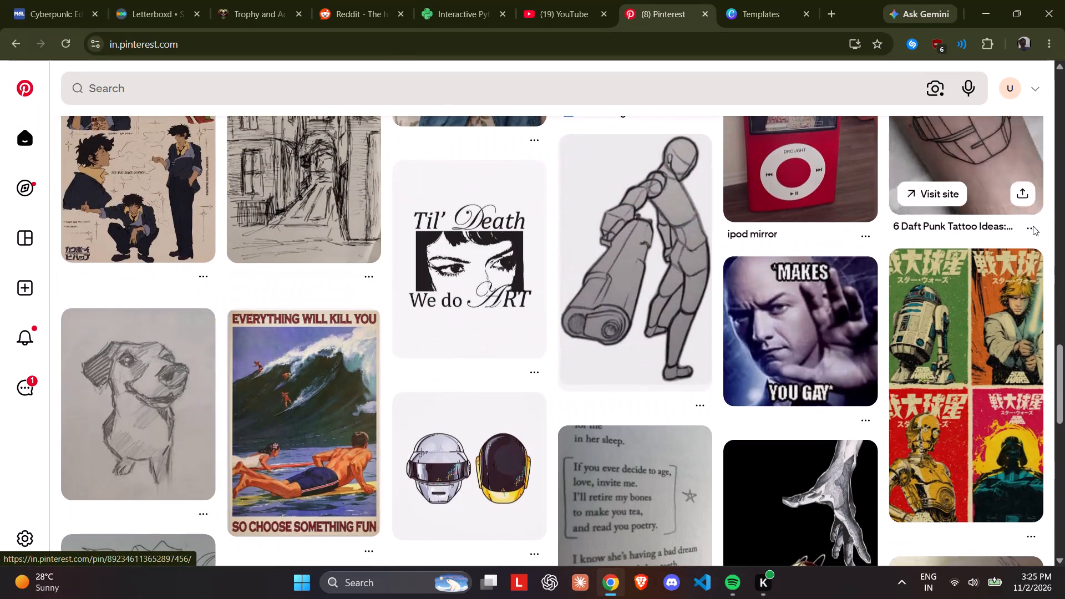
scroll(1033, 226, down, 4)
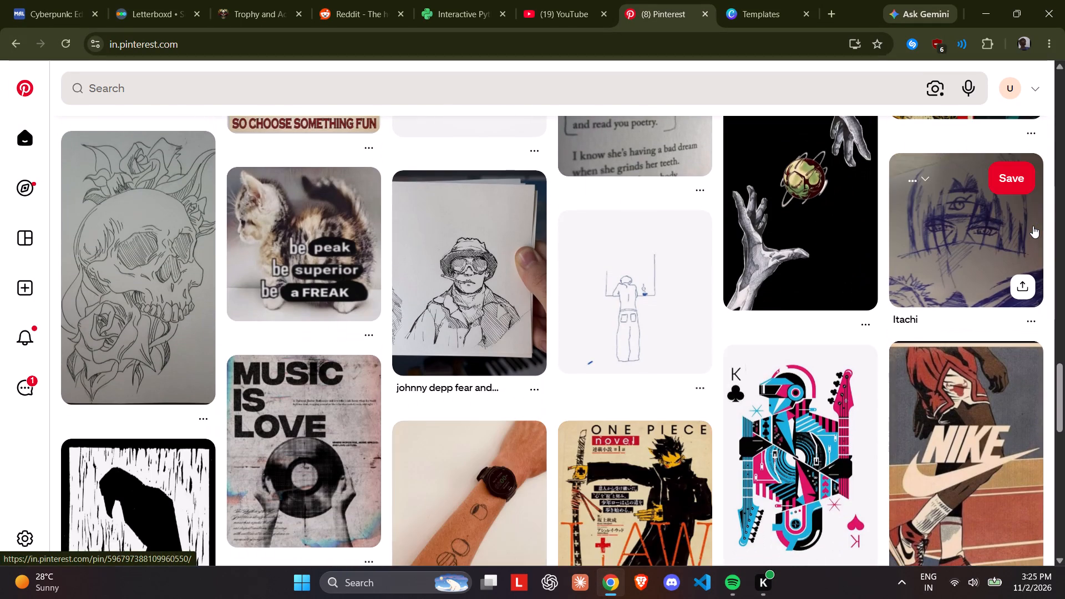
scroll(1033, 226, down, 5)
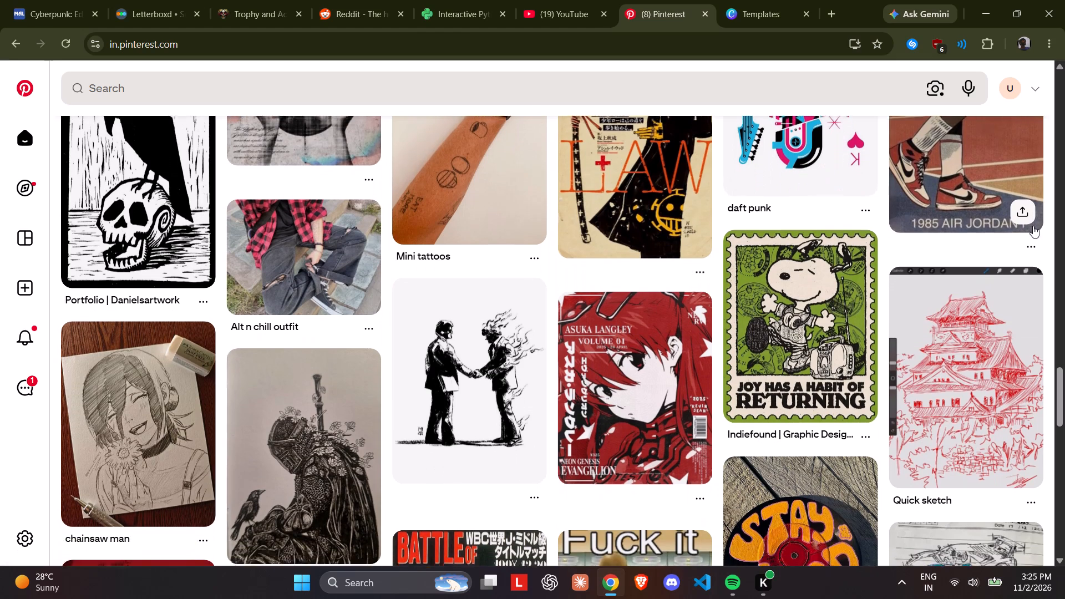
scroll(1033, 226, down, 6)
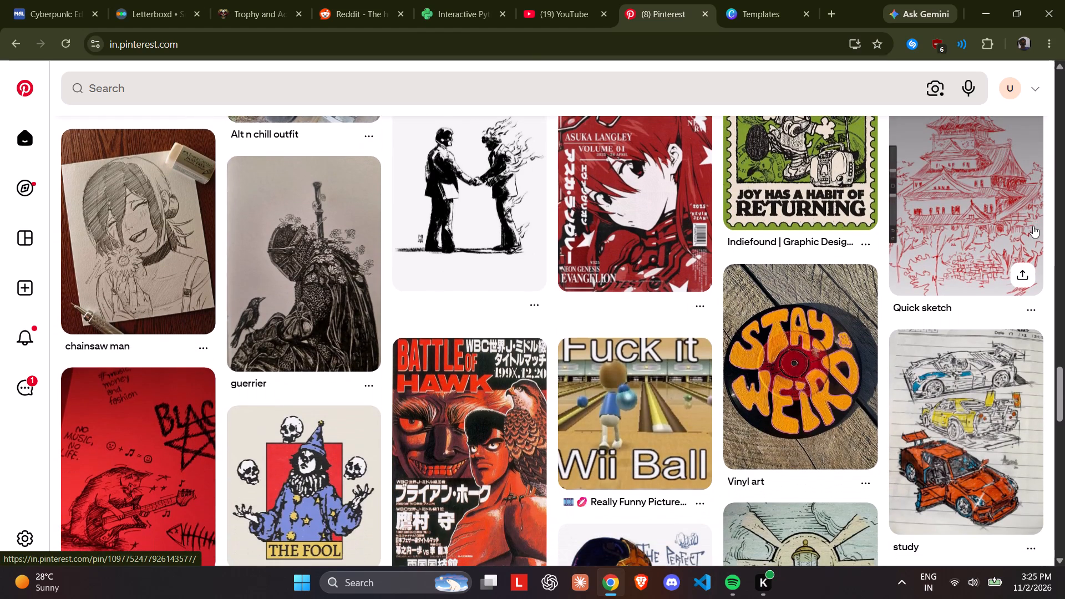
scroll(1033, 226, down, 4)
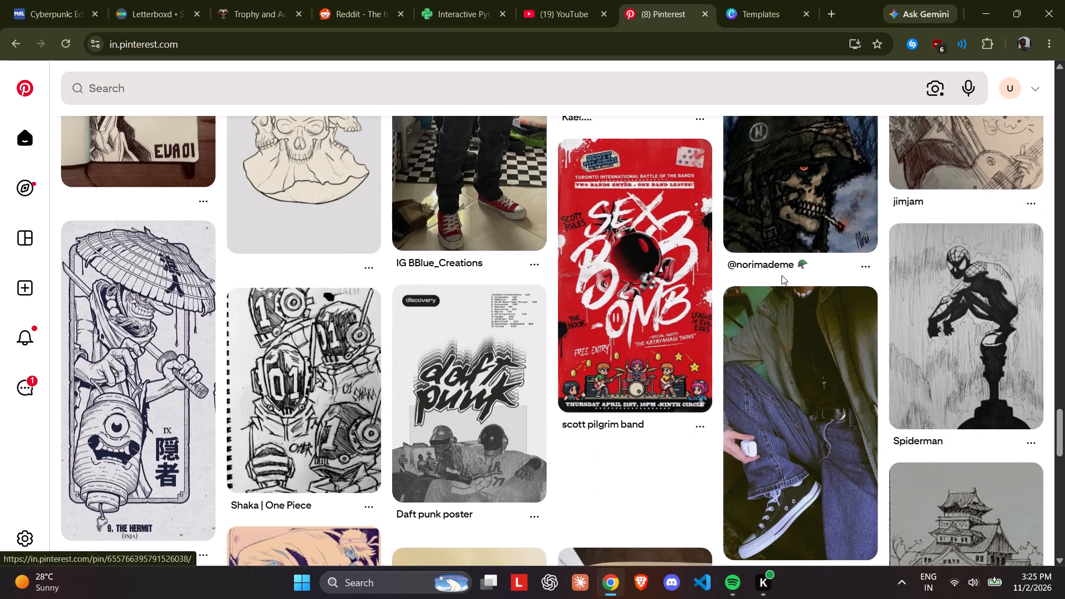
scroll(782, 275, down, 6)
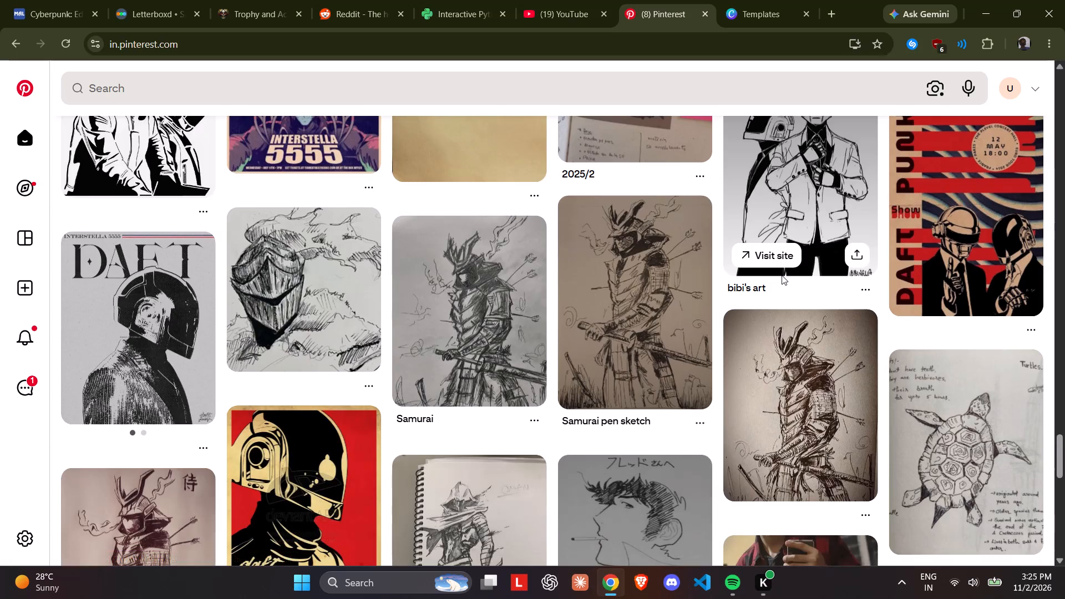
scroll(782, 275, down, 9)
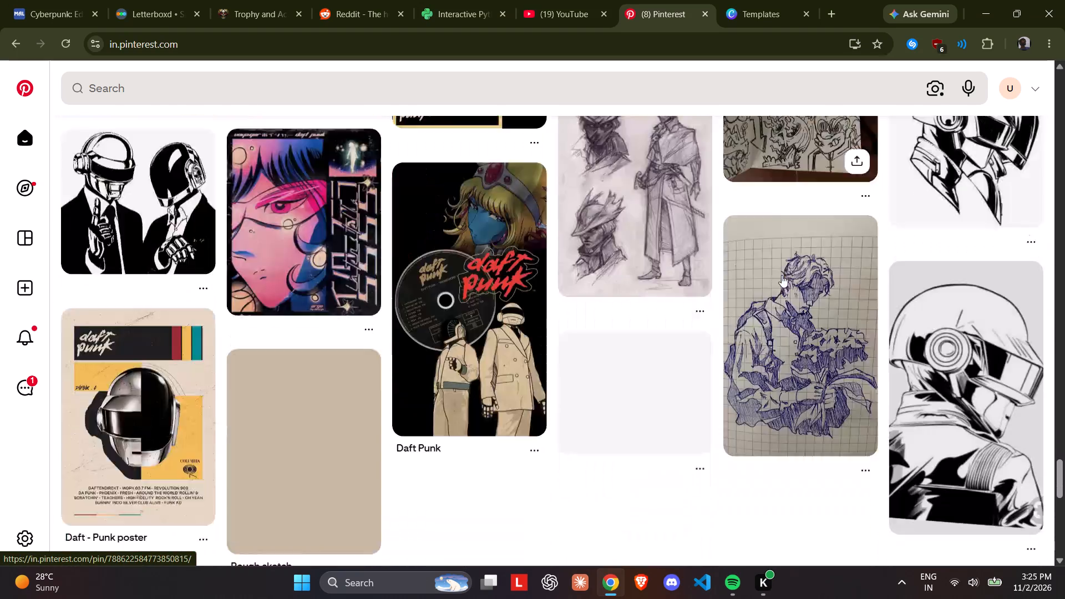
scroll(782, 275, down, 2)
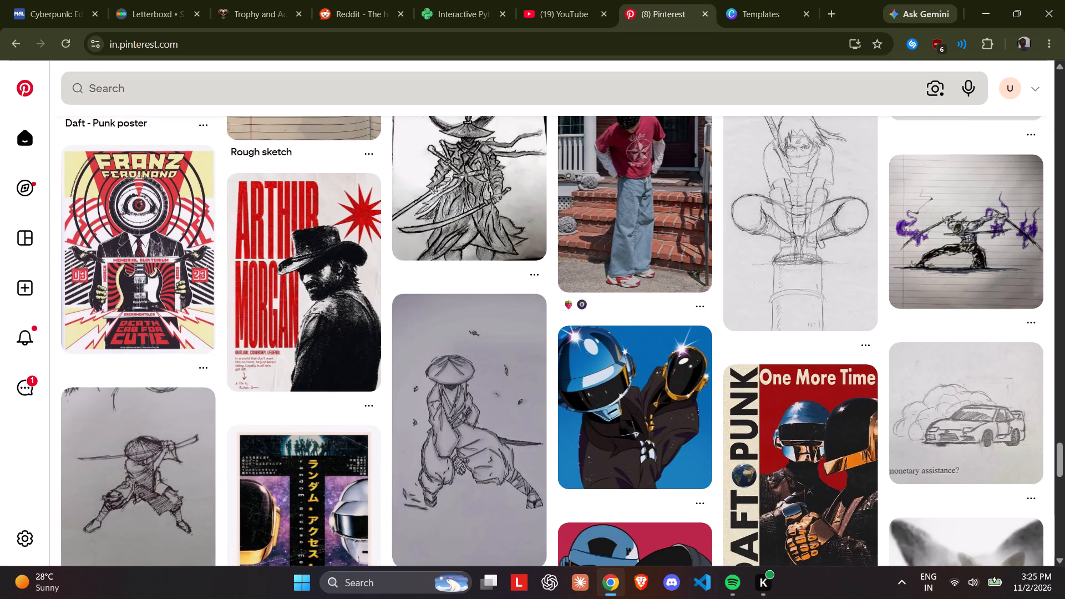
Search Pinterest for "one piece posters".
click(753, 96)
text(one piece posters')
key(BackSpace)
key(Return)
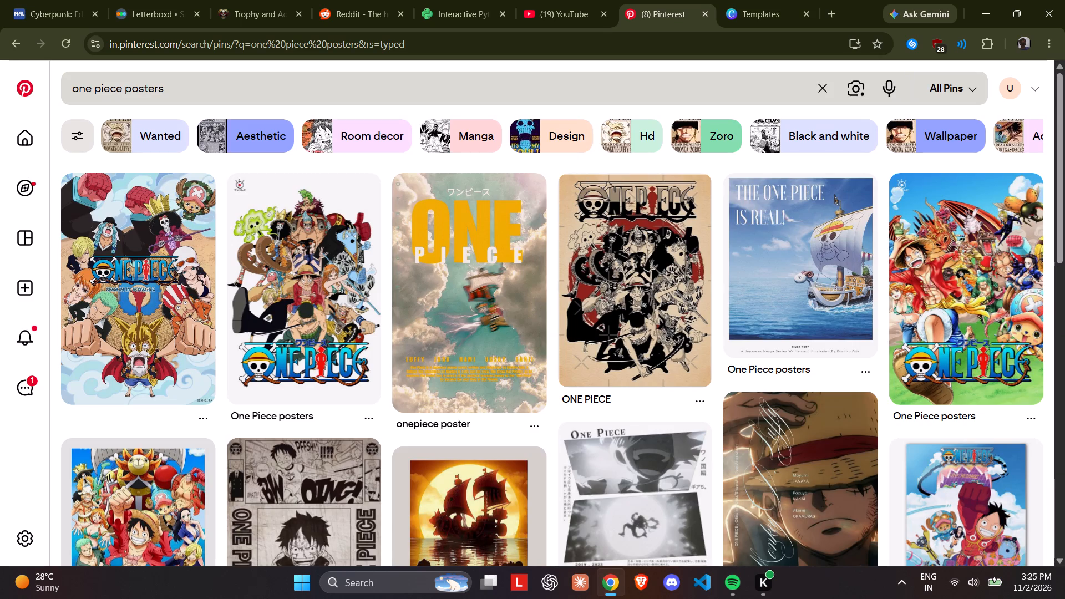
Look through the One Piece poster results and open the red Shanks poster pin from the Behance One Piece Poster Series.
scroll(819, 295, down, 2)
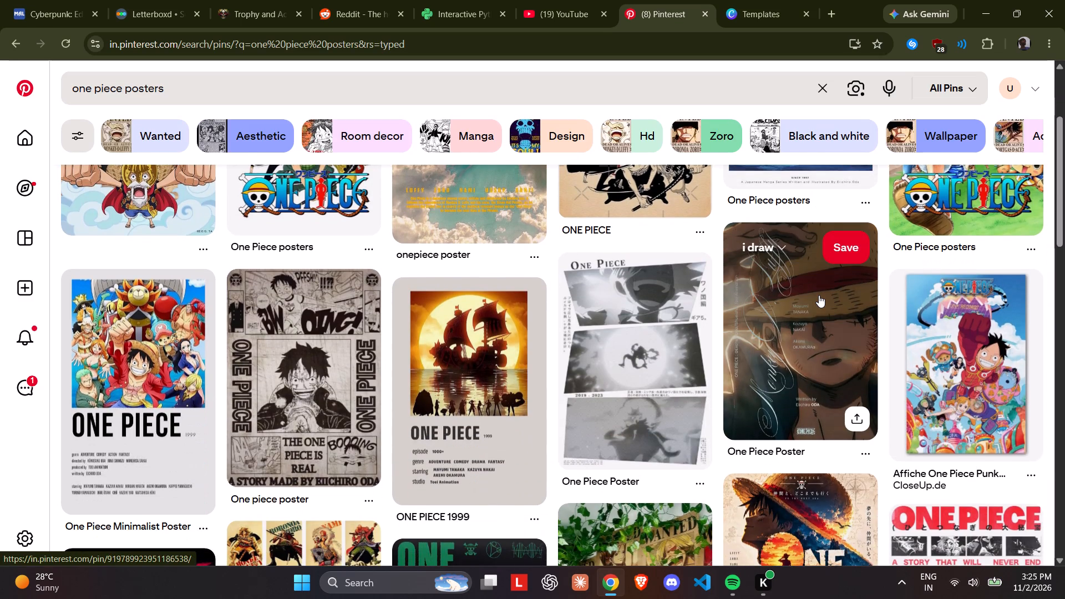
scroll(819, 295, down, 3)
scroll(819, 295, up, 1)
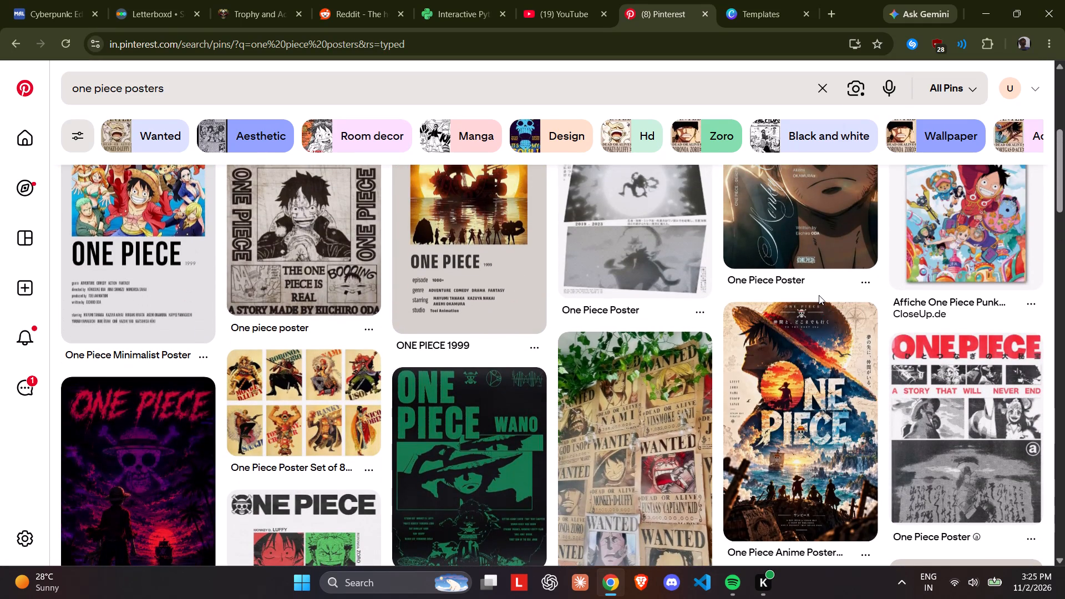
scroll(819, 295, up, 1)
scroll(819, 295, down, 1)
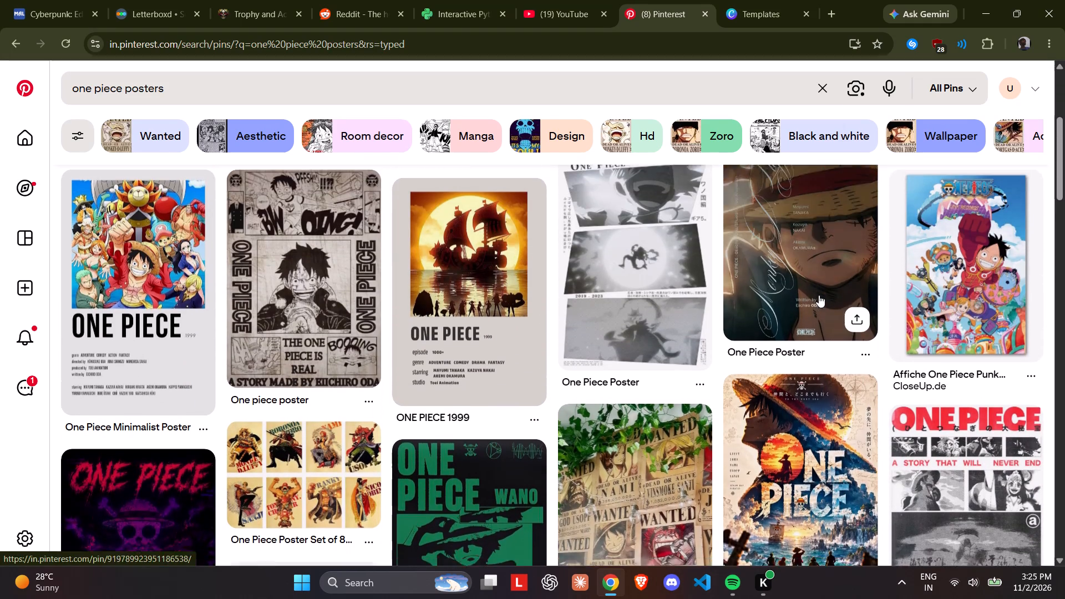
scroll(819, 295, down, 6)
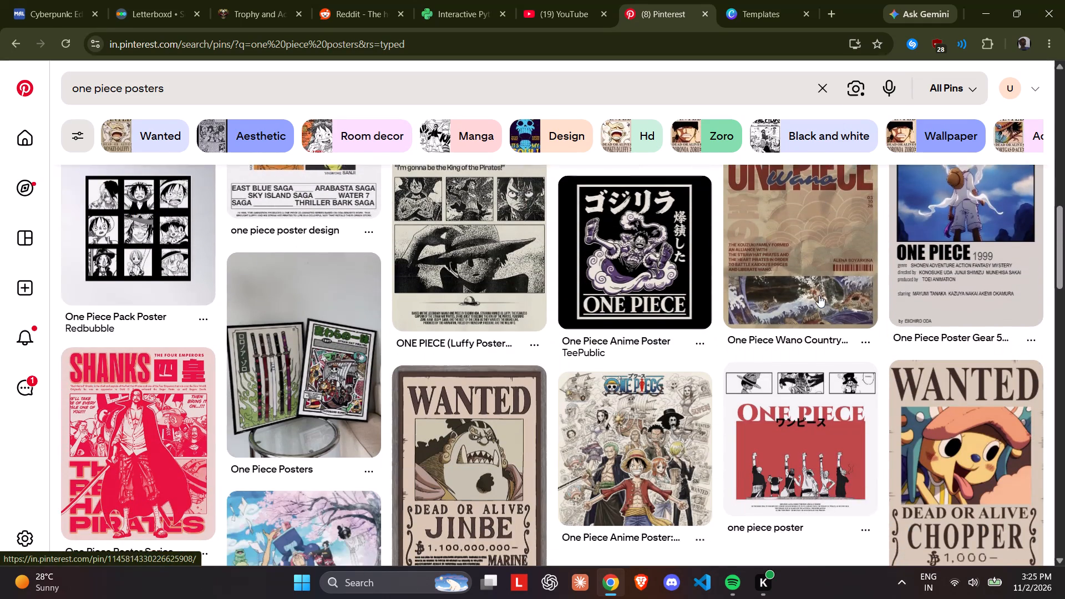
scroll(819, 295, down, 4)
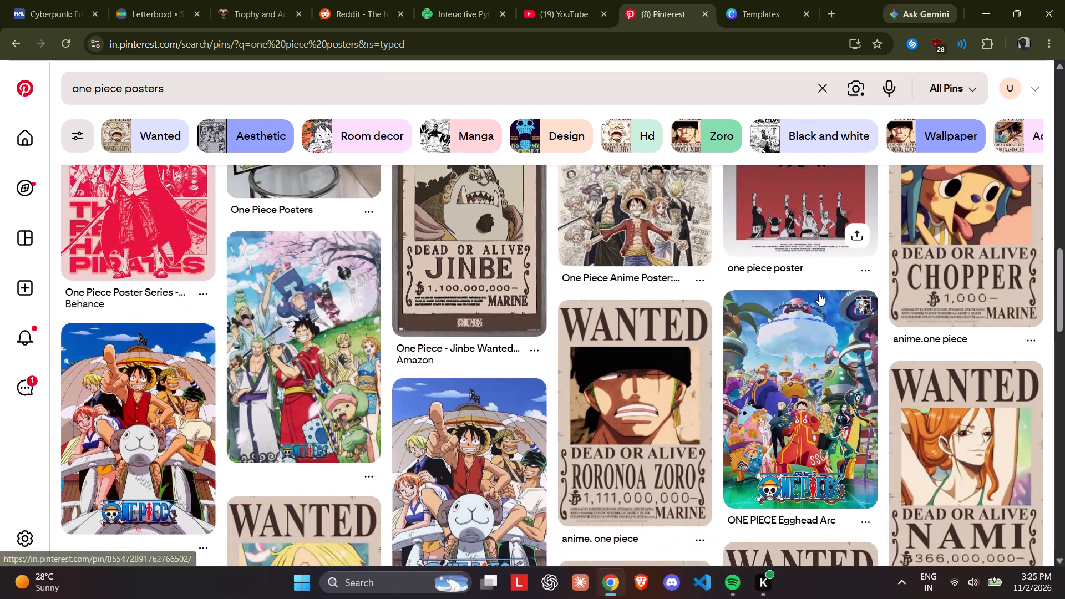
scroll(819, 293, down, 1)
scroll(819, 293, up, 2)
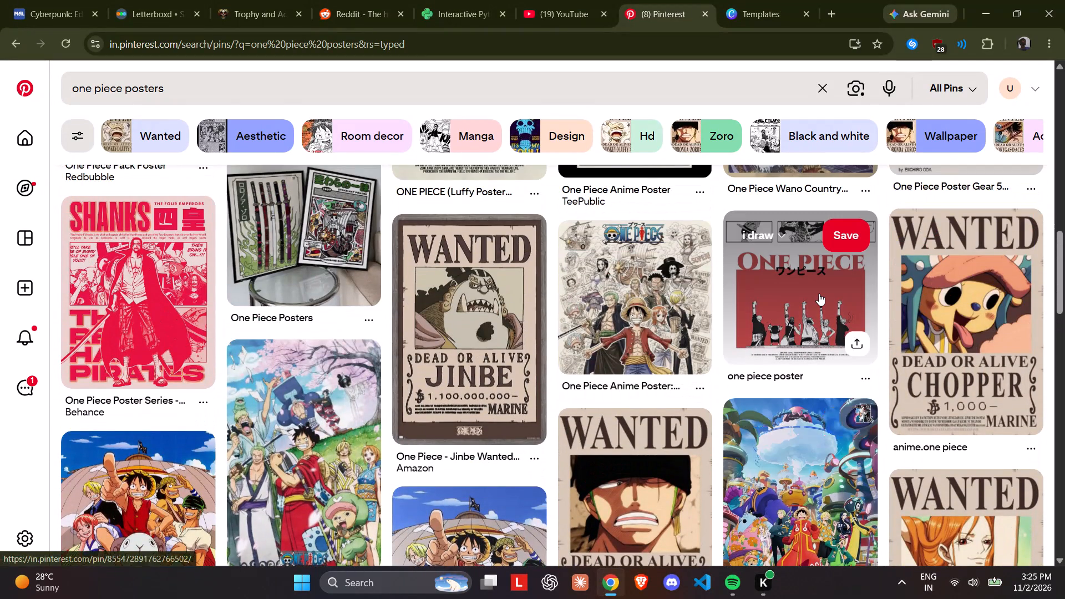
click(150, 311)
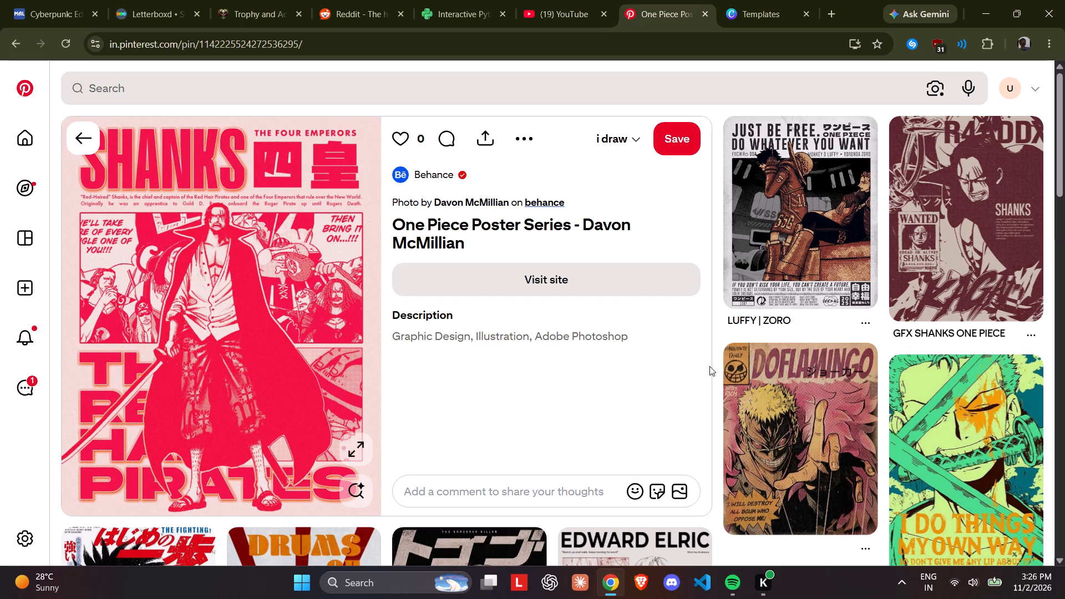
Look over the related poster designs shown below the opened Shanks pin.
click(768, 0)
click(672, 0)
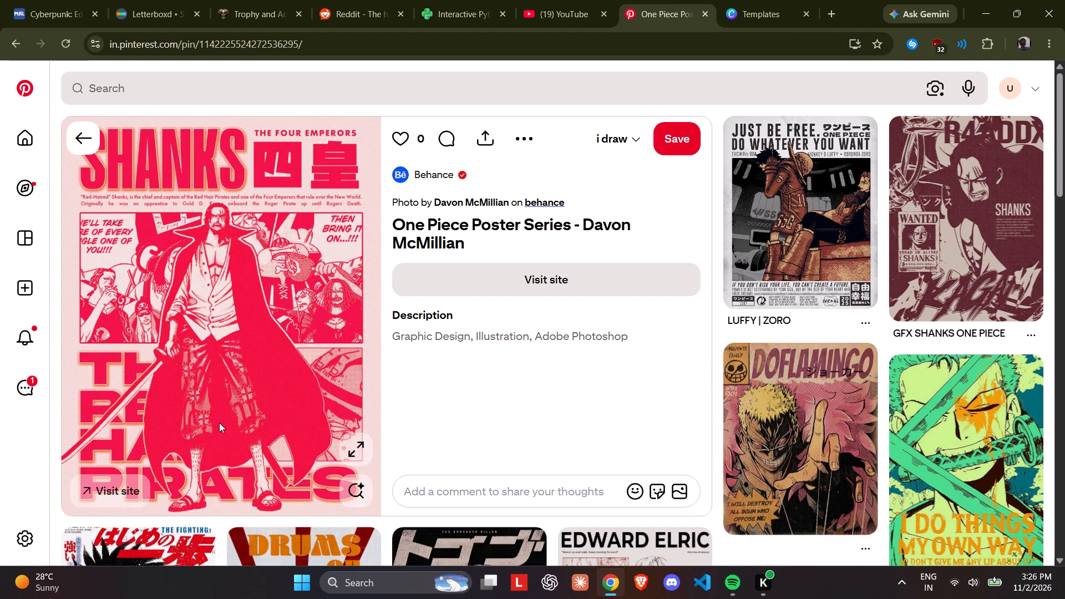
scroll(219, 423, down, 4)
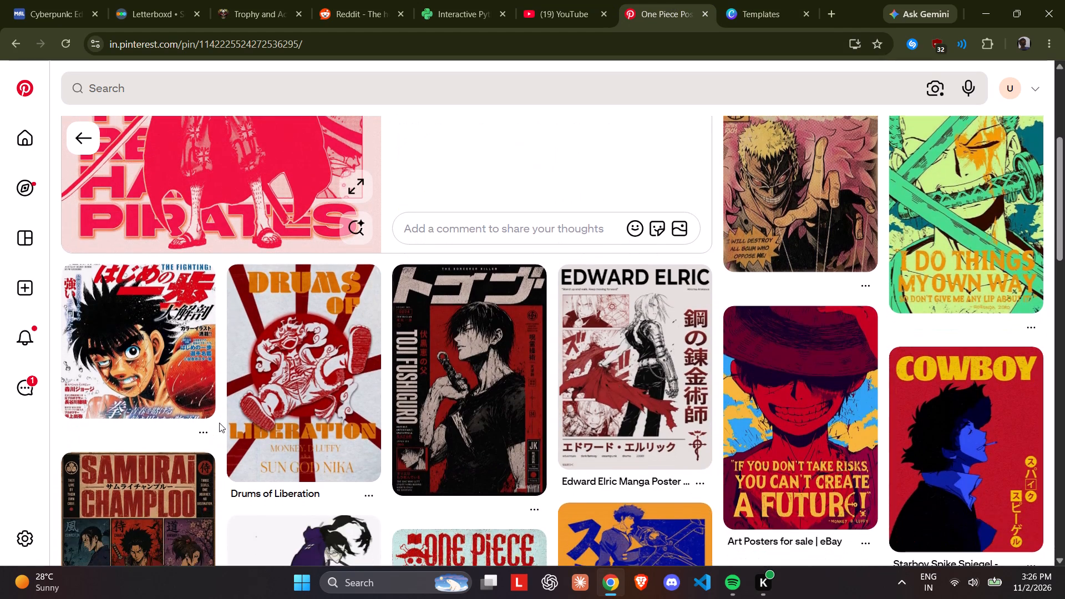
scroll(219, 423, down, 1)
scroll(219, 423, up, 3)
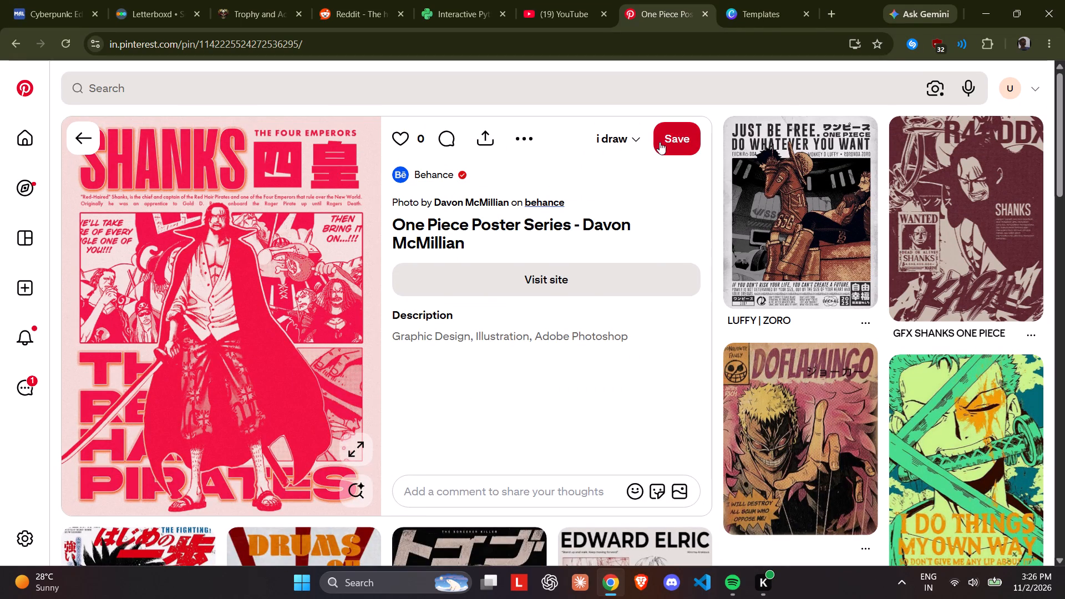
Capture the whole Shanks poster image with a rectangular snip in Snipping Tool and copy the capture.
click(381, 592)
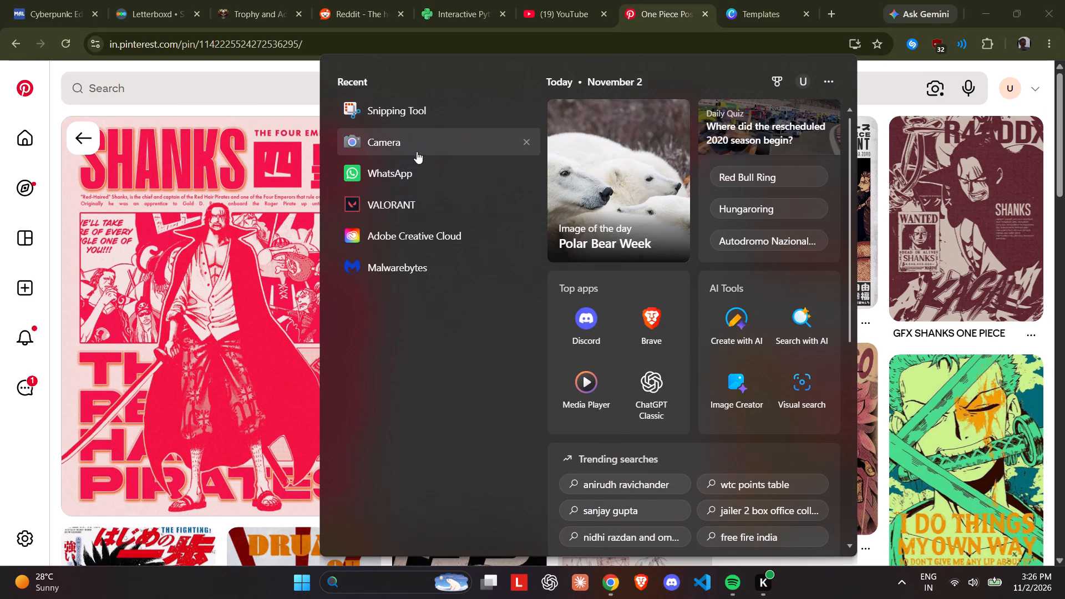
click(400, 119)
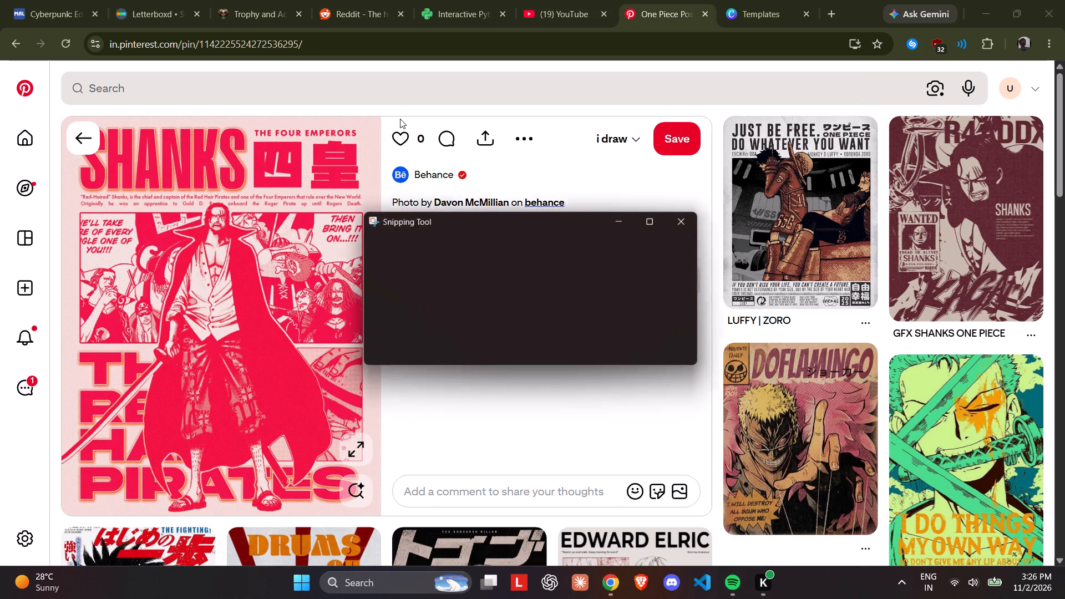
click(401, 240)
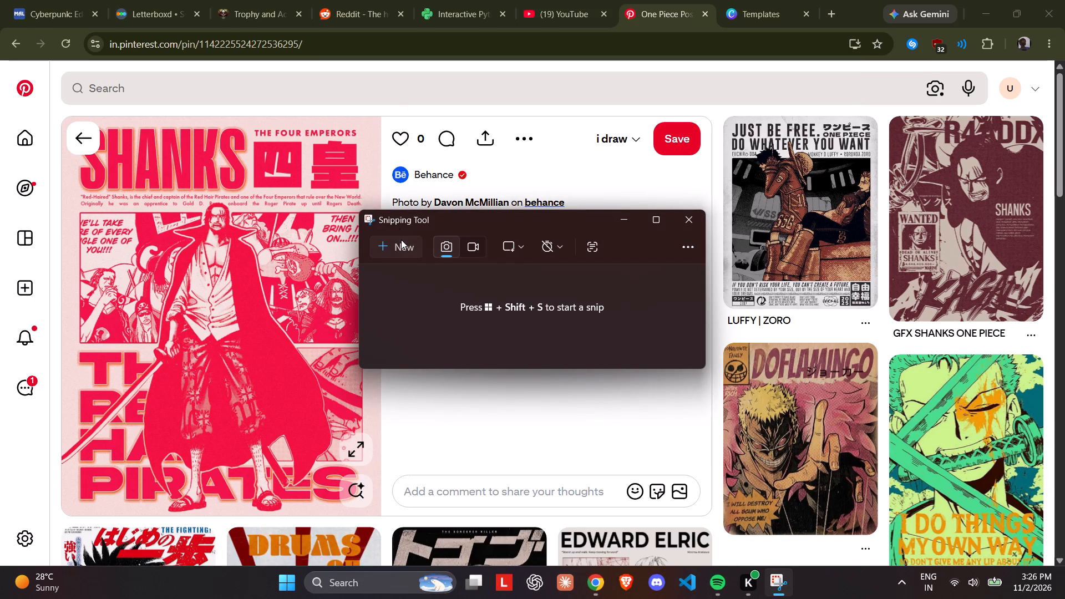
drag(63, 121, 376, 516)
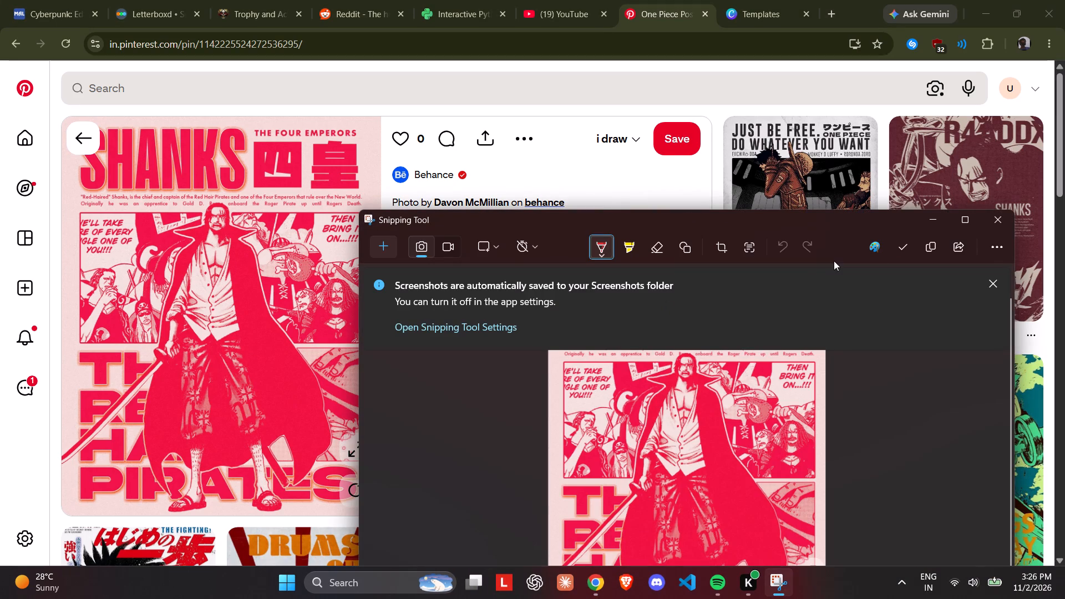
click(924, 257)
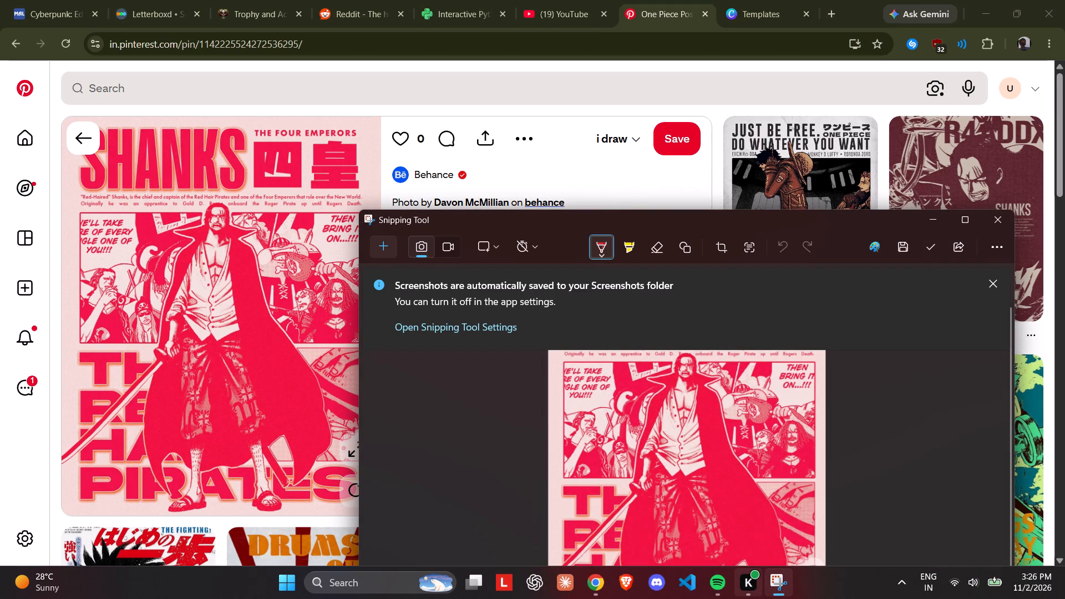
click(567, 590)
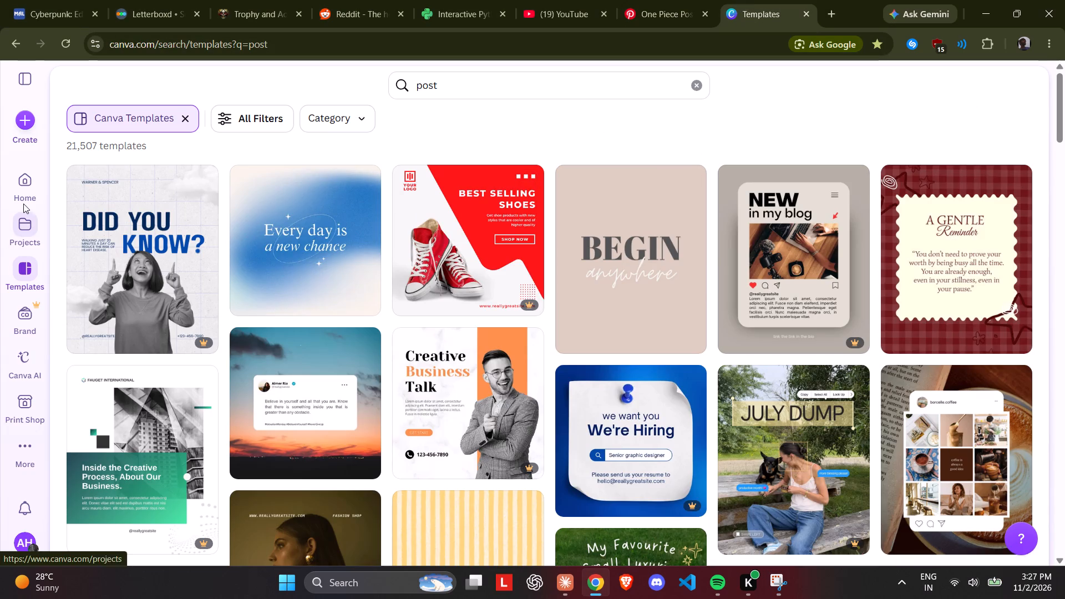
click(34, 138)
click(33, 124)
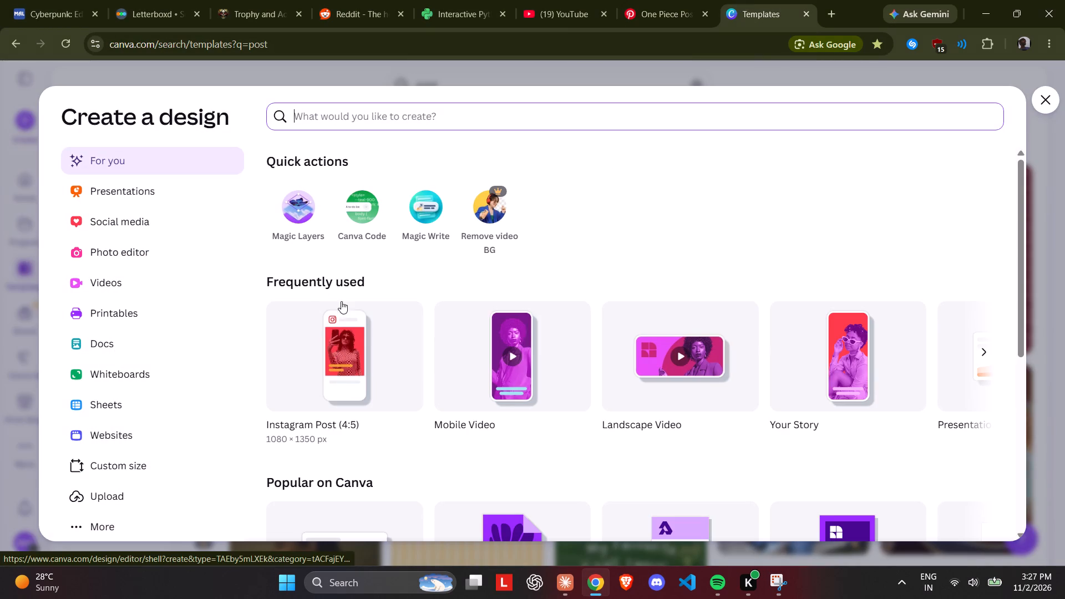
scroll(521, 261, down, 6)
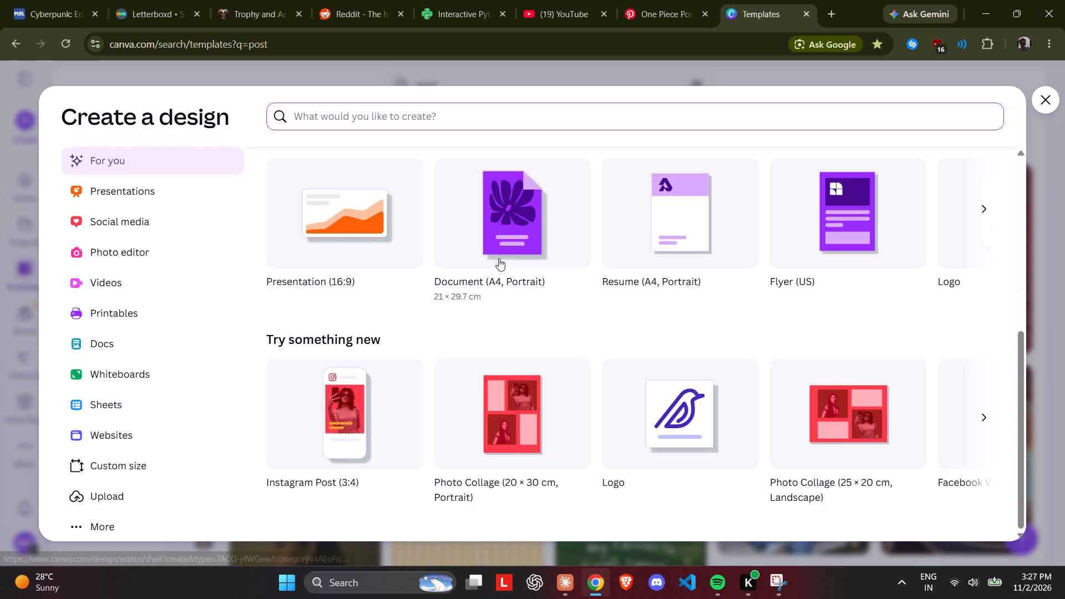
scroll(508, 260, up, 5)
scroll(559, 267, up, 4)
scroll(422, 258, up, 3)
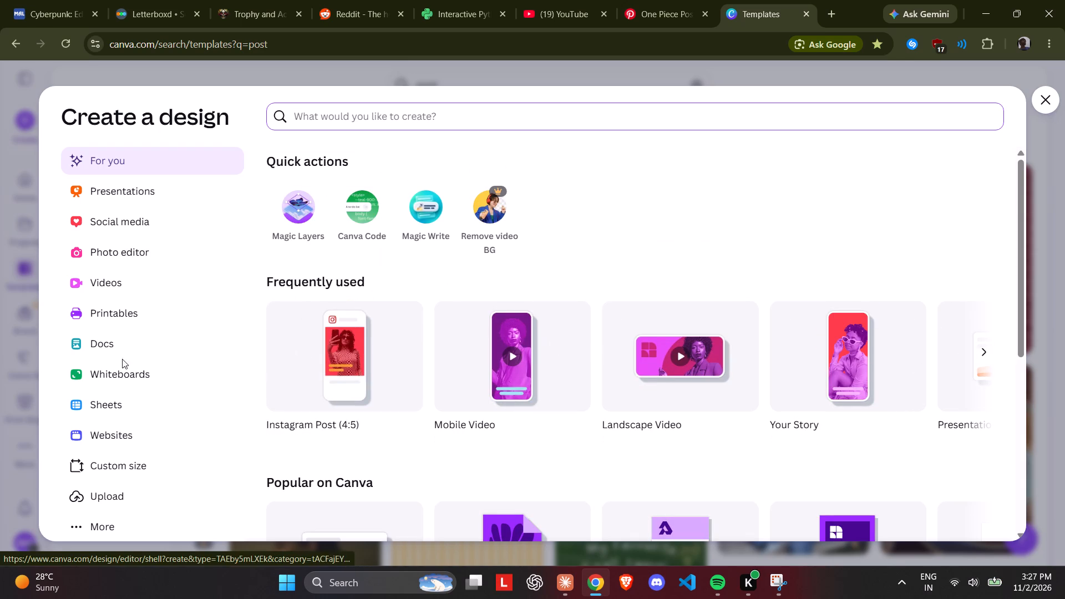
click(92, 470)
click(377, 189)
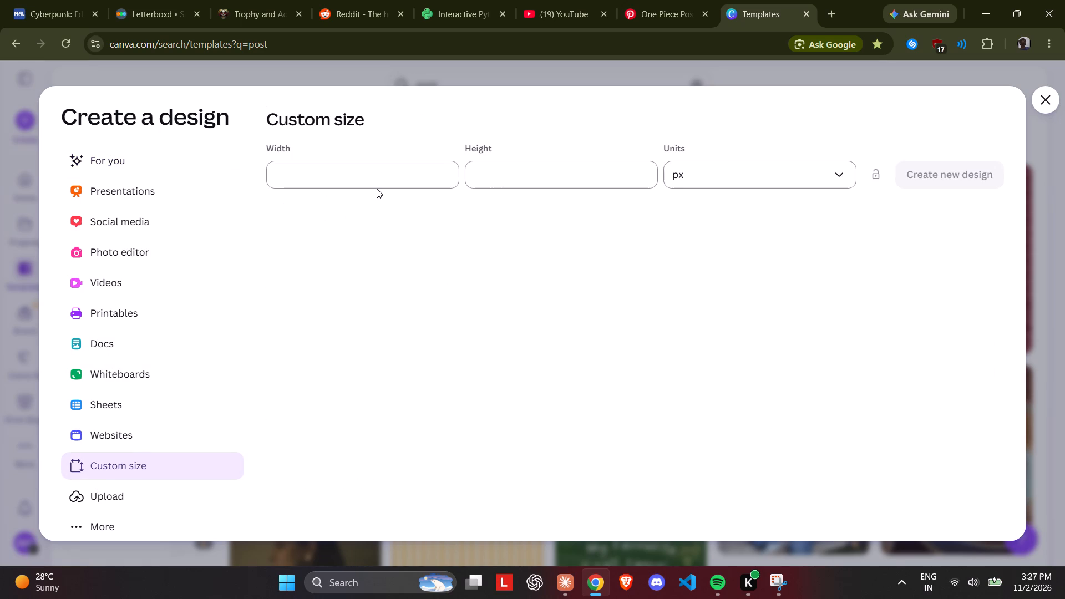
click(388, 173)
key(5)
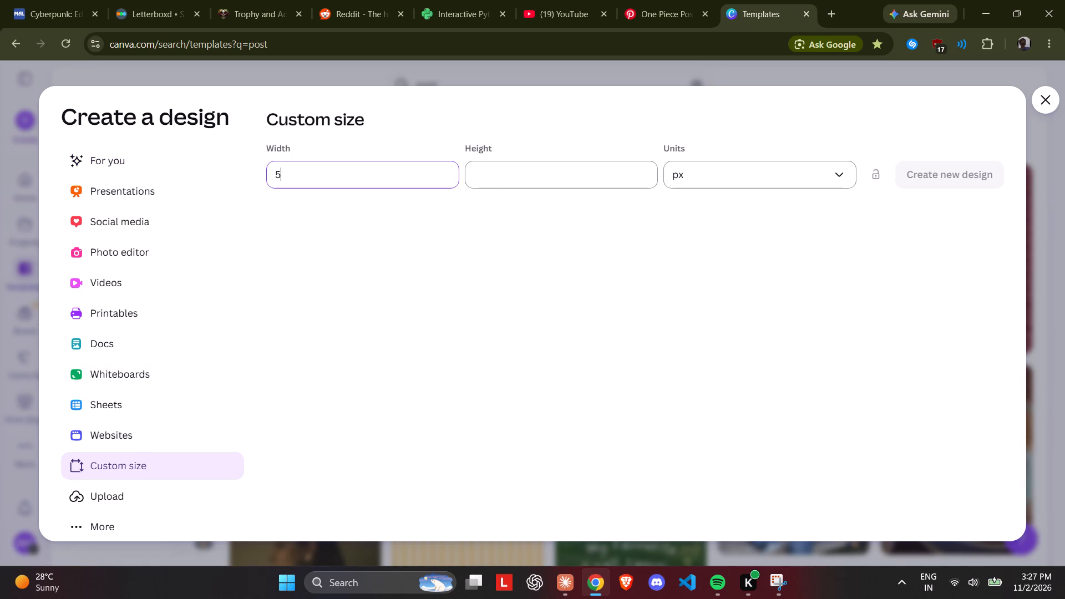
text(70)
click(496, 172)
text(720)
key(Return)
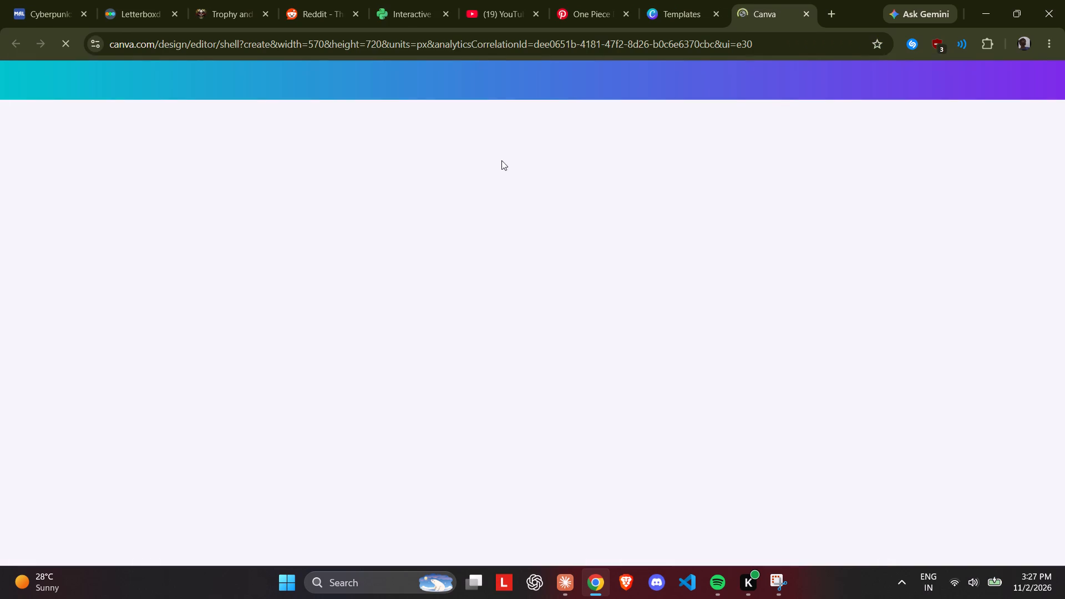
click(714, 16)
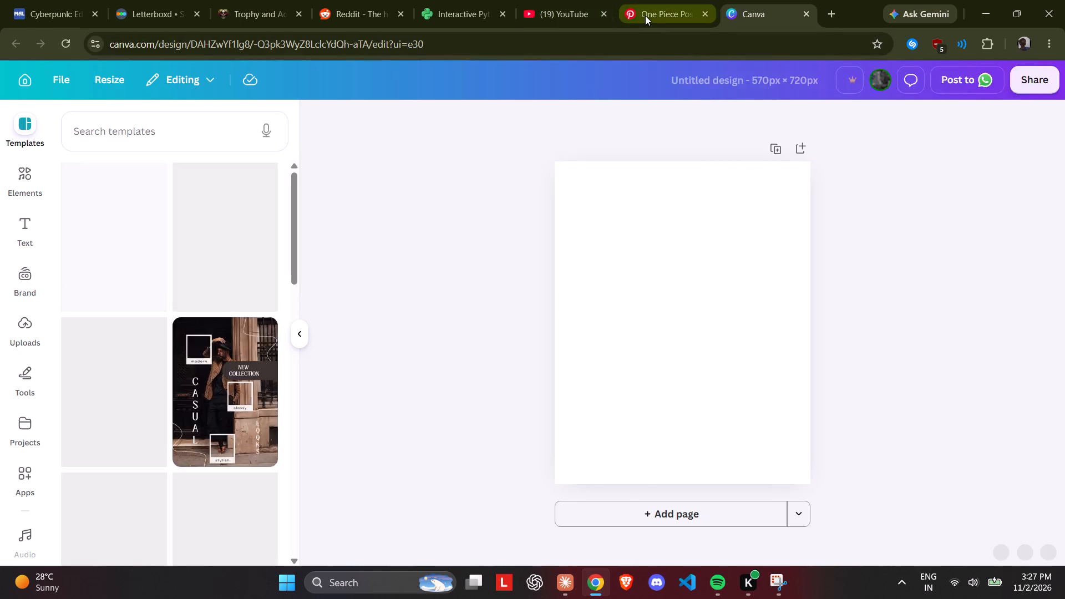
Check the Shanks poster pin on Pinterest against the blank Canva page's proportions.
click(645, 16)
click(769, 0)
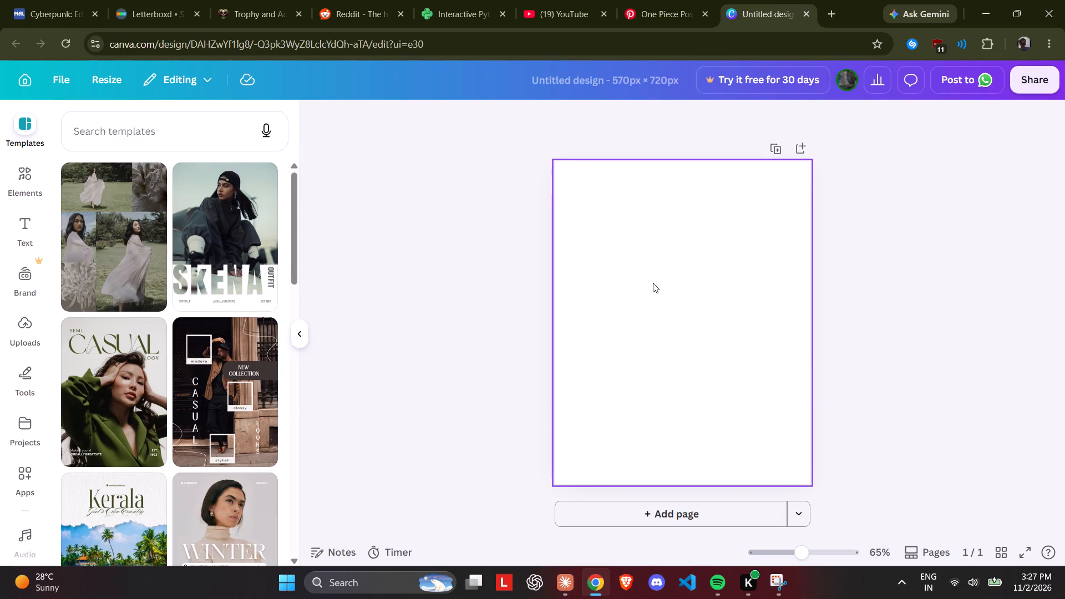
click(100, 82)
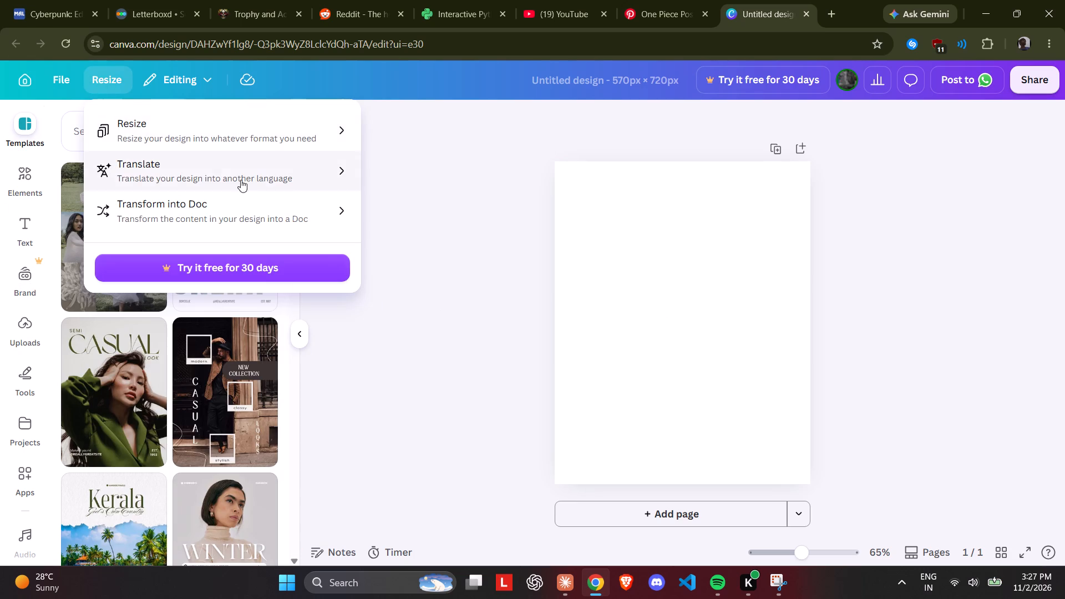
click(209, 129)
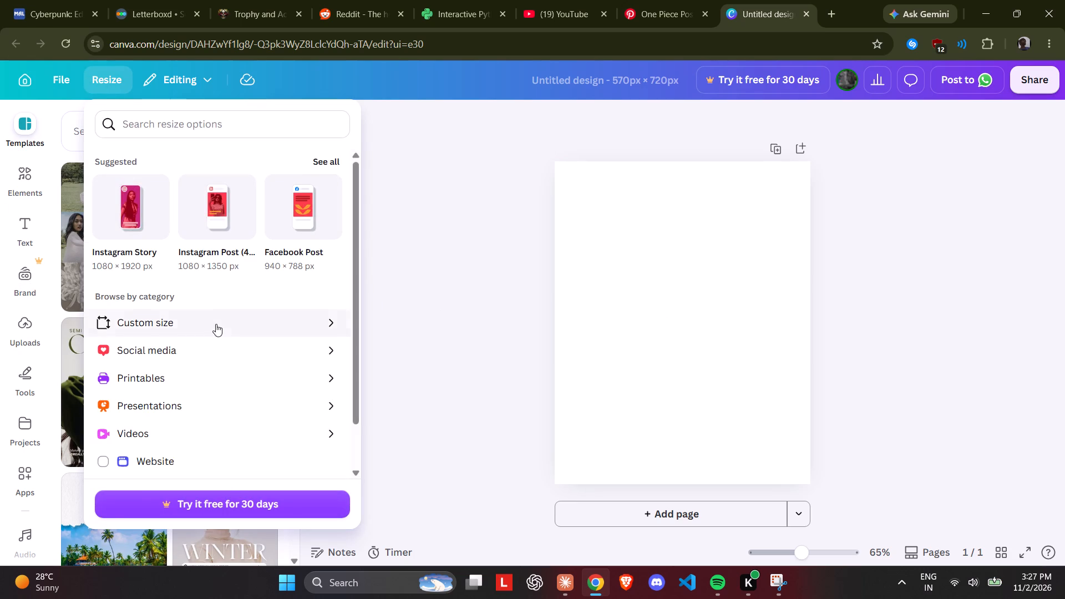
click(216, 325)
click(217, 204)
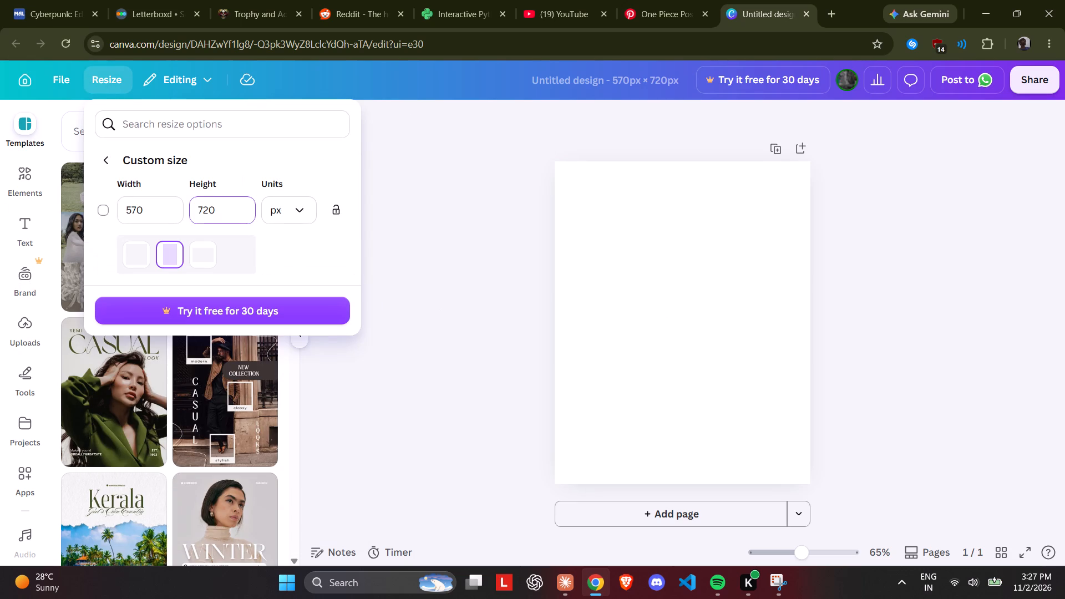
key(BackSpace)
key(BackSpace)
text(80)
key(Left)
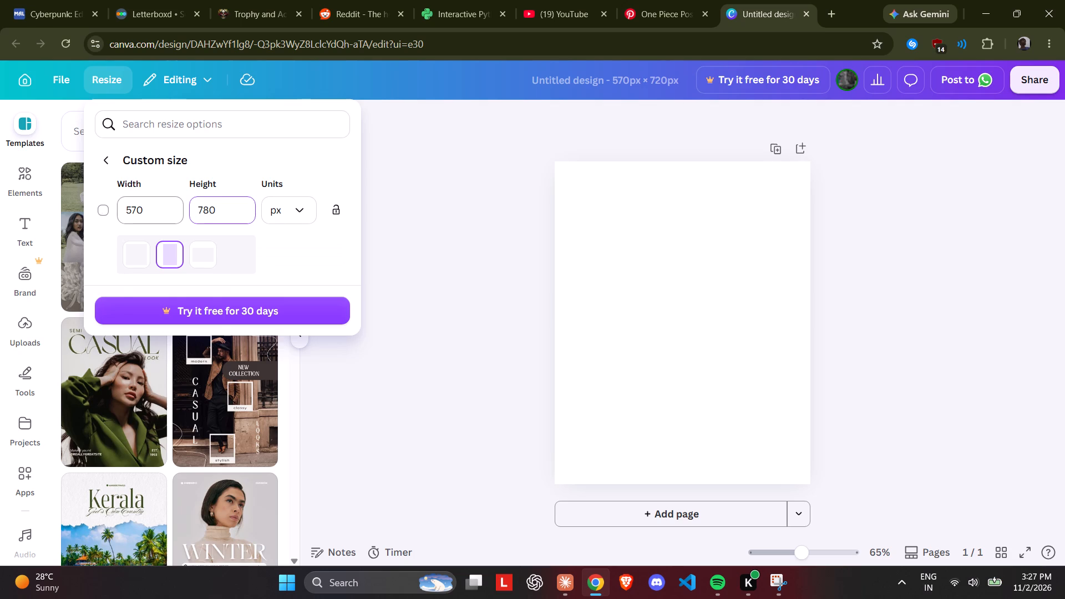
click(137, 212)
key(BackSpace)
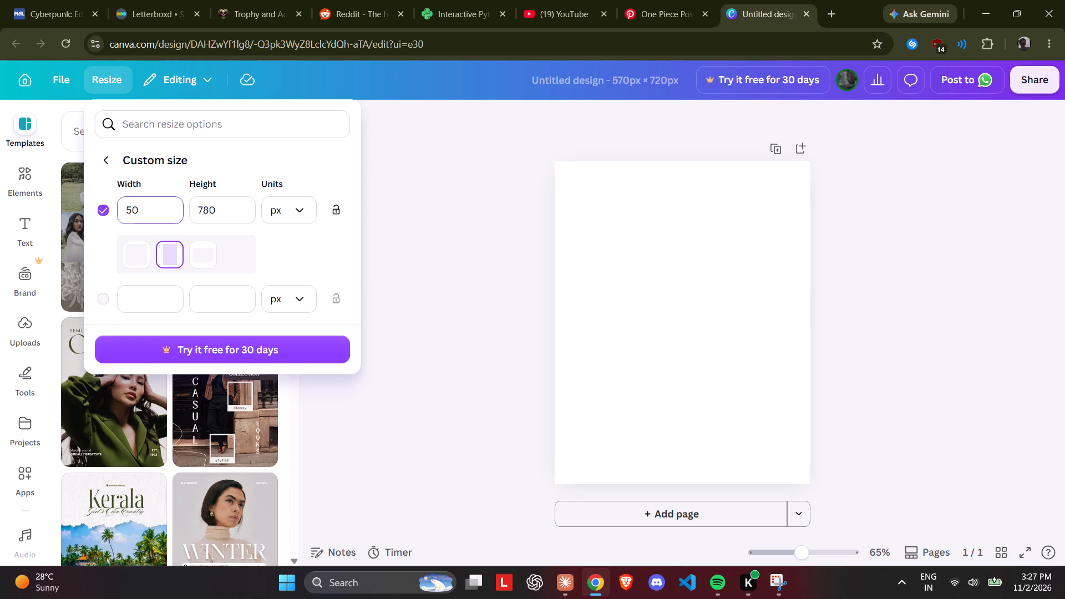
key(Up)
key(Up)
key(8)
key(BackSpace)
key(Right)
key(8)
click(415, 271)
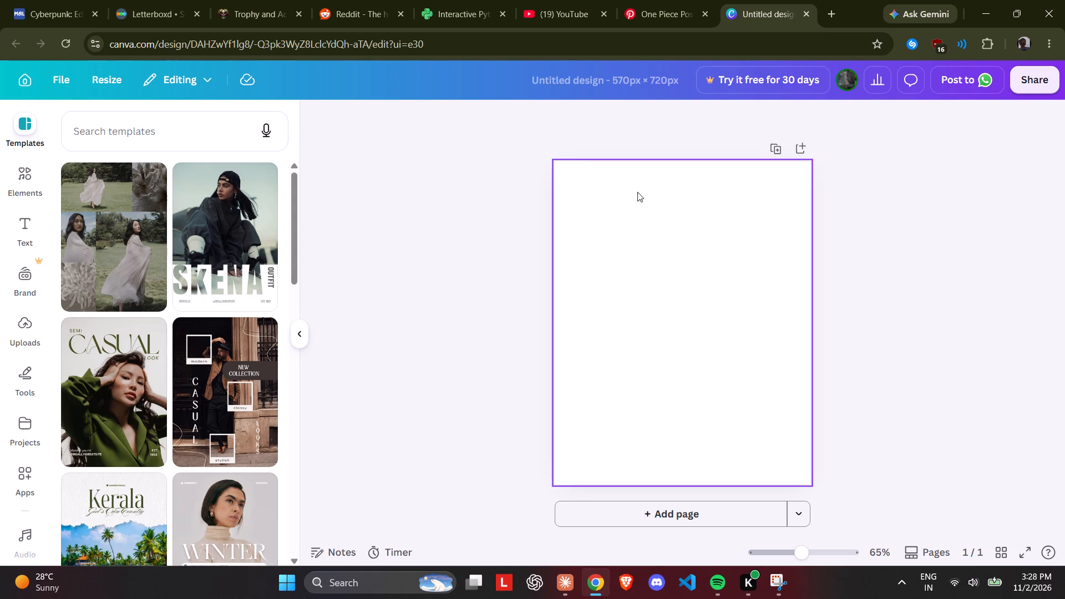
Switch to Pinterest and search for "shanks".
click(637, 7)
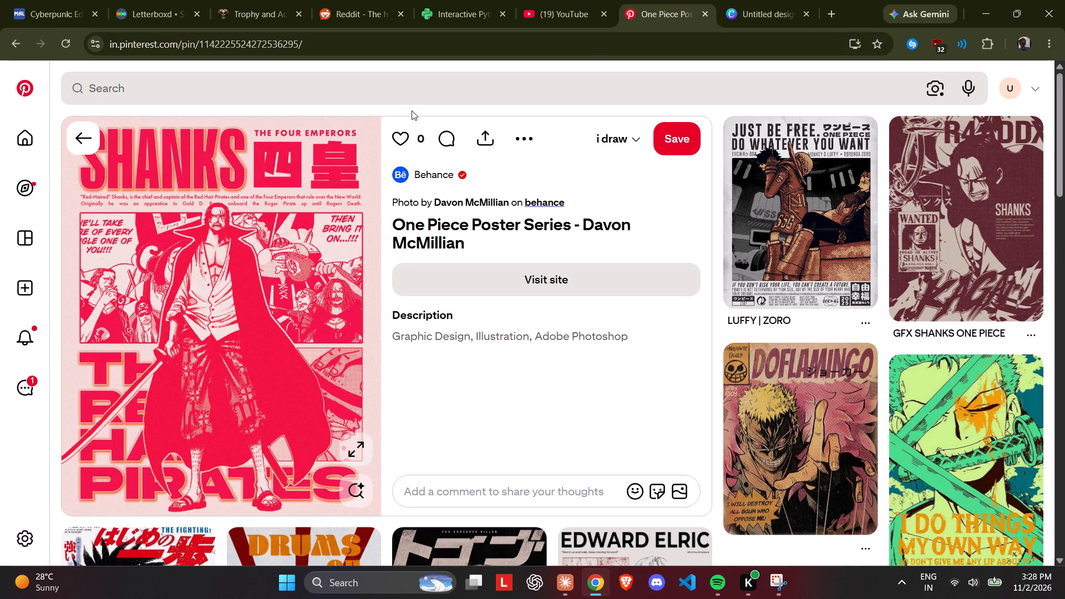
click(304, 101)
key(d)
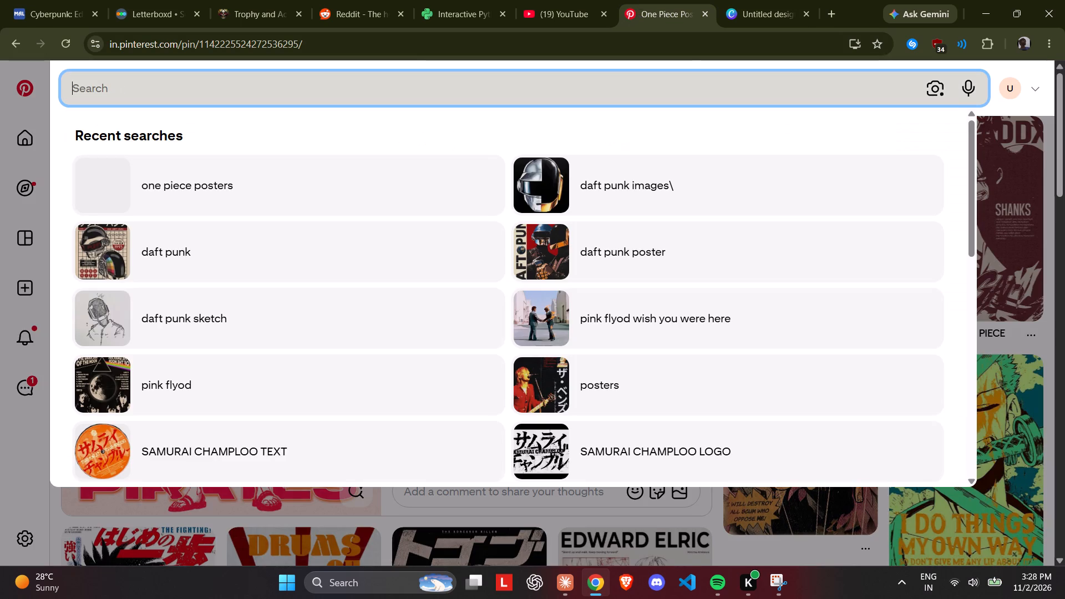
key(BackSpace)
text(shanks)
key(Return)
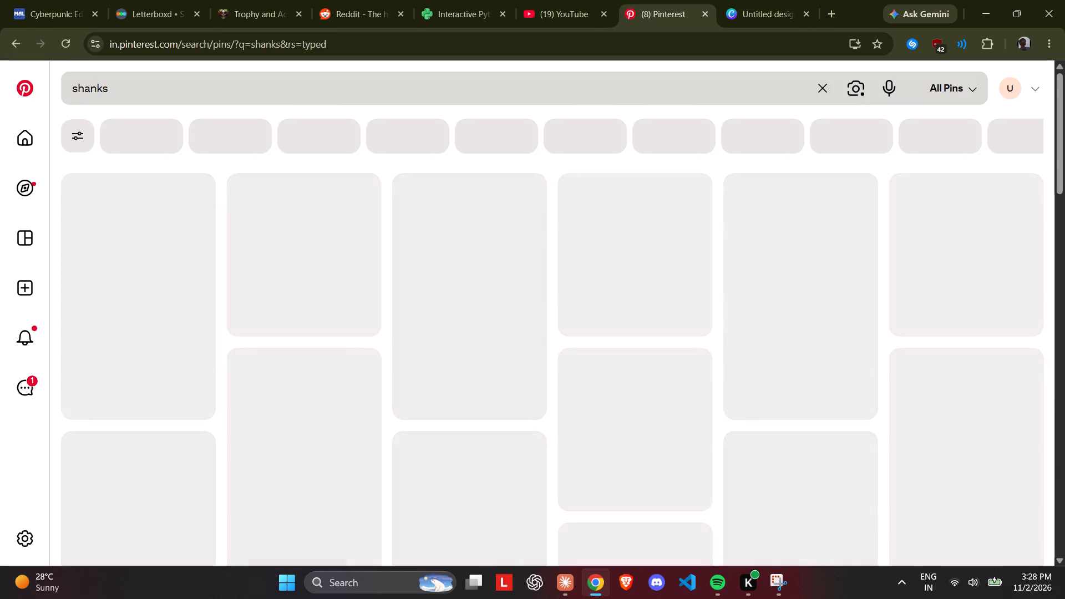
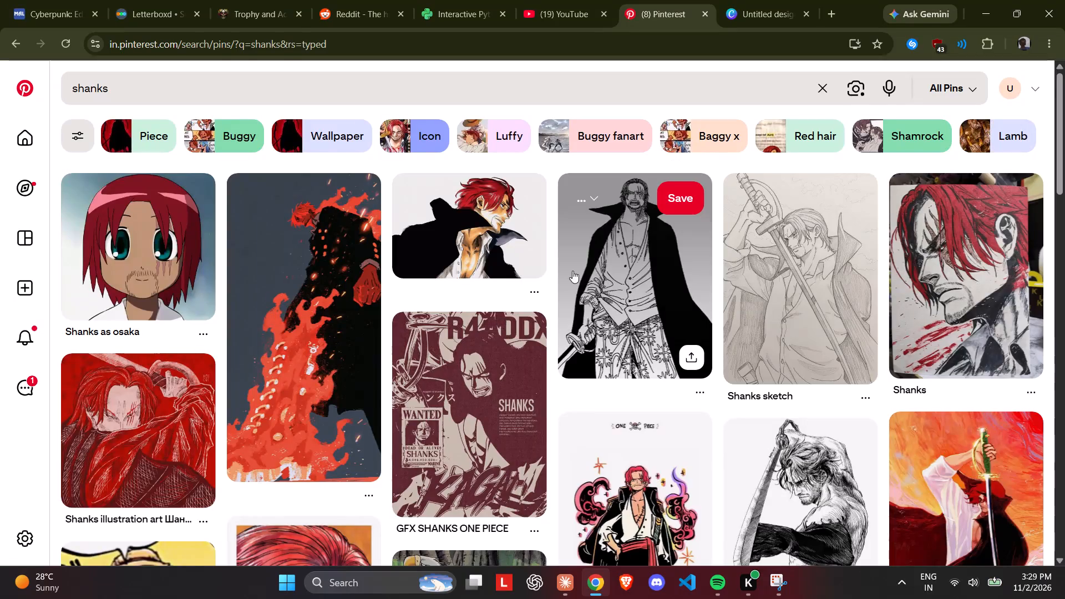
Open the black-and-white full-figure Shanks pin and save its image to the Desktop as a JPEG.
click(603, 262)
right_click(313, 309)
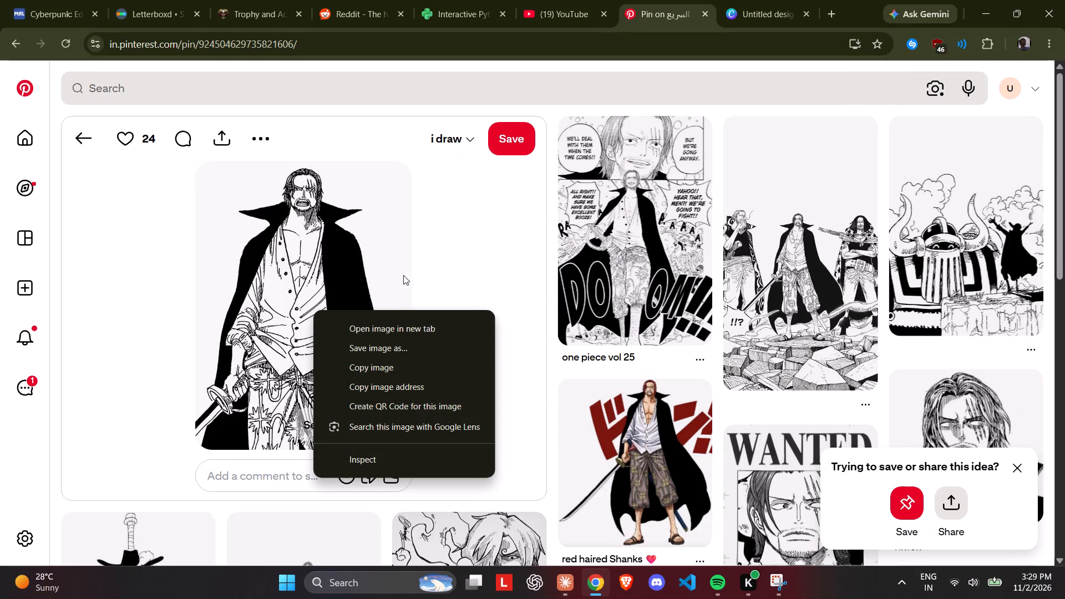
click(389, 348)
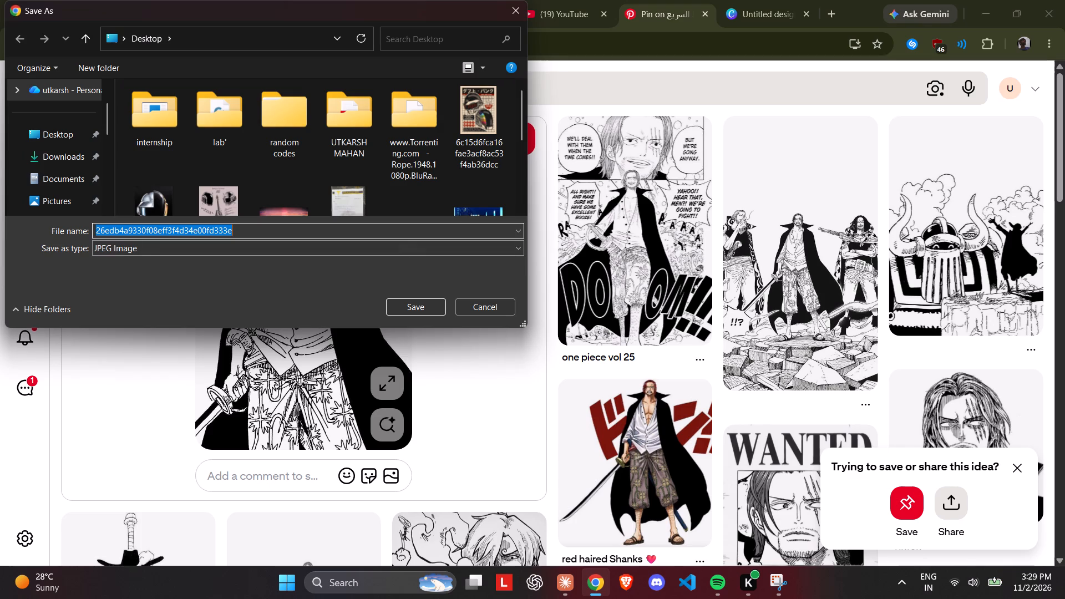
click(70, 141)
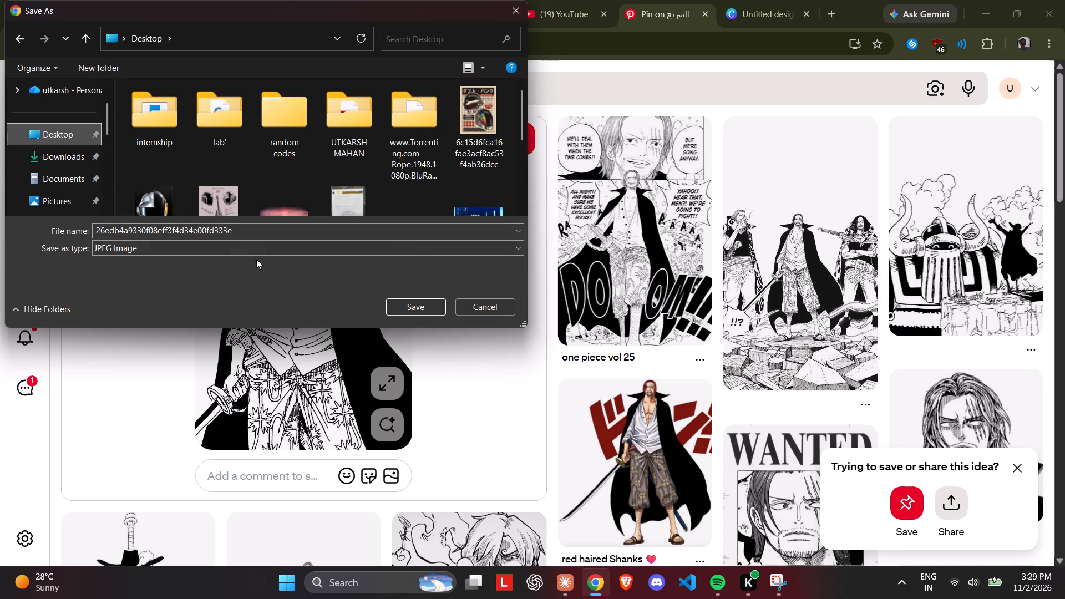
click(403, 310)
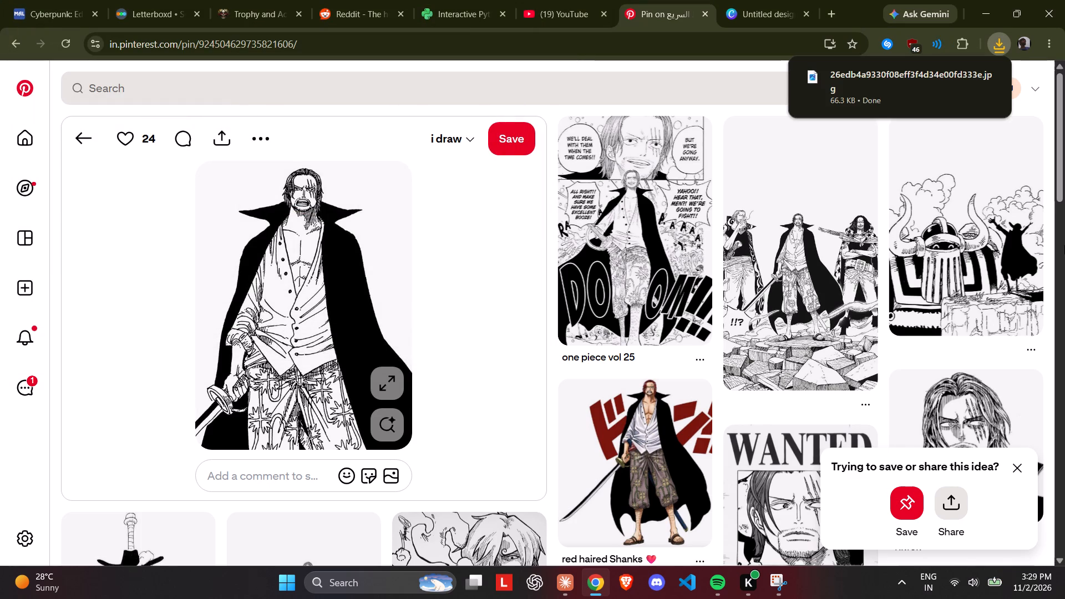
click(1025, 468)
Find the manga close-up of Luffy with a hand on his straw hat among the related pins and save it to the Desktop.
scroll(850, 323, down, 3)
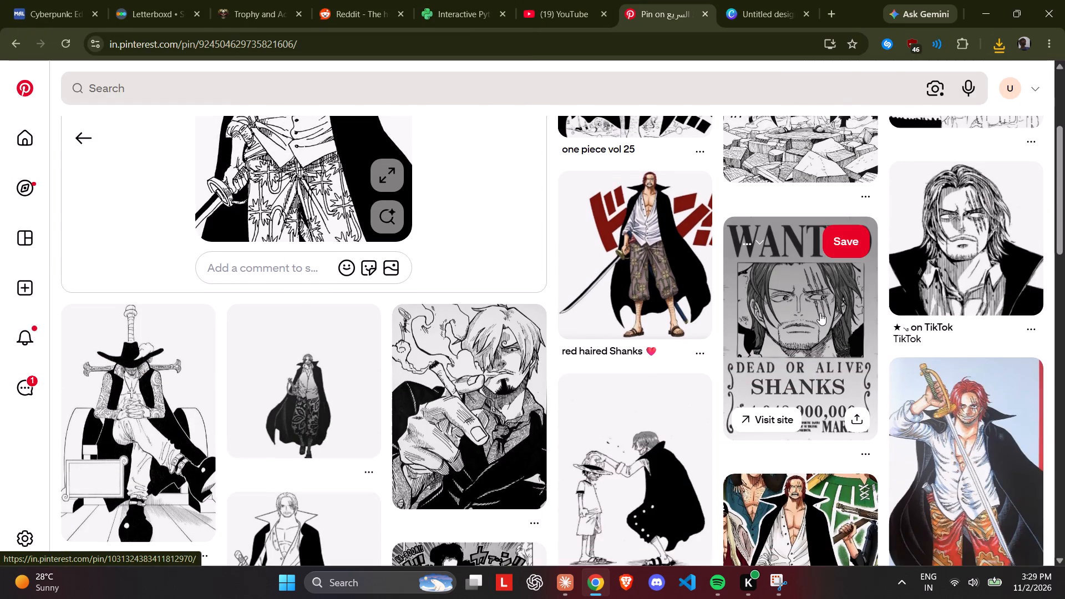
scroll(820, 309, down, 4)
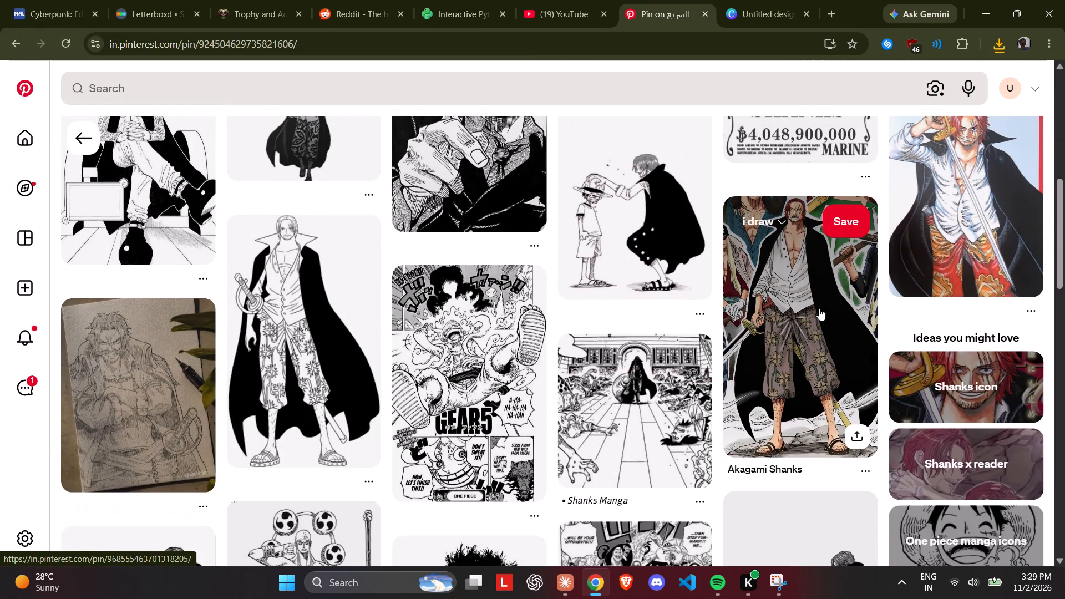
click(635, 232)
right_click(196, 329)
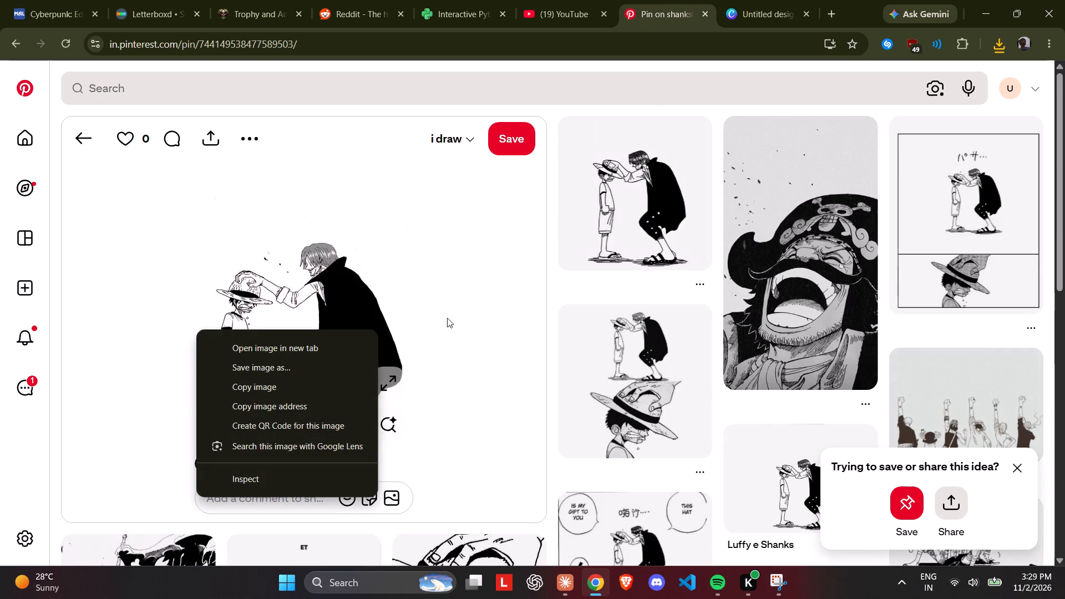
scroll(760, 303, down, 4)
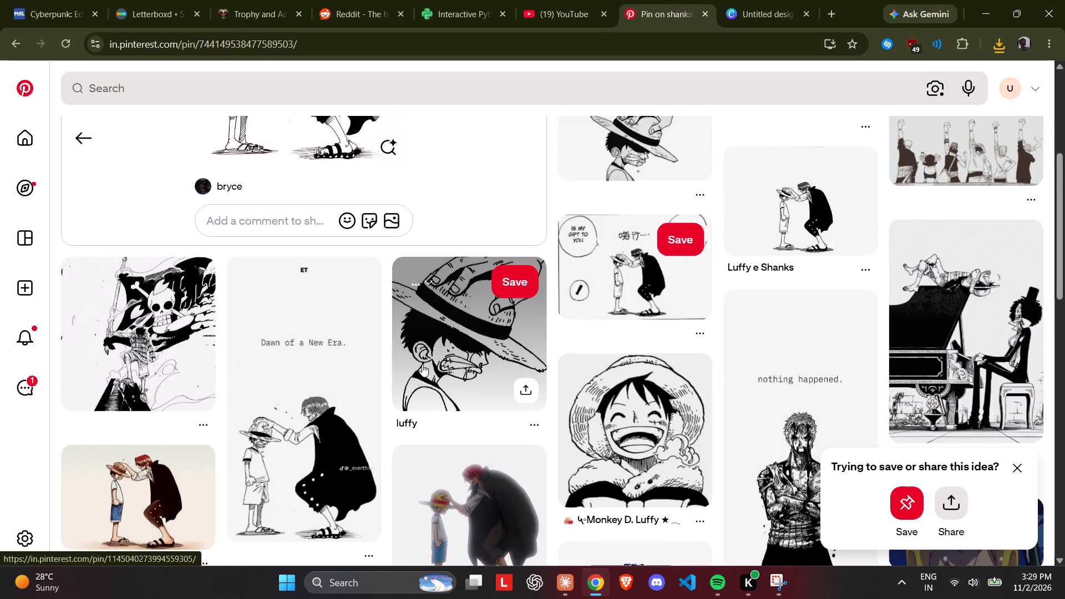
click(423, 363)
right_click(217, 283)
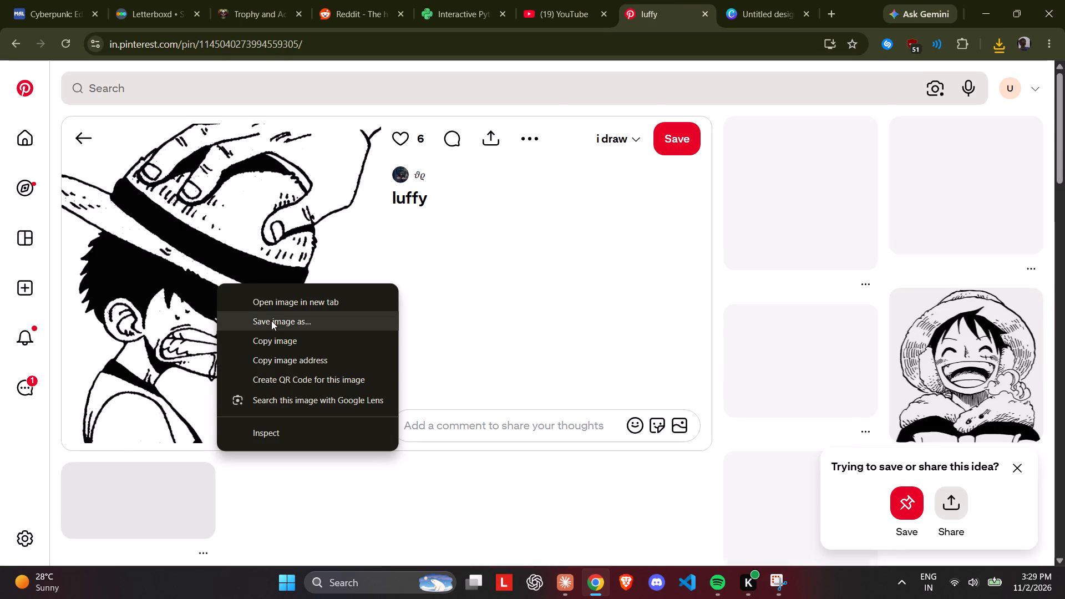
click(271, 321)
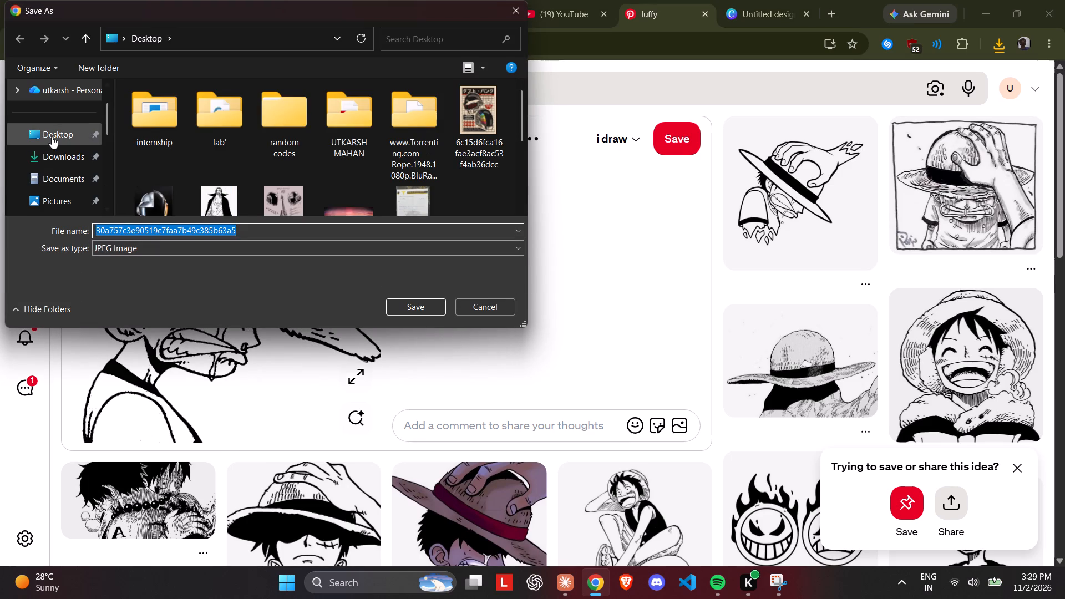
click(52, 136)
click(403, 307)
Search Pinterest for "red hair pirates".
click(339, 99)
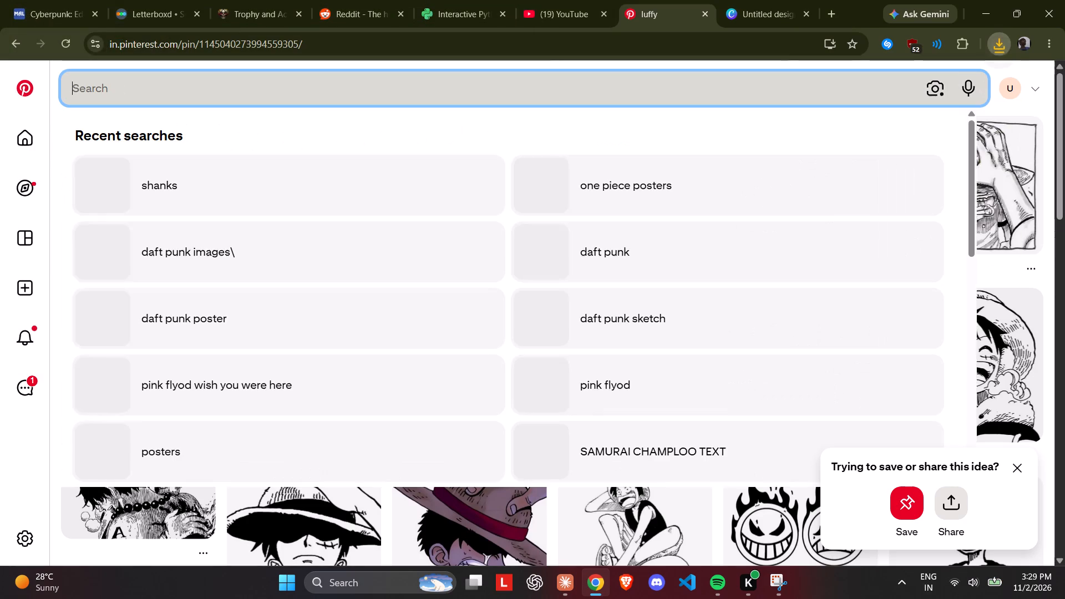
text(red hair pirates)
key(Return)
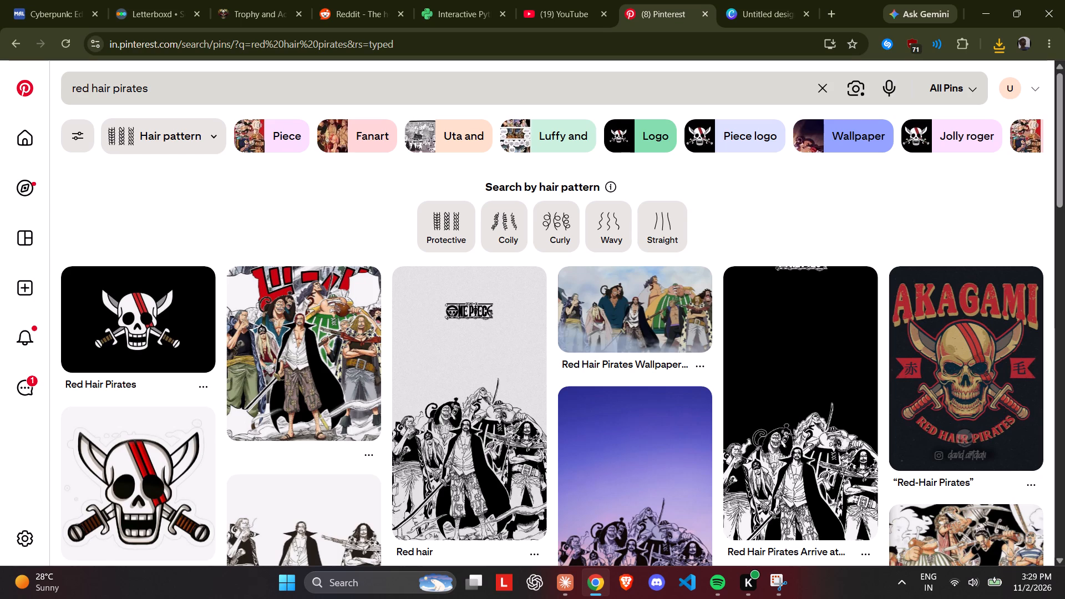
Browse the results and save the black-and-white "Red hair" crew image with the One Piece logo to the Desktop.
scroll(508, 109, down, 3)
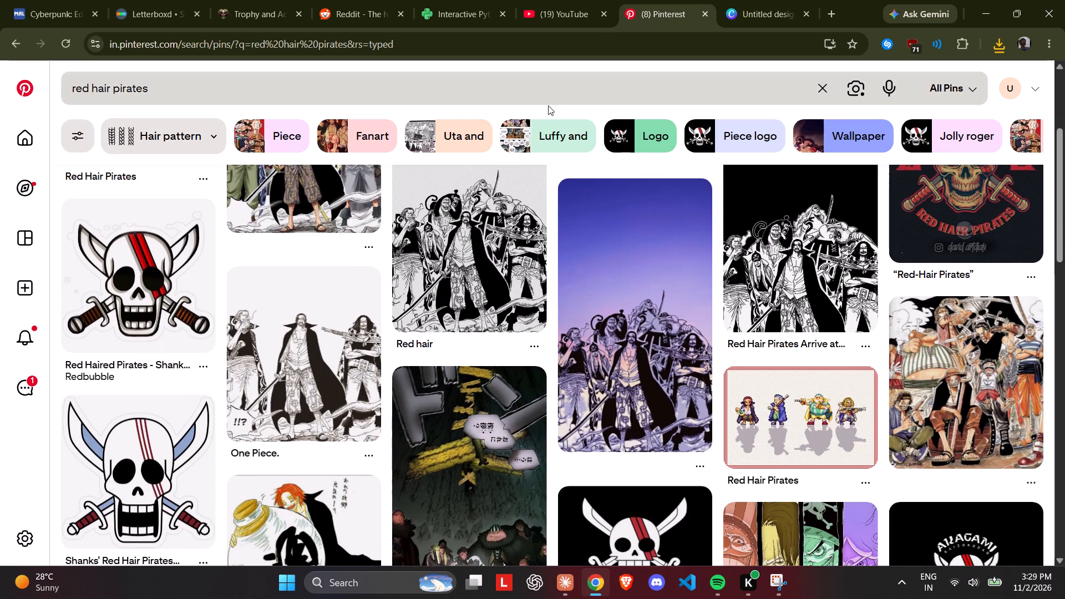
scroll(556, 107, down, 2)
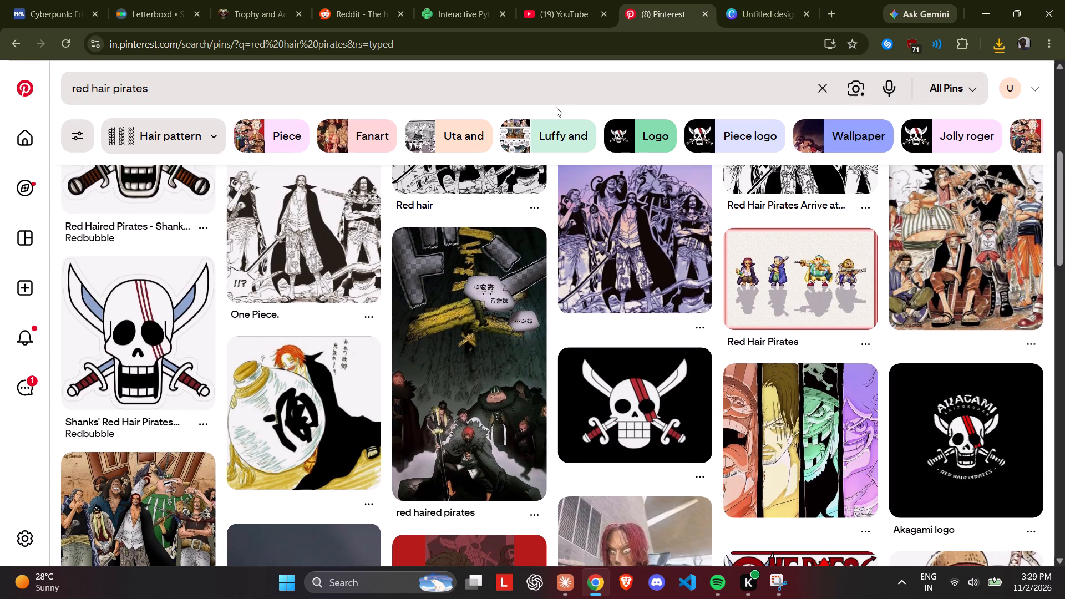
scroll(556, 107, down, 5)
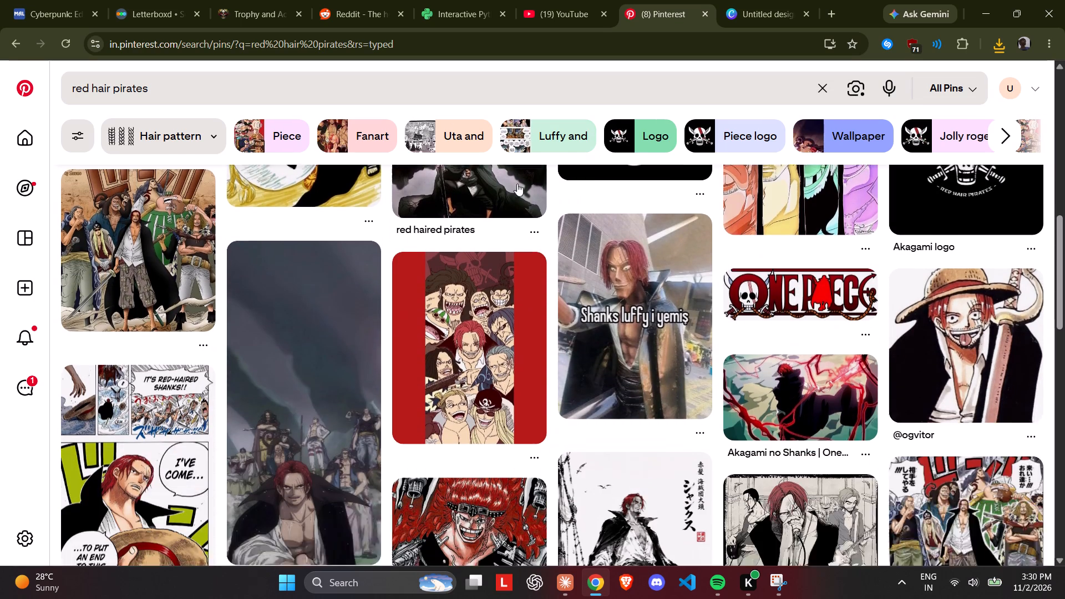
scroll(510, 186, up, 2)
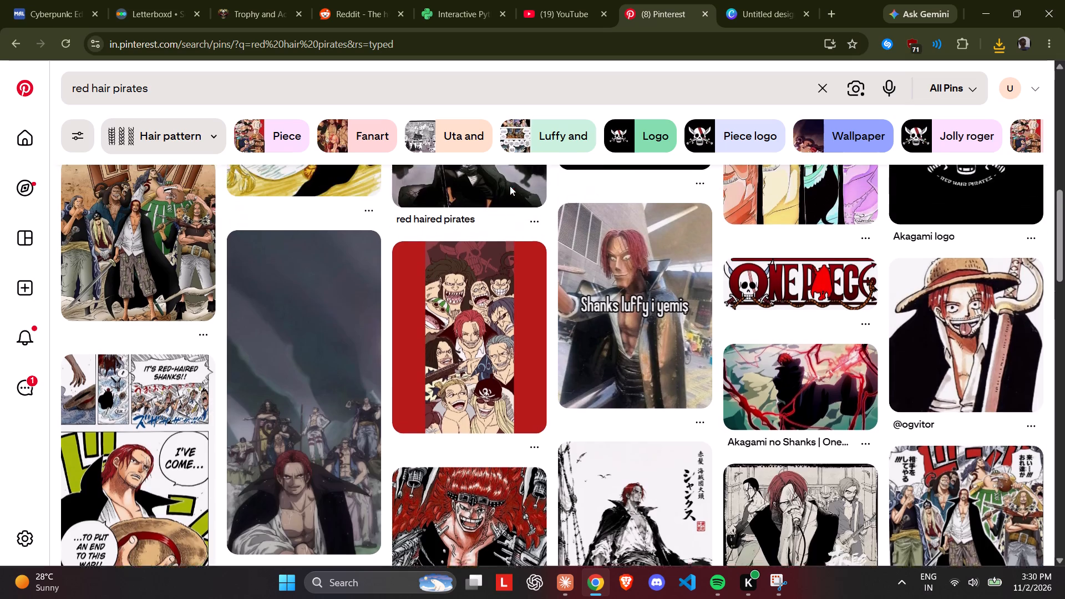
scroll(510, 186, up, 7)
click(458, 268)
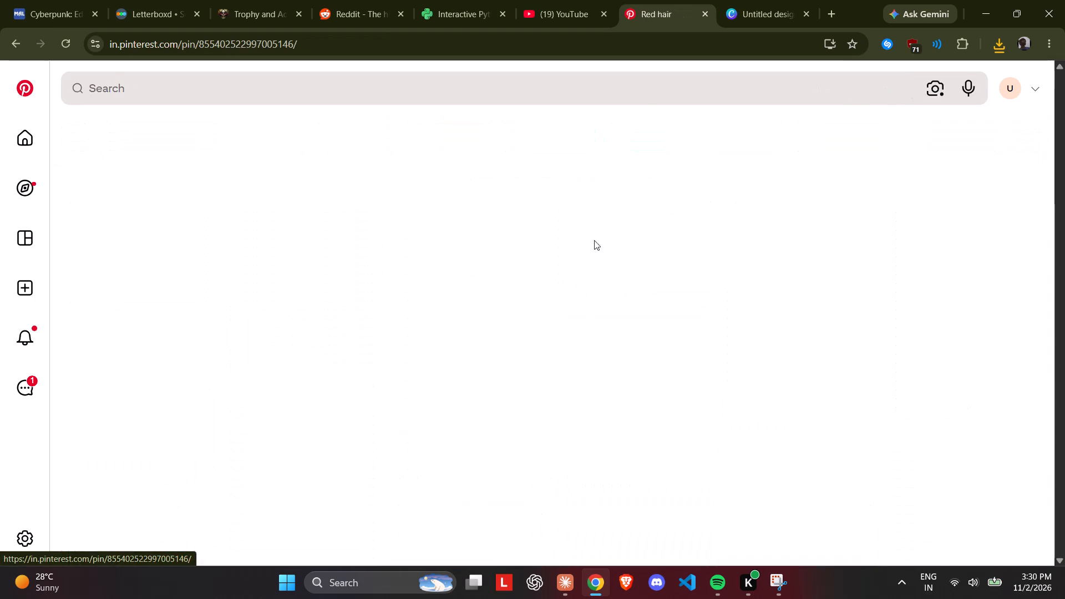
right_click(186, 308)
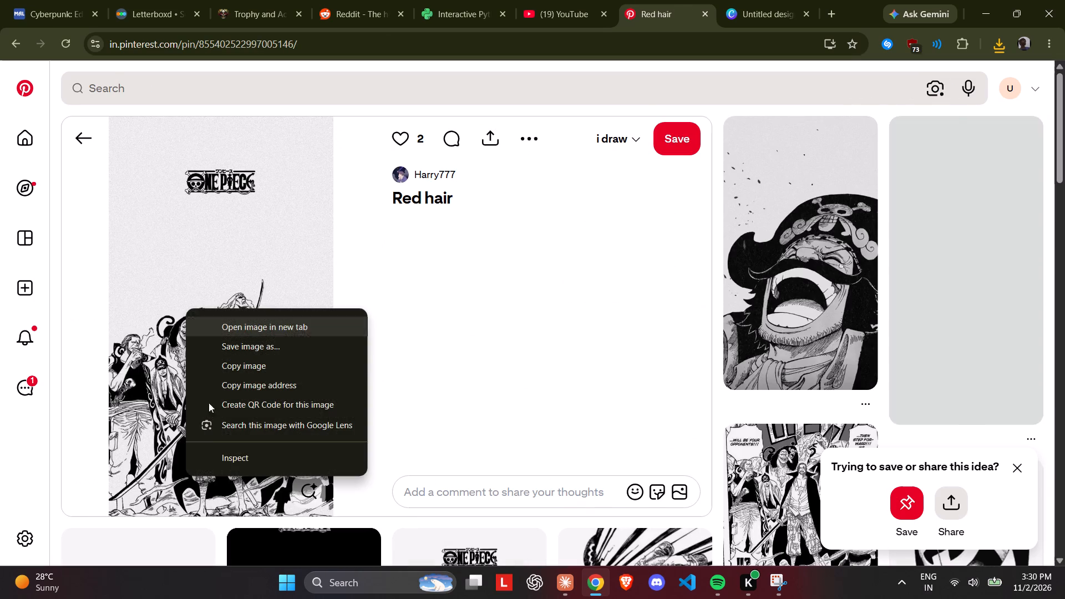
click(228, 349)
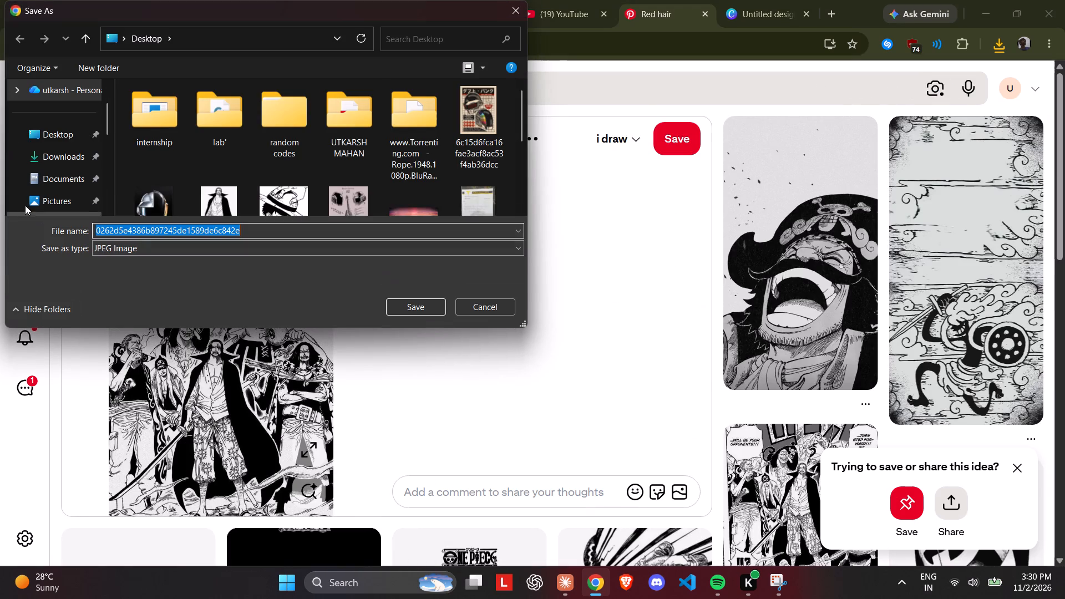
click(28, 130)
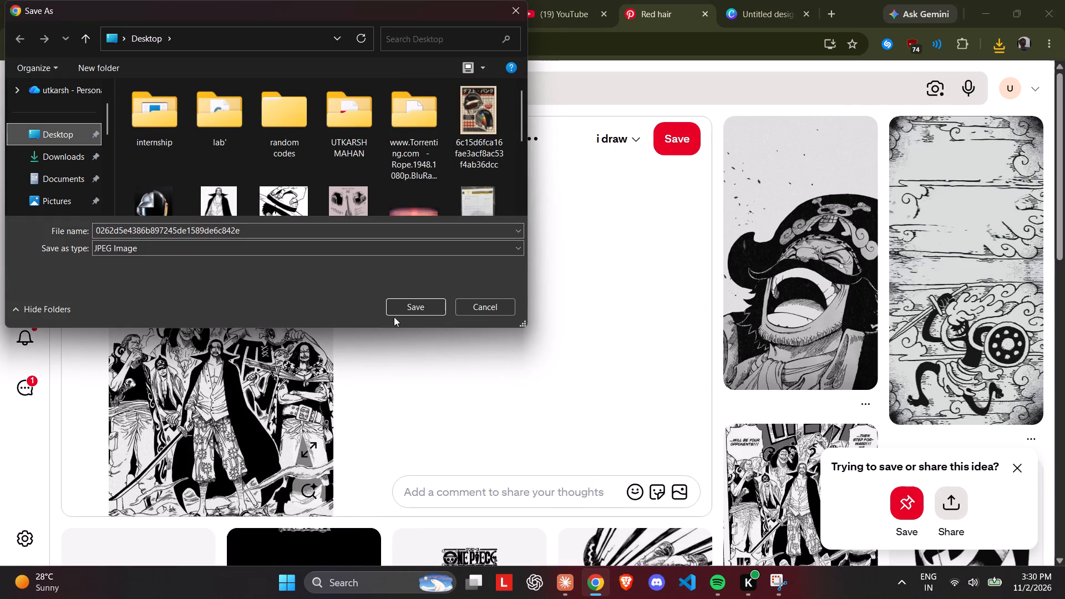
click(396, 309)
Search Google for "bg" in a new browser tab and open the remove.bg website.
click(836, 13)
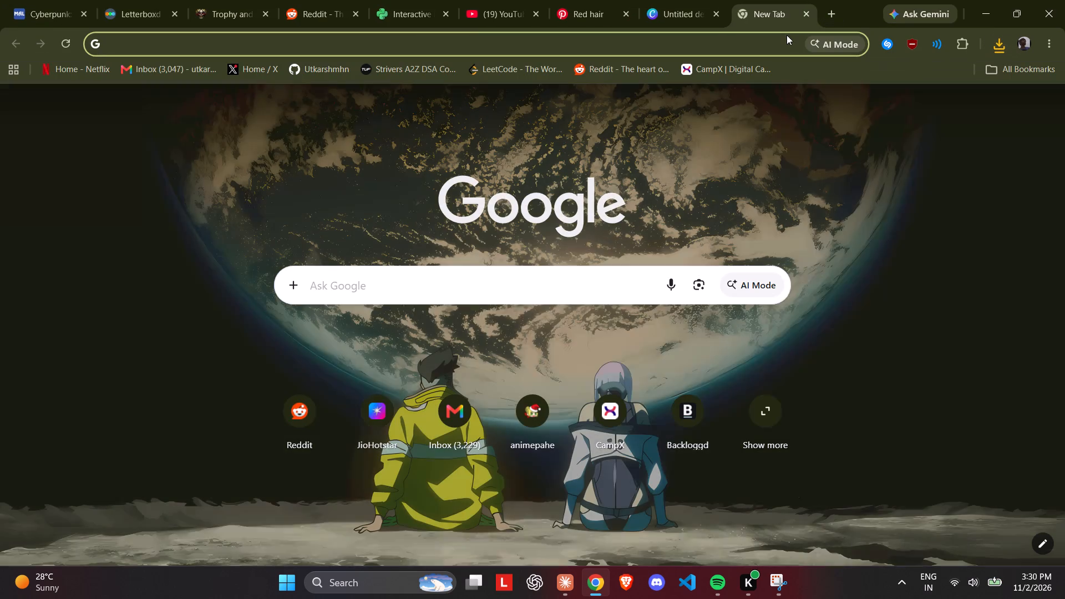
key(g)
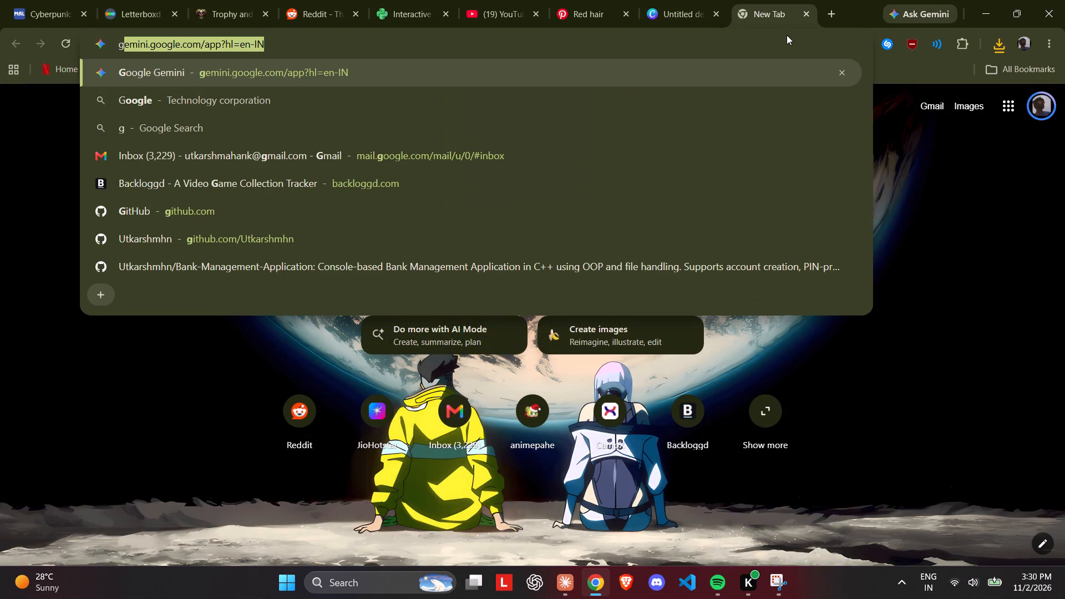
key(BackSpace)
key(BackSpace)
text(bg)
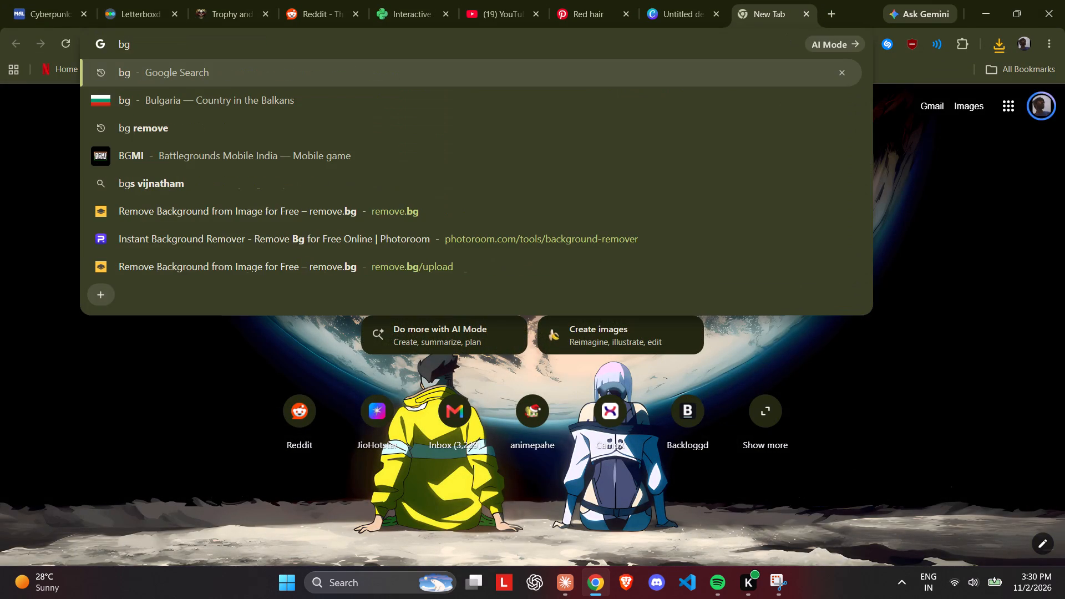
key(Return)
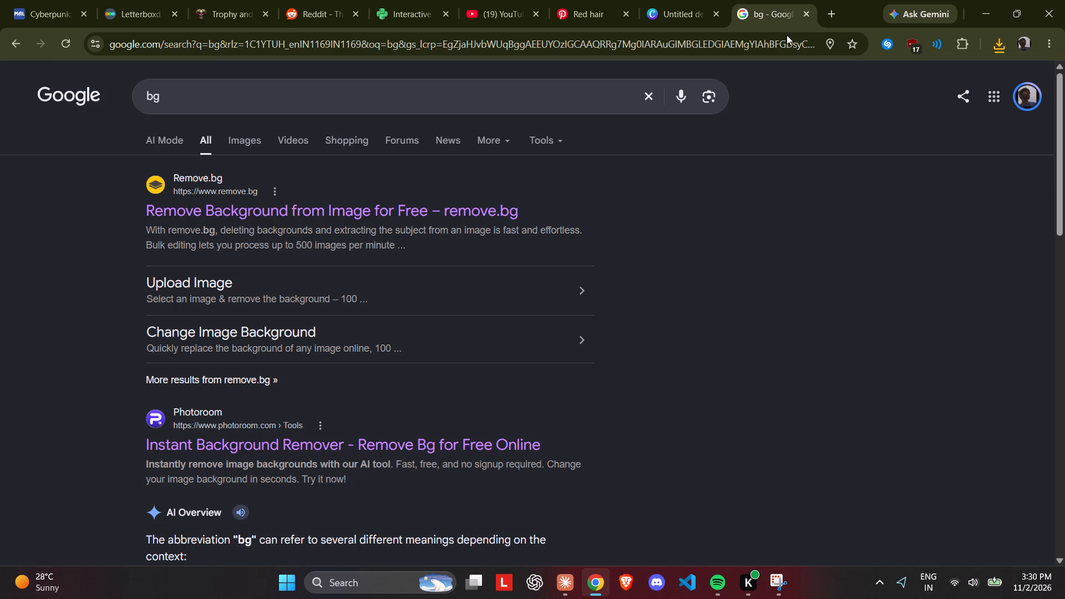
click(432, 216)
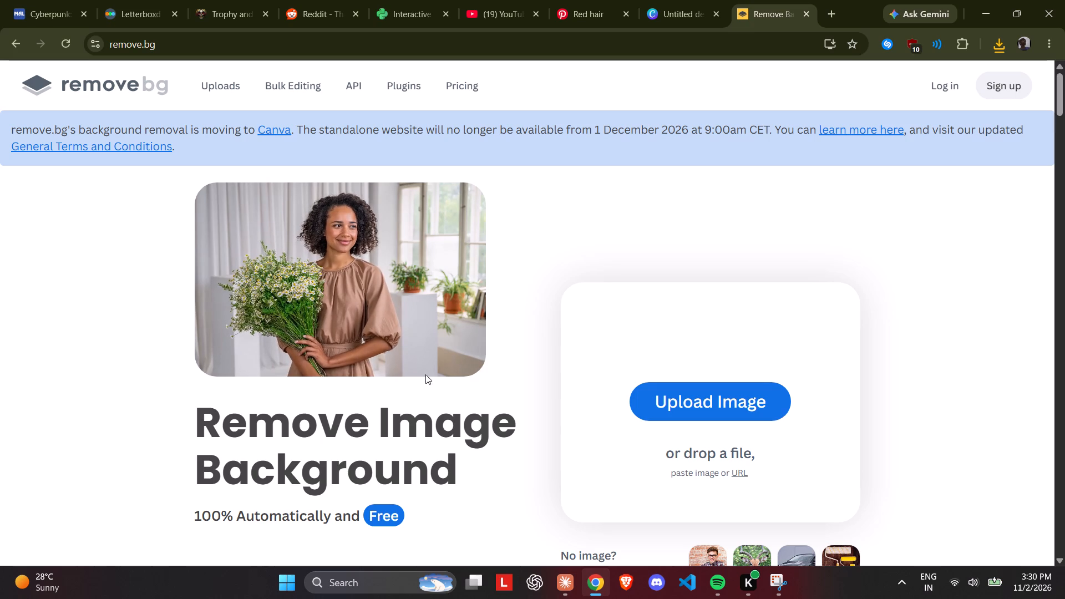
Upload the saved Shanks, Luffy and Red Hair Pirates crew images from the Desktop to remove.bg for background removal.
click(643, 396)
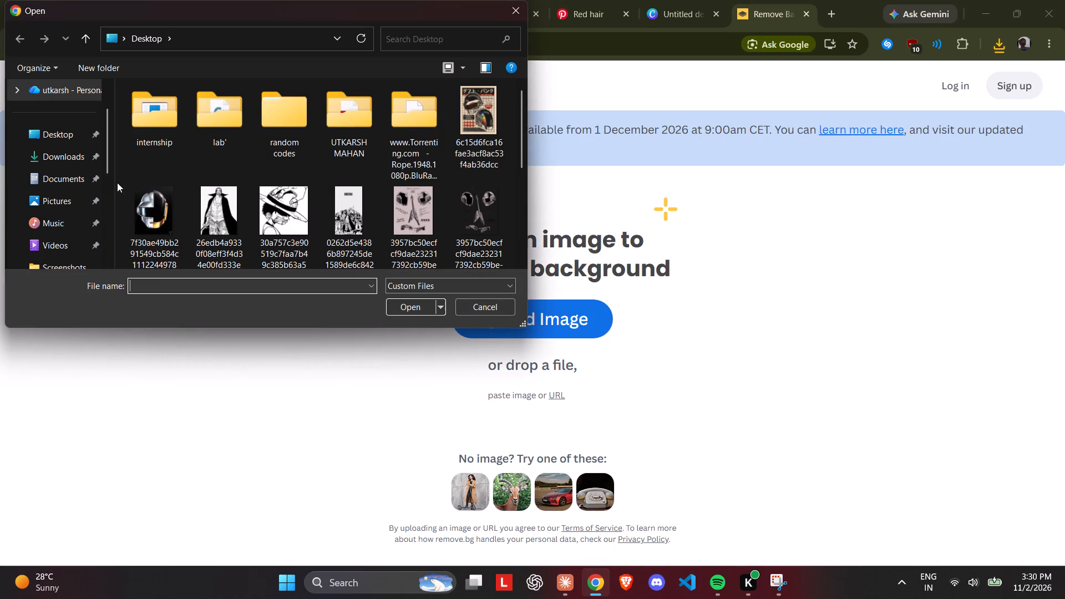
click(199, 210)
click(397, 310)
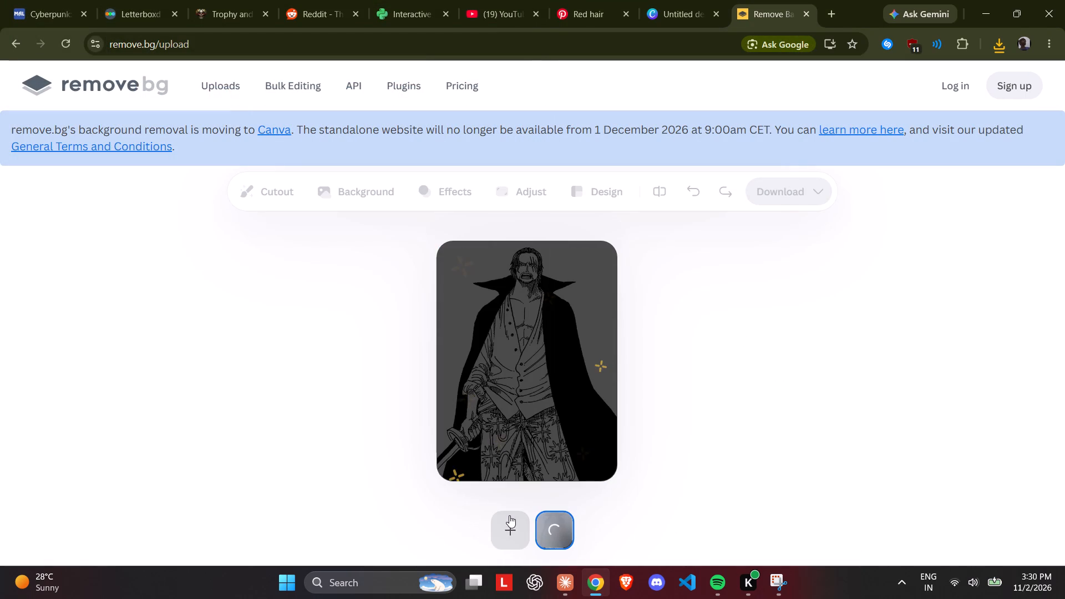
click(509, 515)
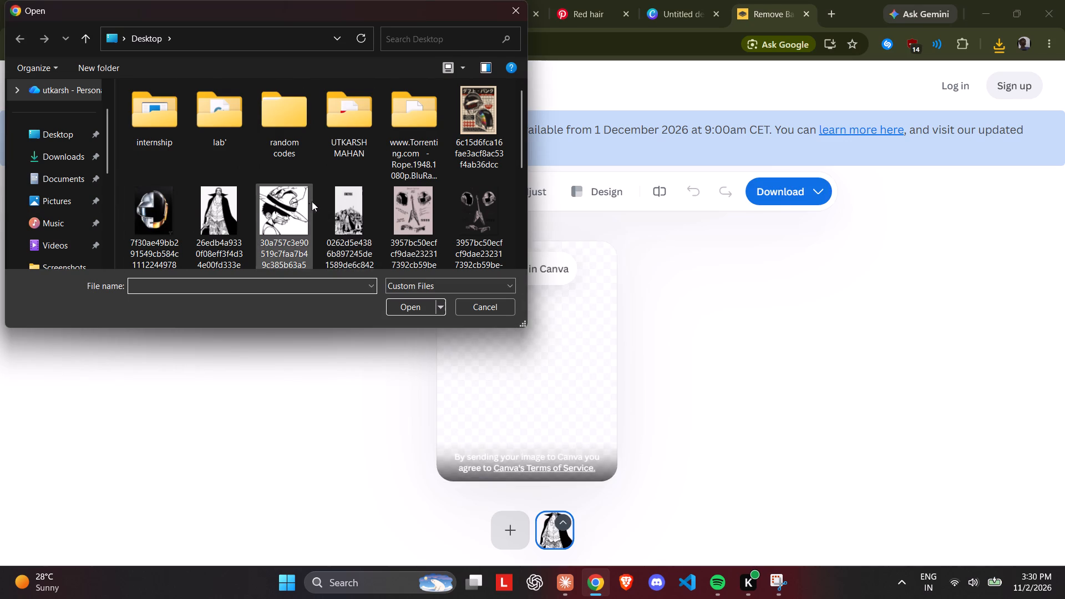
click(308, 203)
click(394, 304)
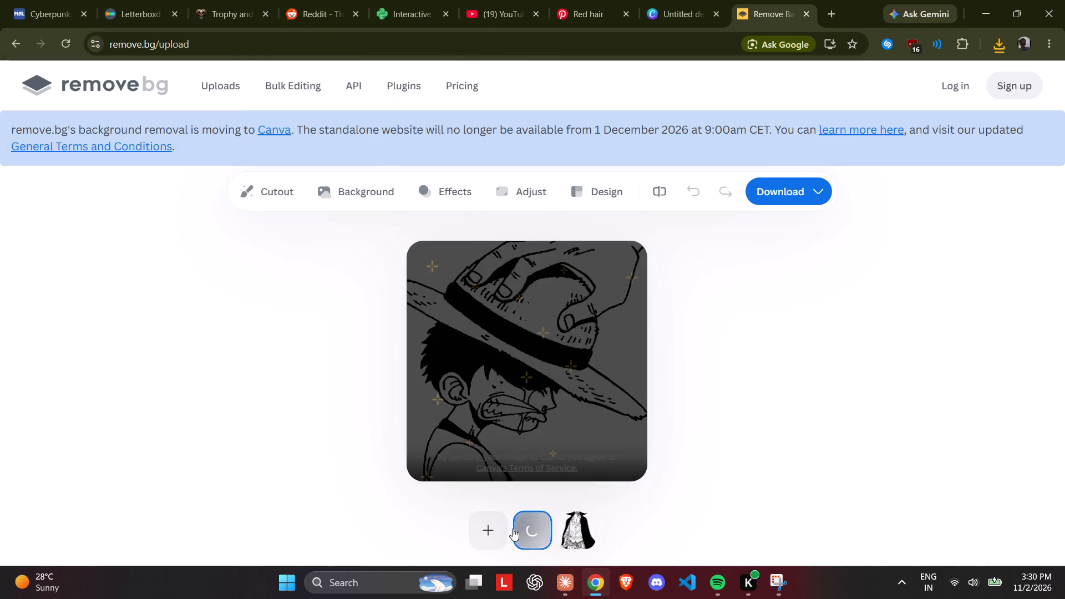
click(491, 531)
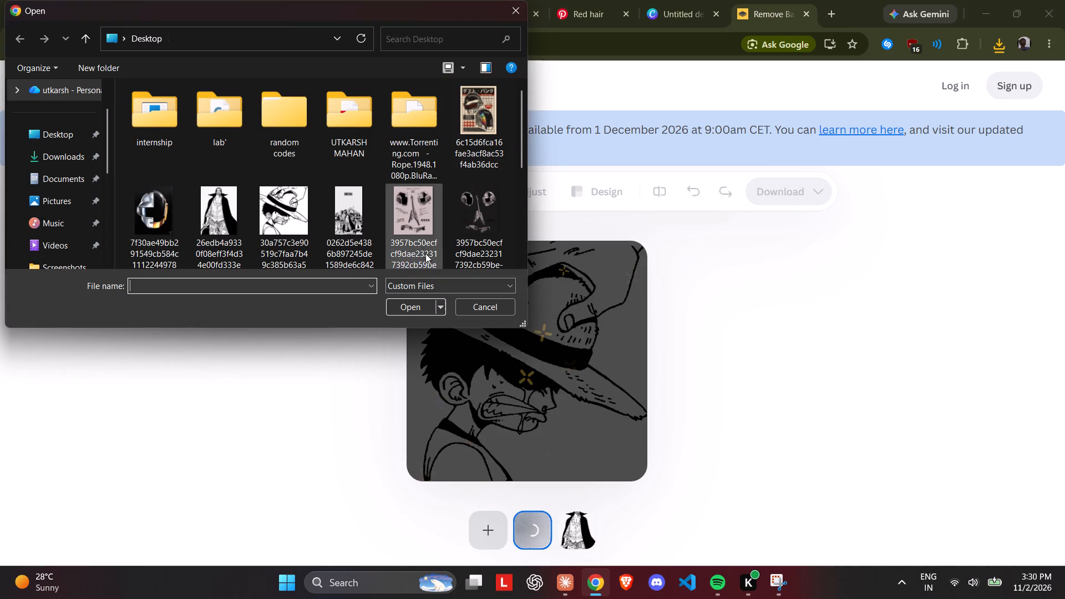
click(371, 224)
click(411, 309)
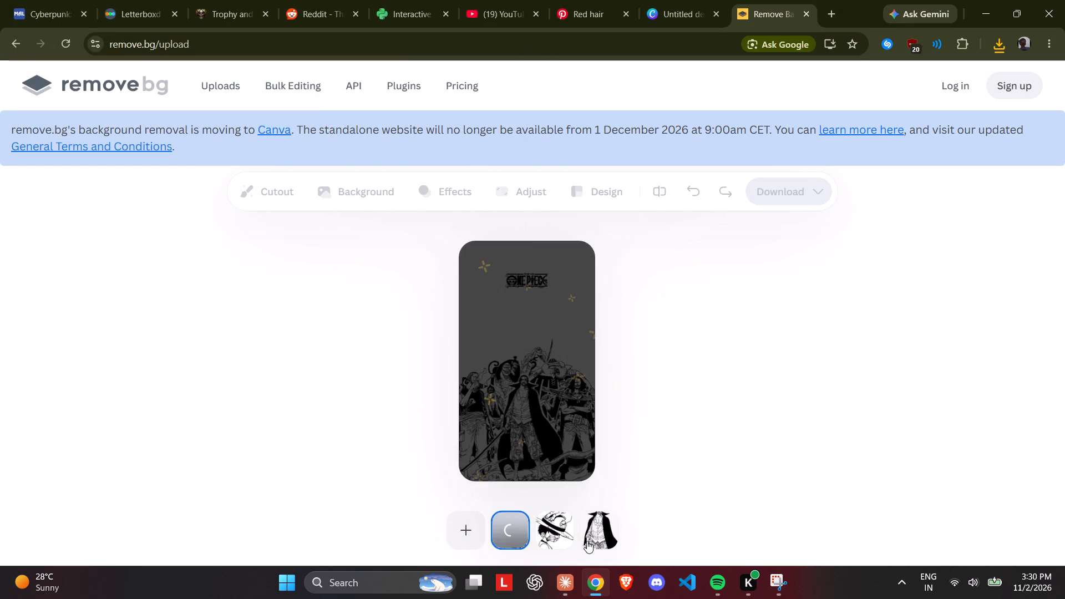
Download the free 433 x 577 preview of the background-removed Shanks image to the Desktop.
click(587, 541)
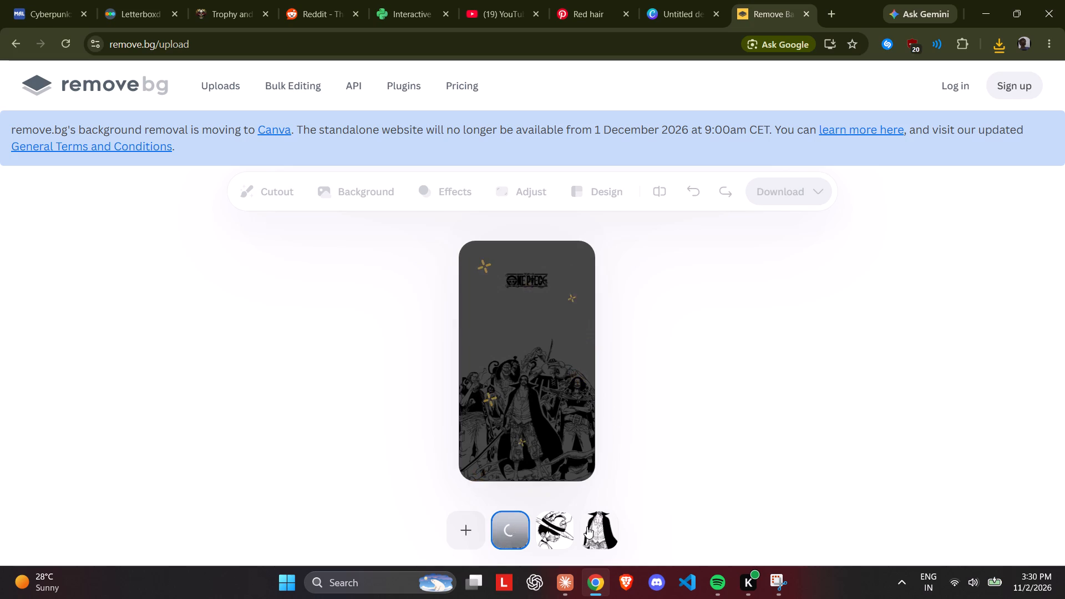
click(587, 526)
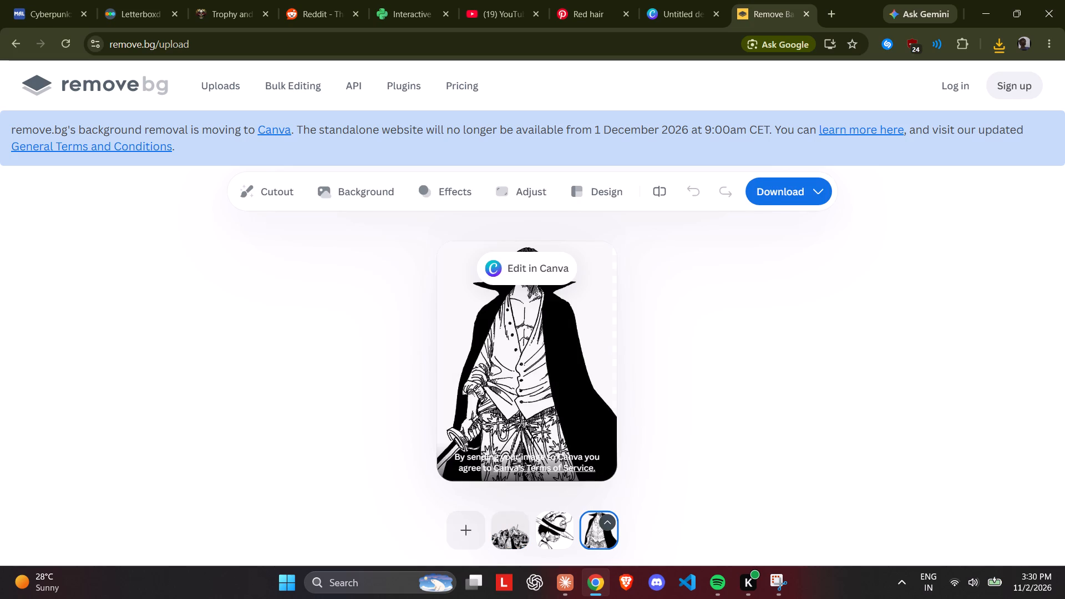
click(790, 195)
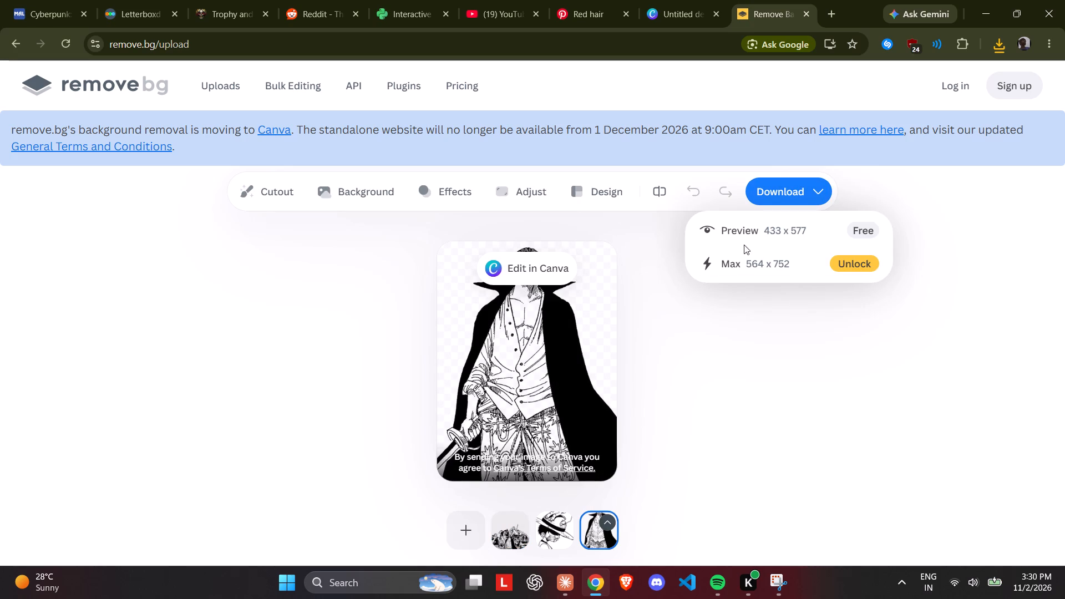
click(745, 233)
click(78, 145)
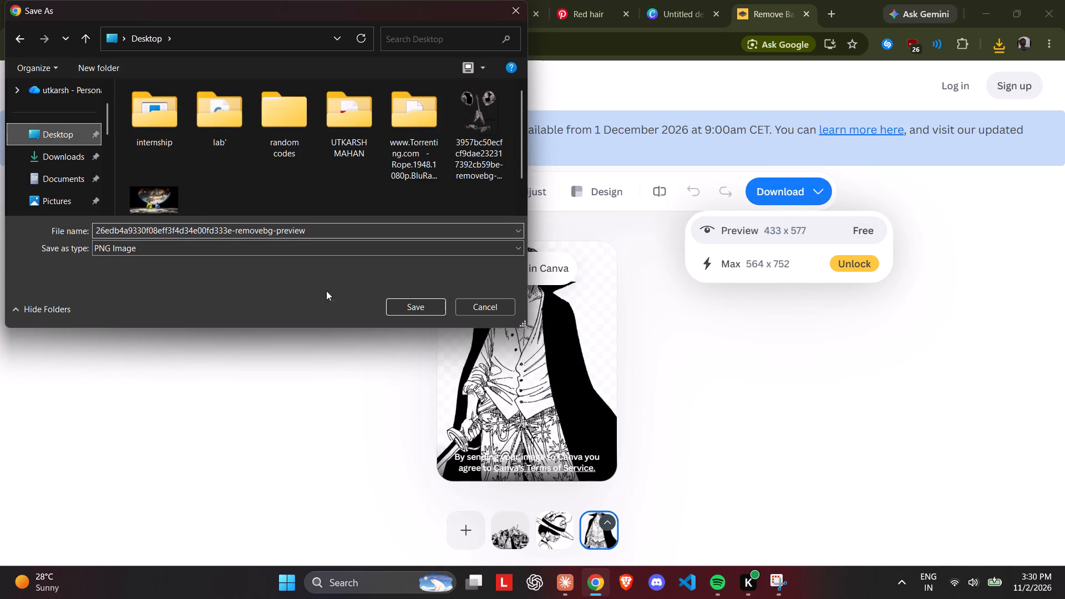
click(402, 298)
Download the free 500 x 500 preview of the background-removed Luffy image to the Desktop.
click(562, 531)
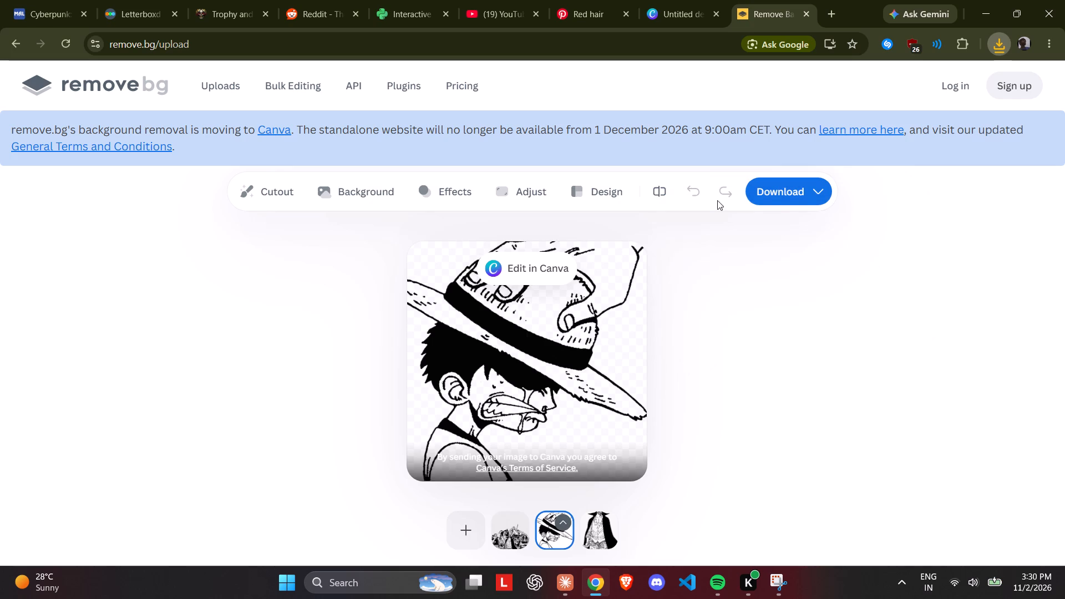
click(787, 200)
click(779, 232)
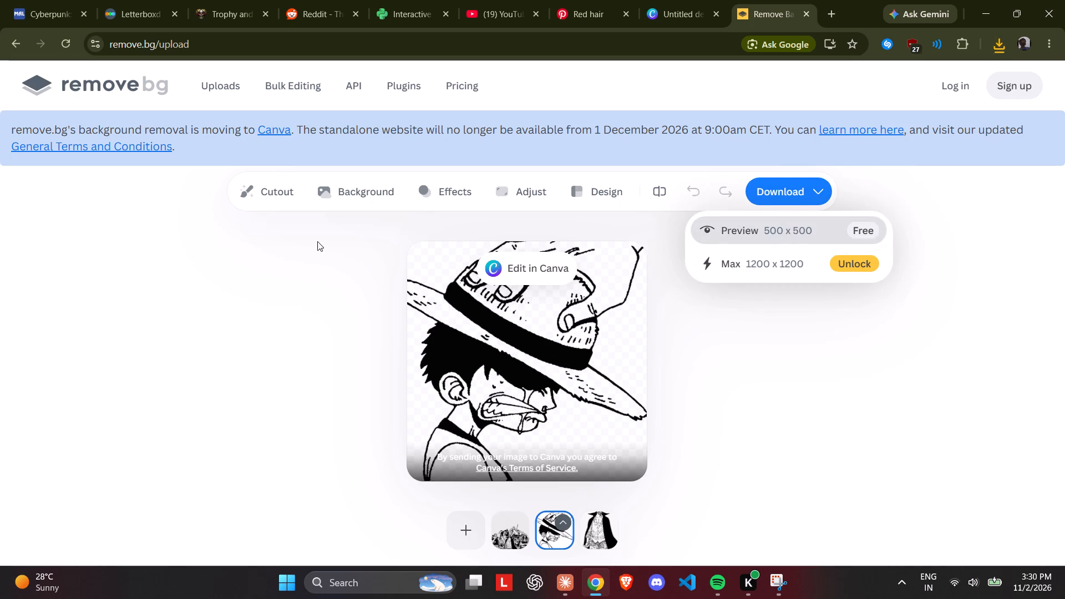
click(63, 133)
click(434, 307)
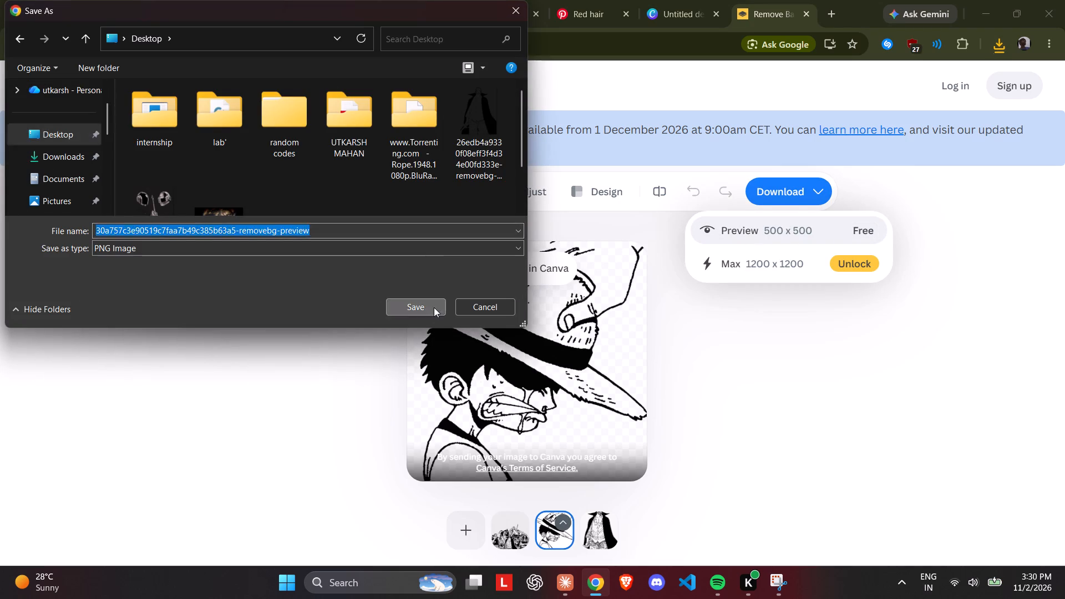
Download the free 375 x 666 preview of the background-removed Red Hair Pirates crew image to the Desktop.
click(514, 527)
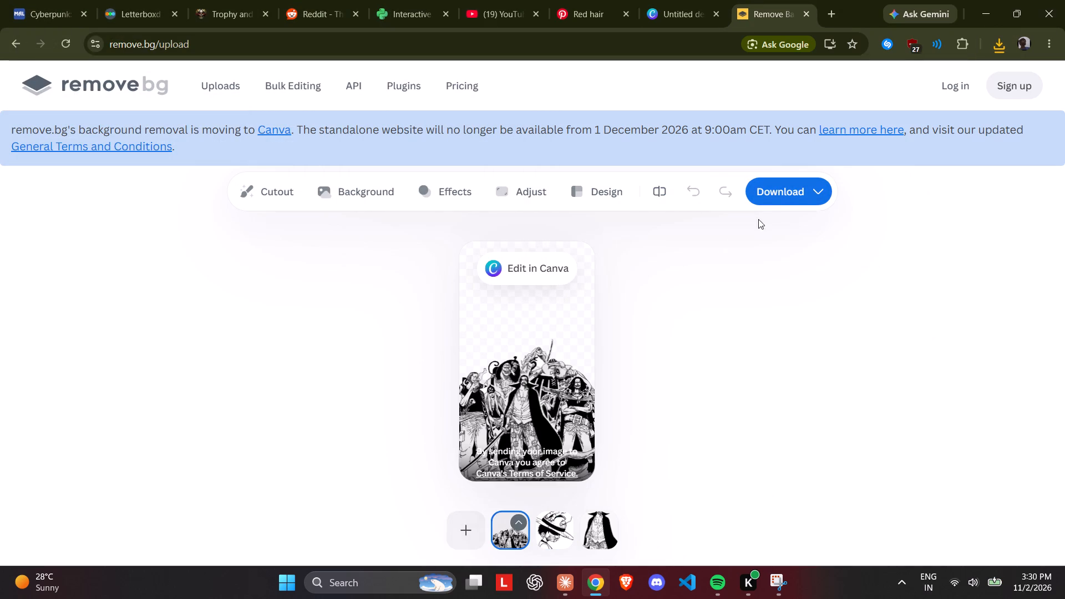
click(782, 198)
click(780, 215)
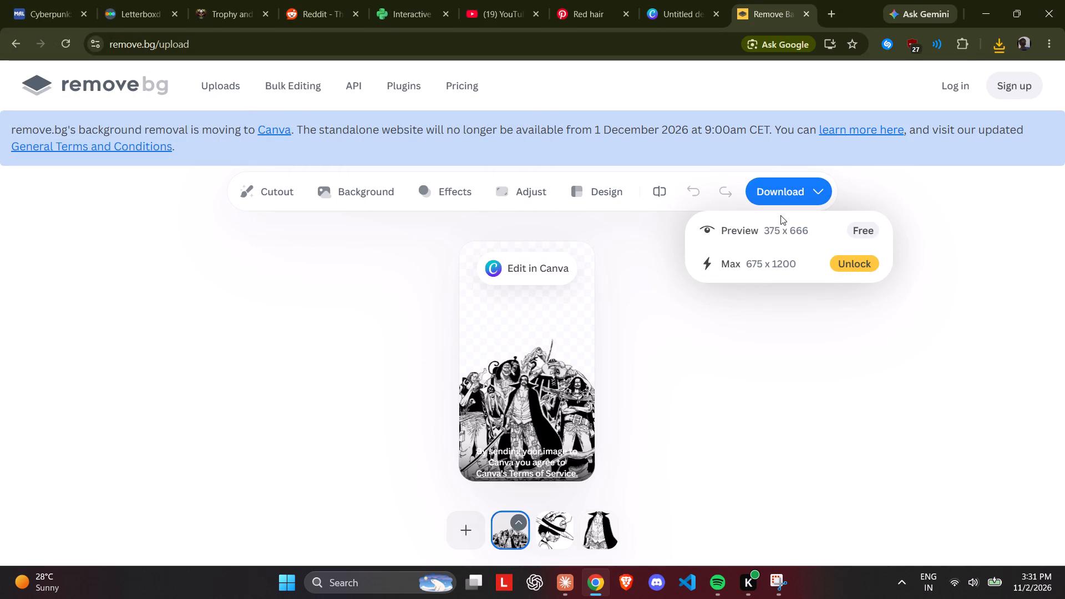
click(780, 226)
click(56, 140)
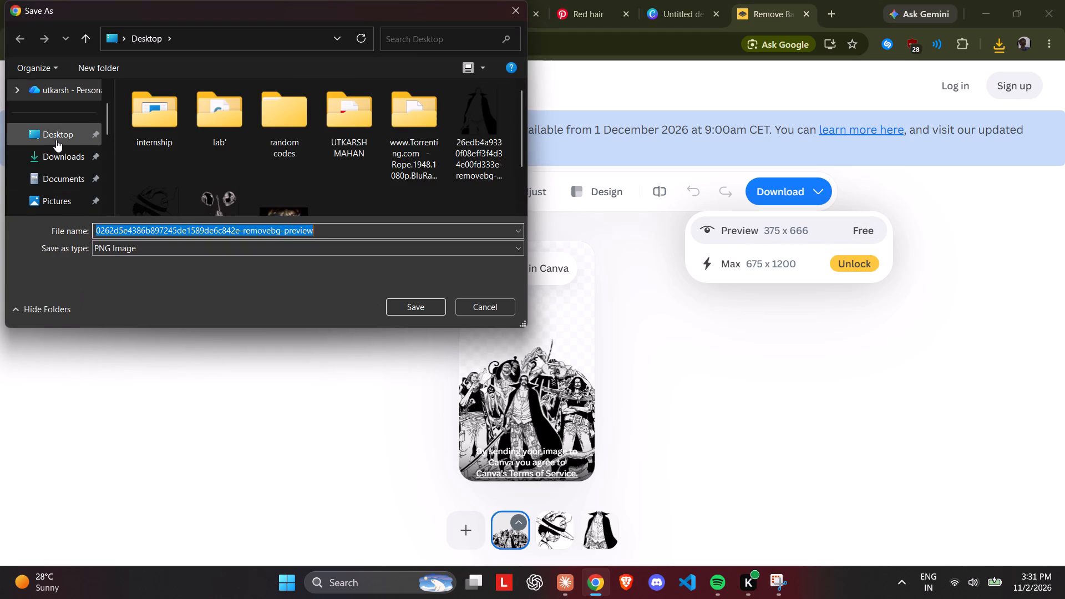
click(420, 304)
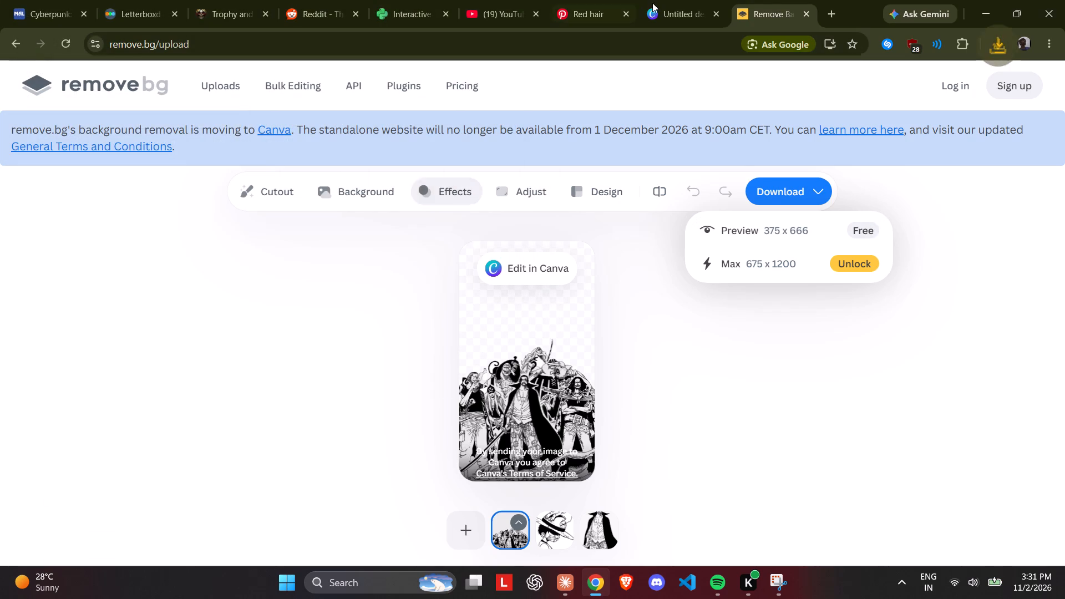
Go back through the Pinterest pins to the Shanks poster from the One Piece Poster Series and examine its layout.
click(652, 3)
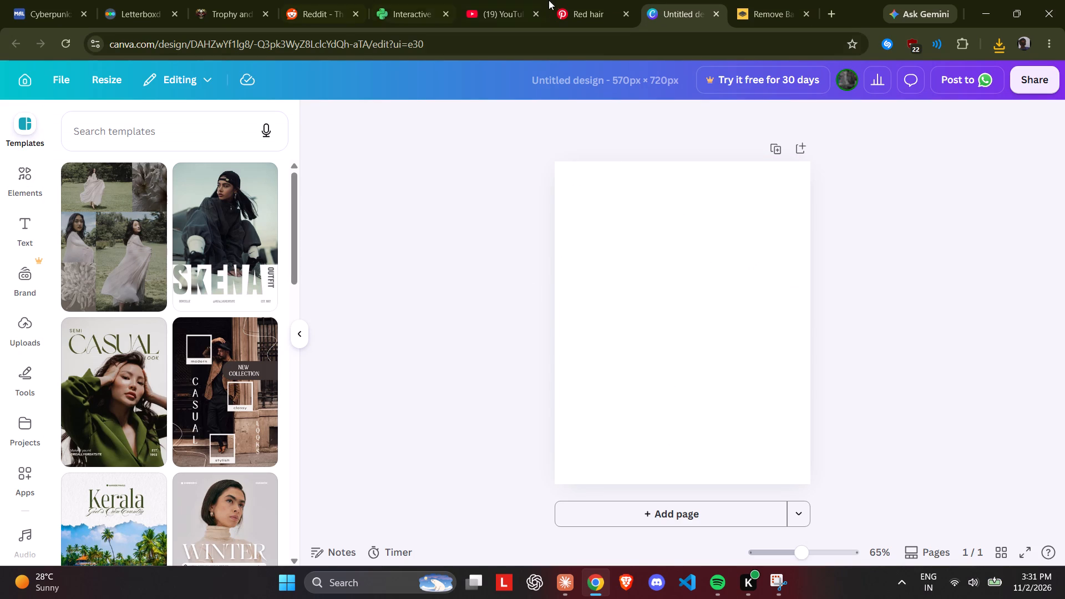
click(576, 1)
click(458, 216)
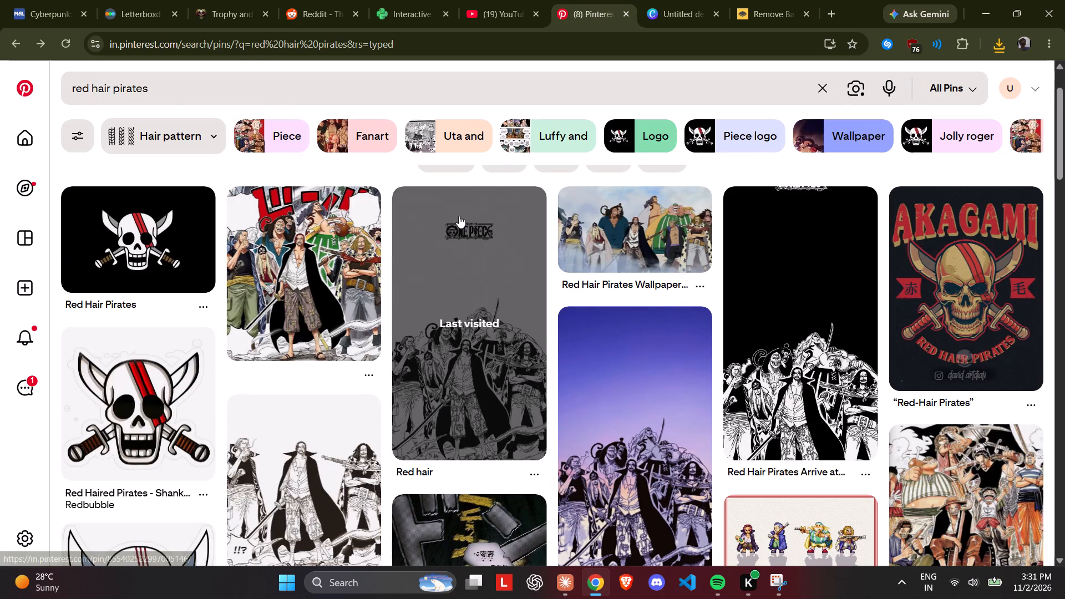
click(459, 216)
click(459, 216)
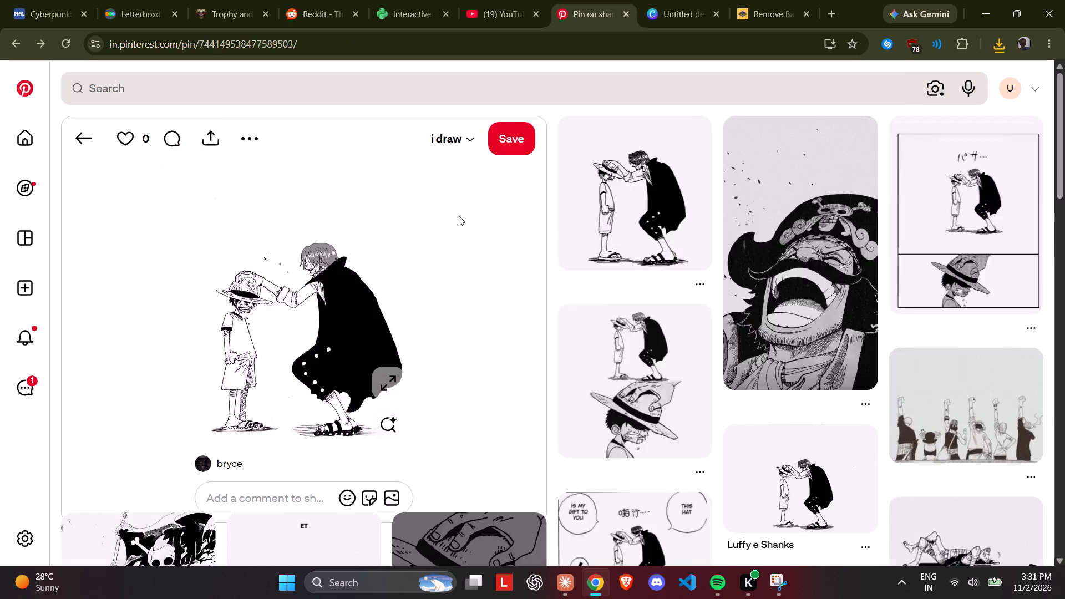
click(459, 216)
click(459, 215)
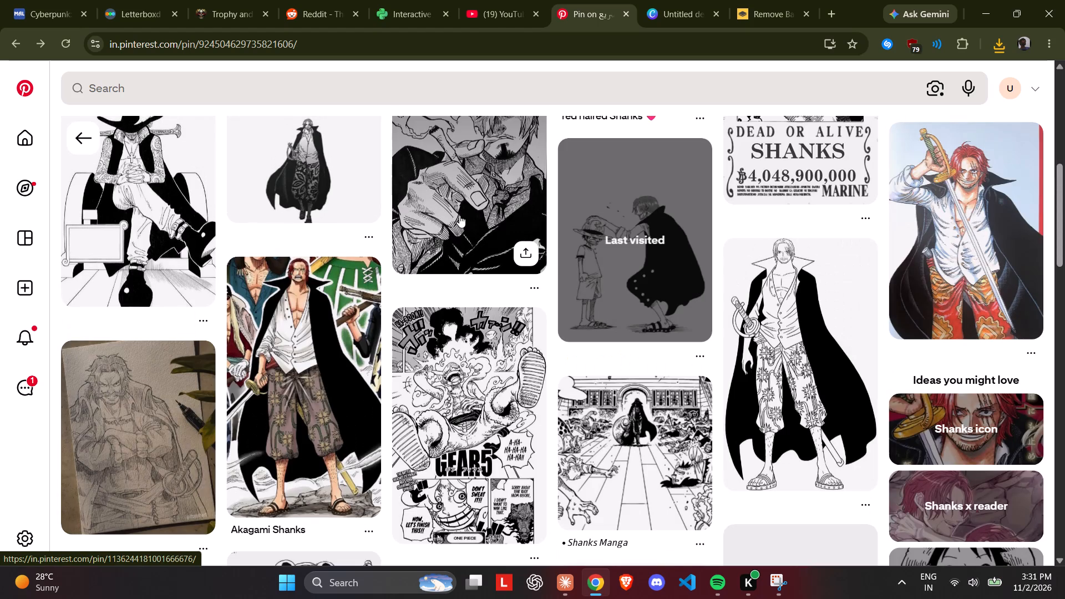
click(459, 215)
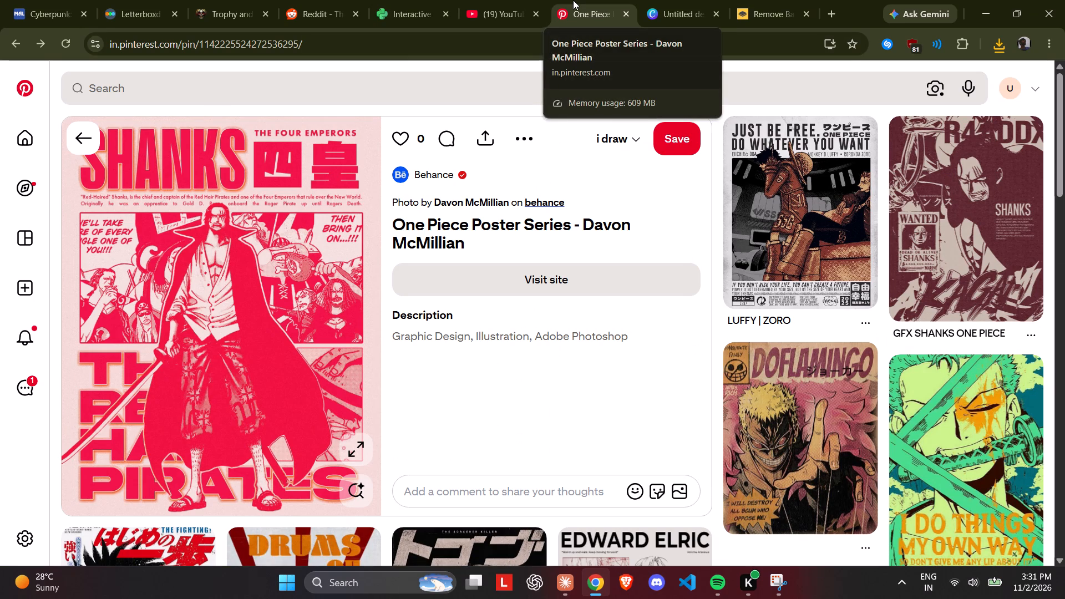
Upload the background-removed Shanks, Luffy and crew PNG images from the Desktop to the Canva design's uploads.
click(676, 3)
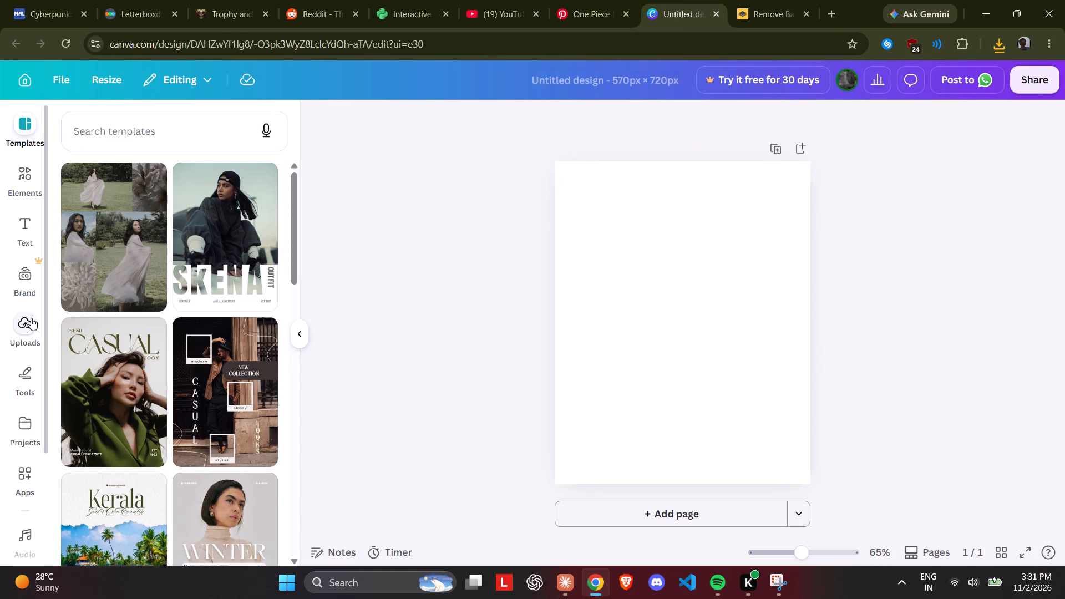
click(31, 318)
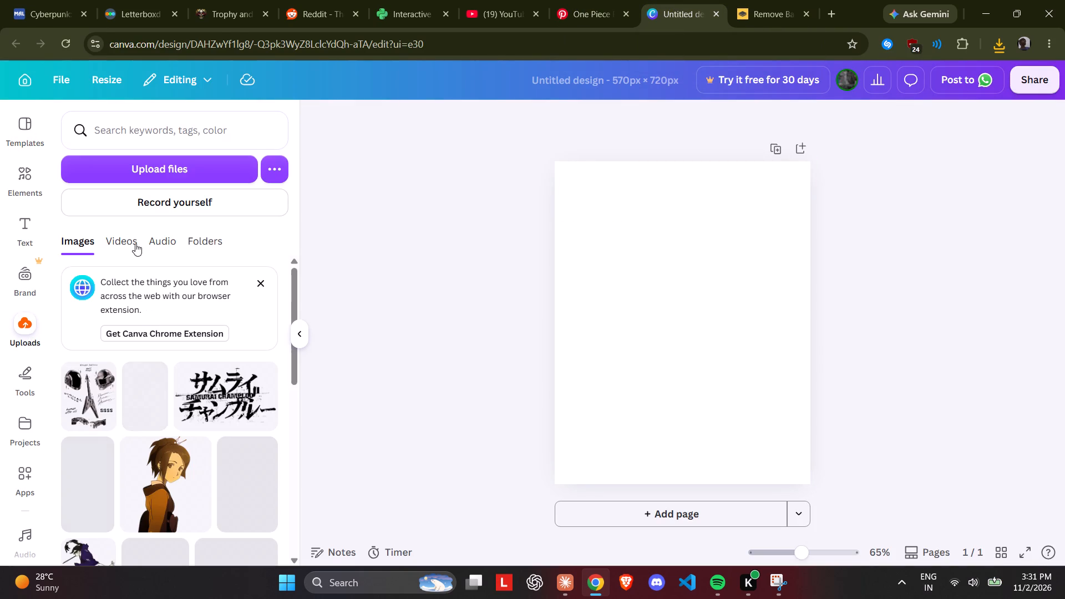
click(170, 171)
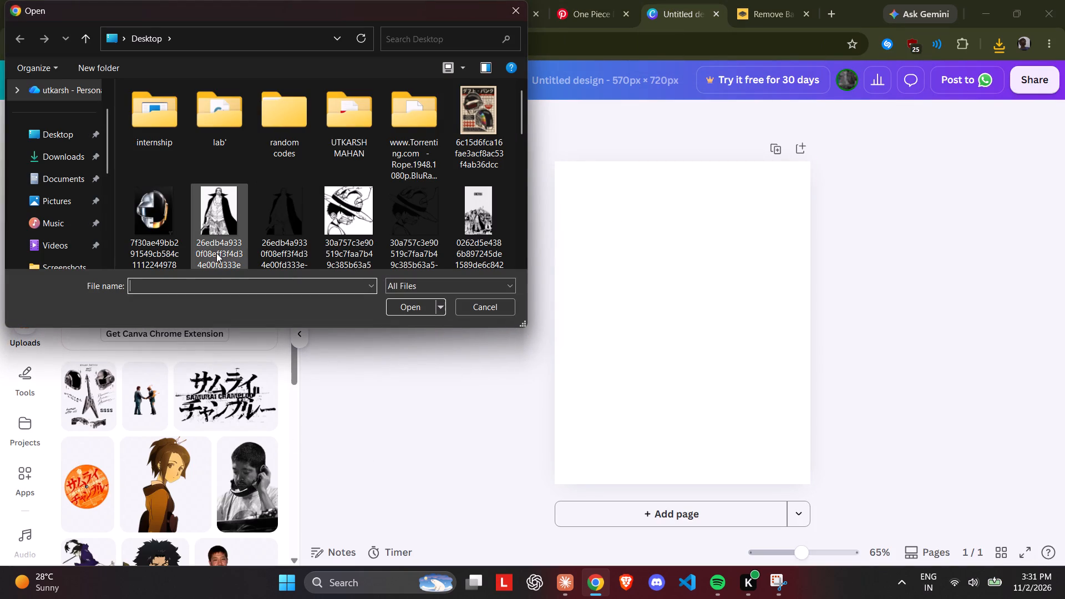
click(274, 223)
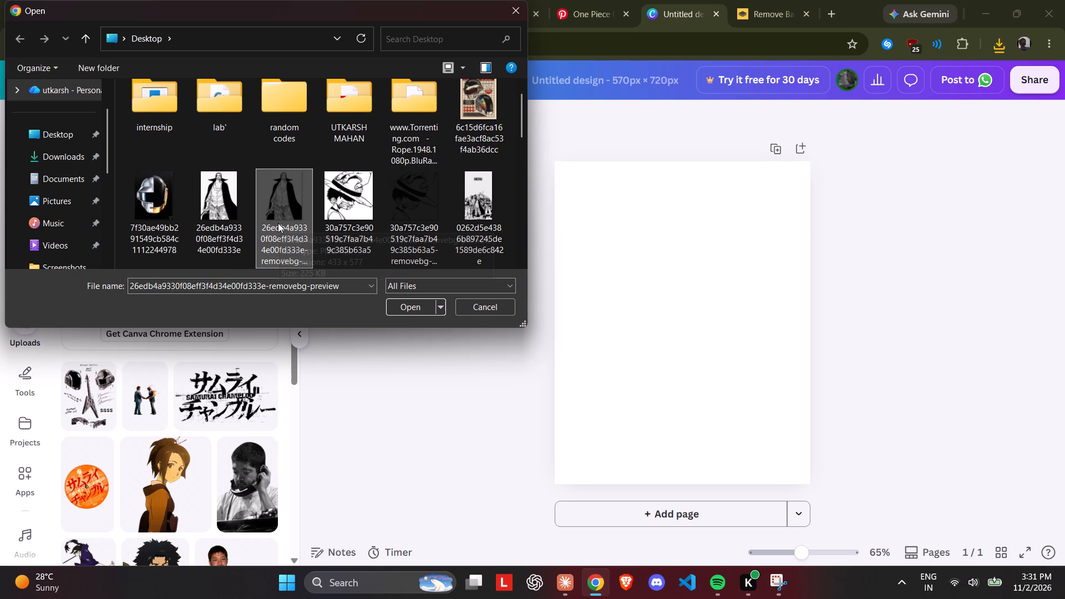
ctrl+click(408, 186)
ctrl+scroll(369, 227, down, 1)
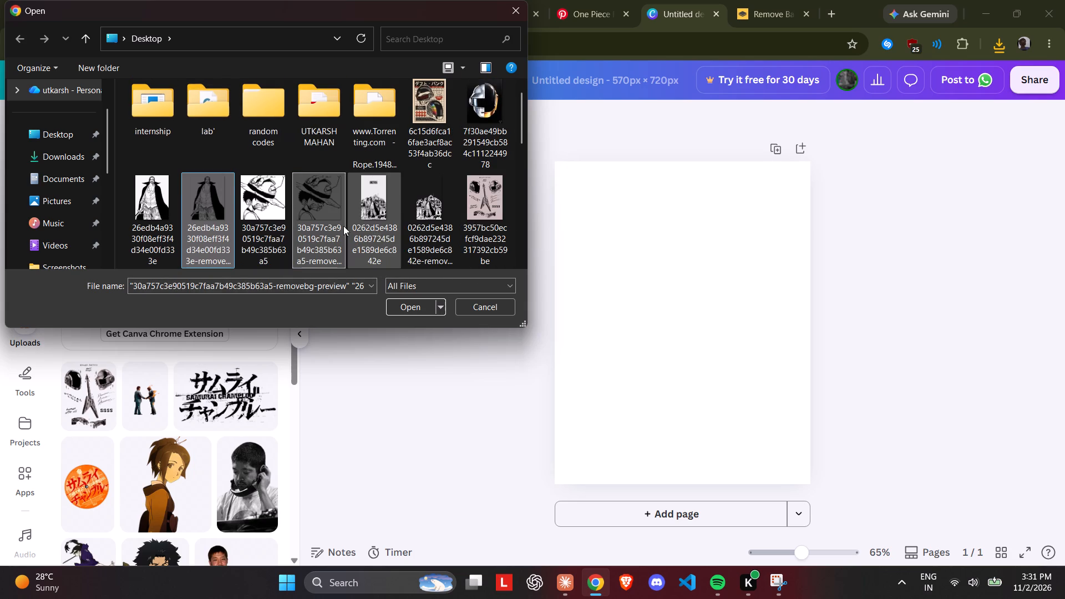
ctrl+click(412, 207)
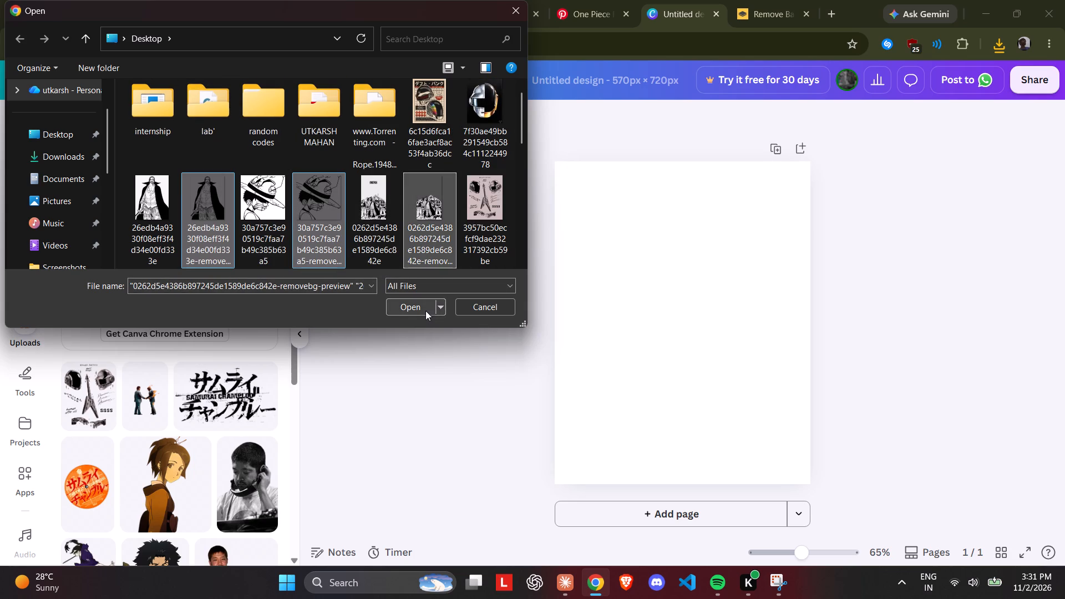
ctrl+click(425, 311)
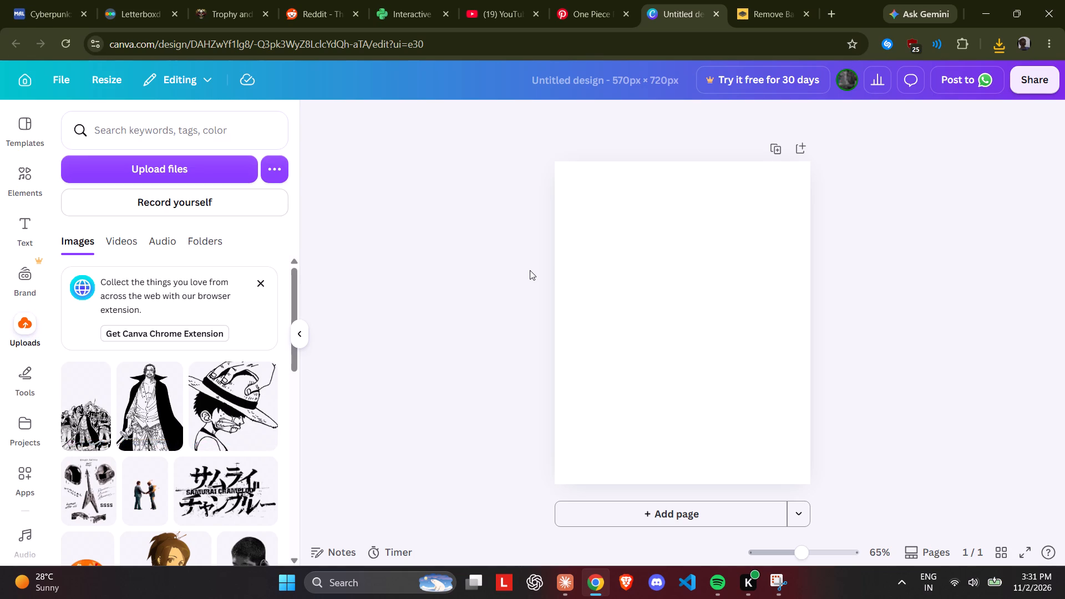
Add the Shanks cutout to the page, enlarge it to about 605 px tall and place it slightly right of centre, overlapping the bottom edge.
click(617, 0)
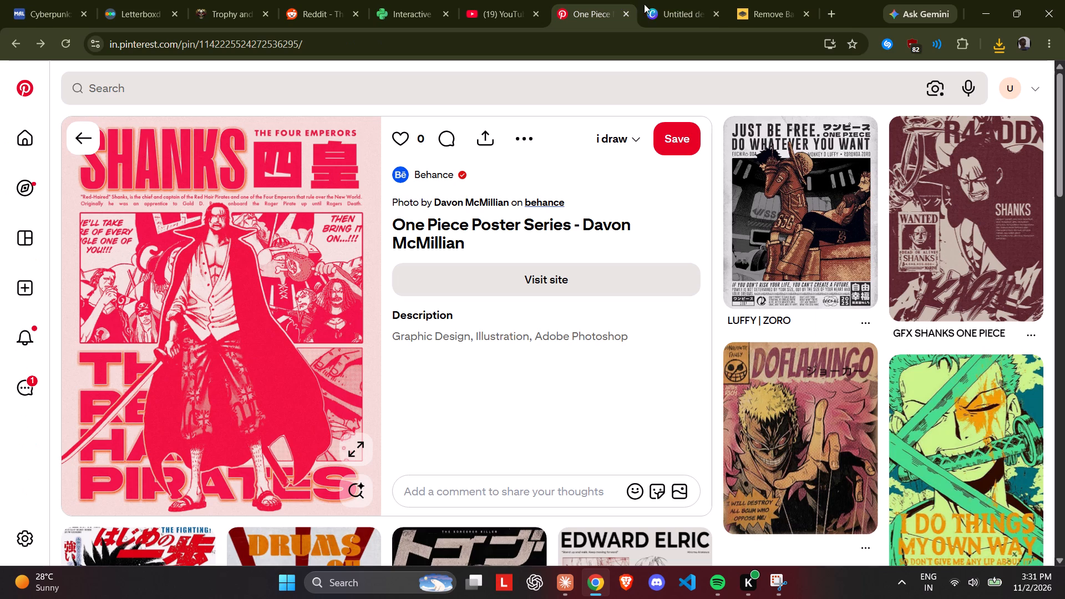
click(685, 0)
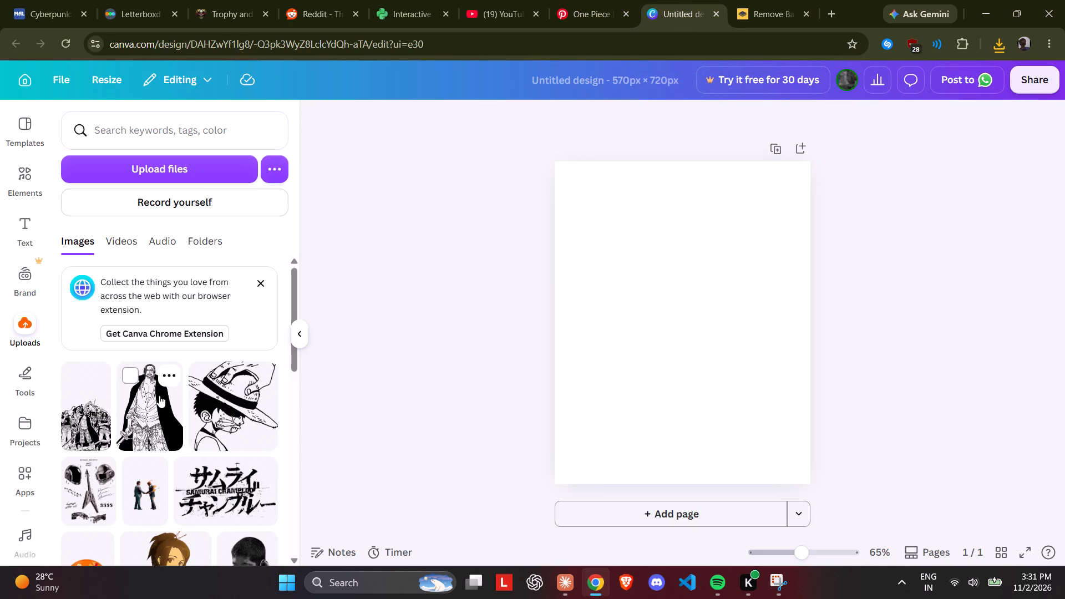
click(159, 395)
drag(697, 325, 696, 388)
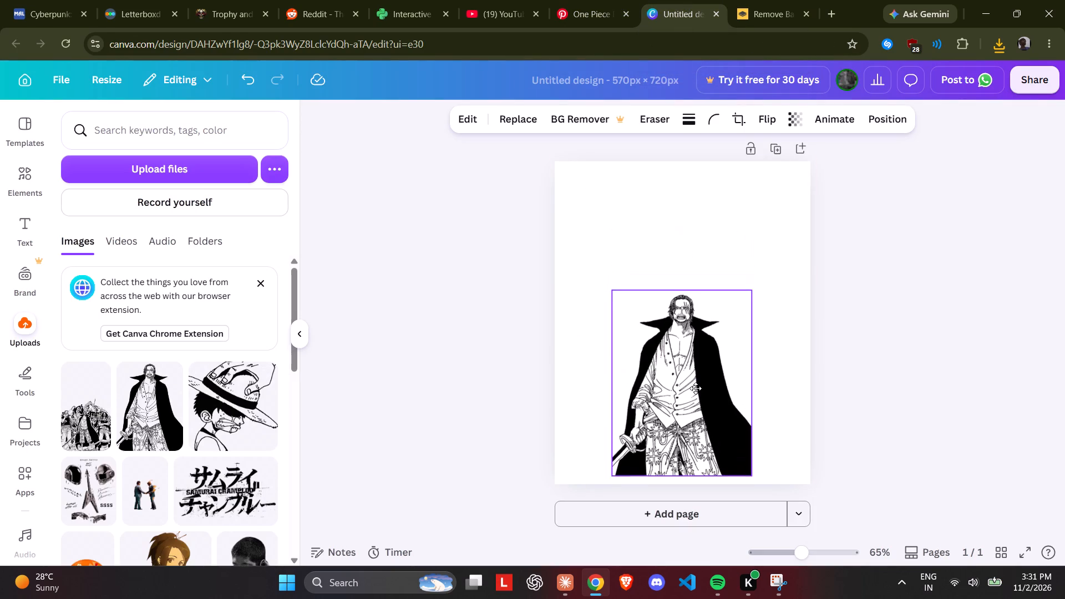
drag(696, 388, 698, 397)
drag(753, 304, 797, 204)
drag(759, 291, 736, 311)
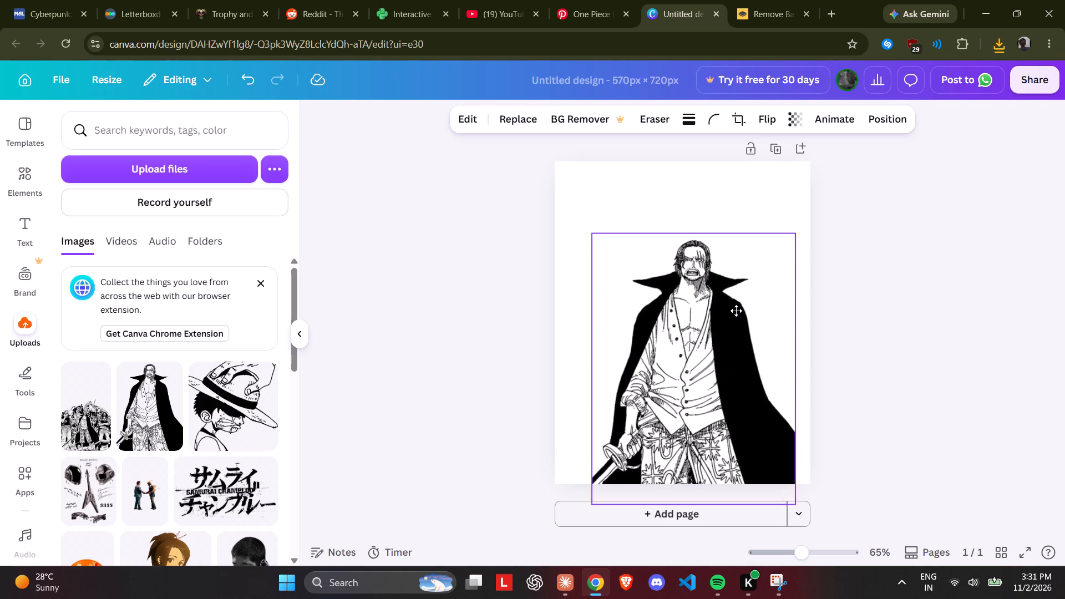
drag(736, 311, 732, 313)
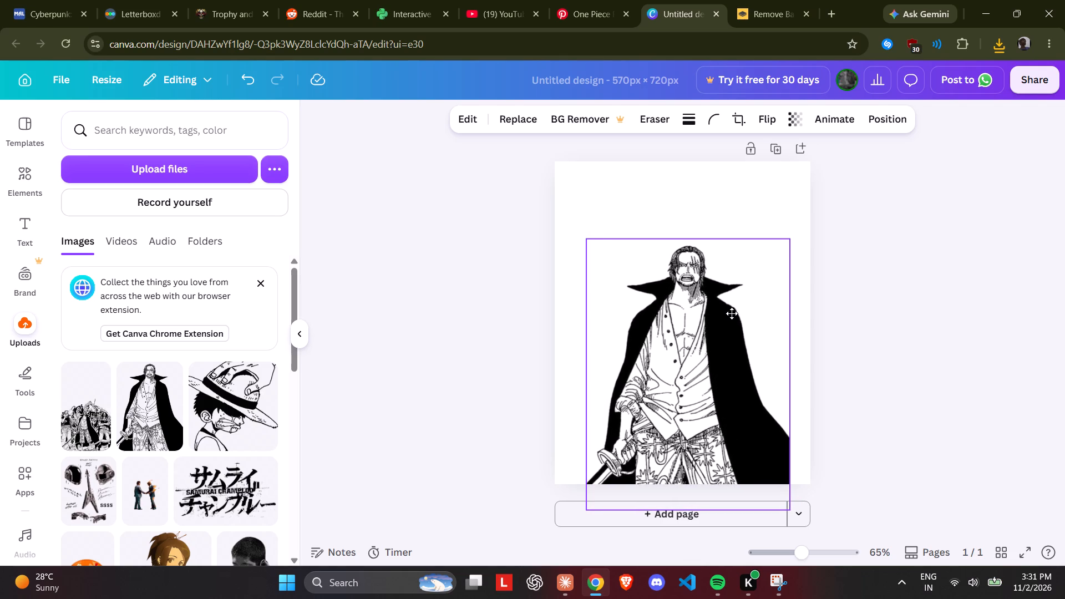
drag(732, 313, 745, 309)
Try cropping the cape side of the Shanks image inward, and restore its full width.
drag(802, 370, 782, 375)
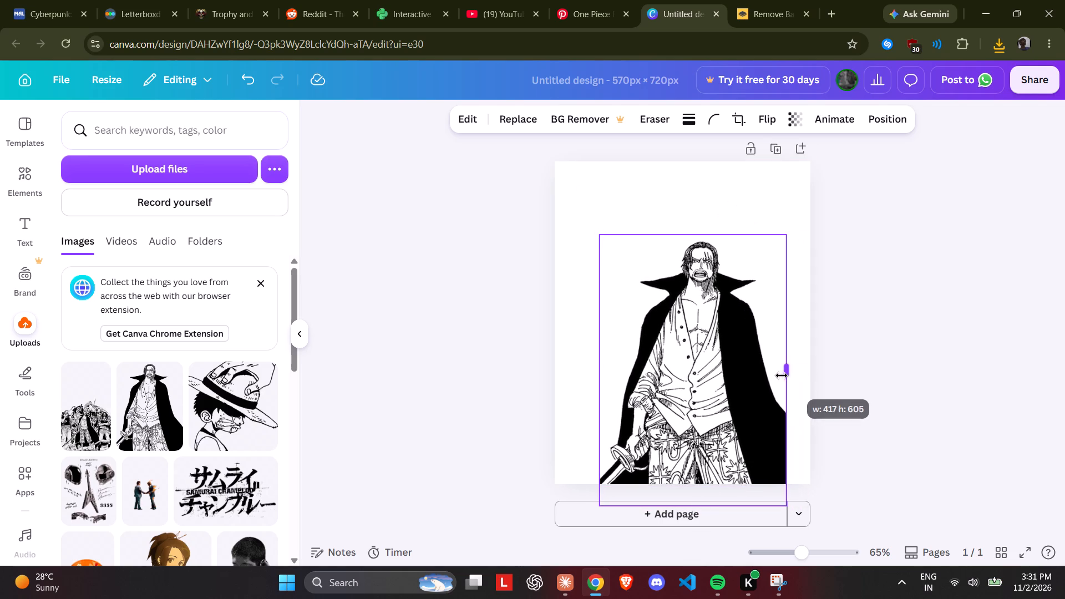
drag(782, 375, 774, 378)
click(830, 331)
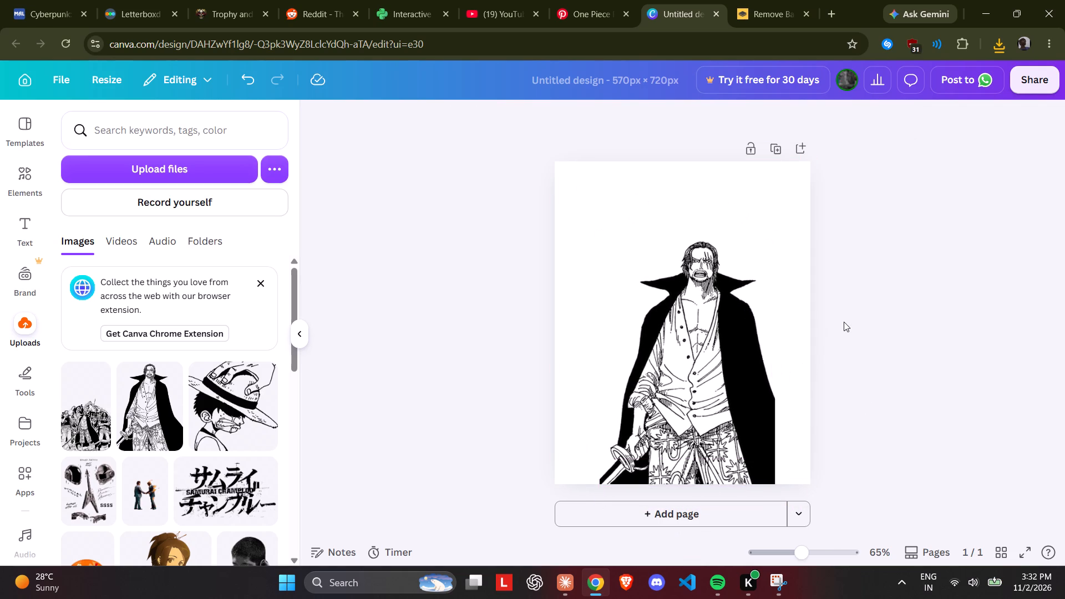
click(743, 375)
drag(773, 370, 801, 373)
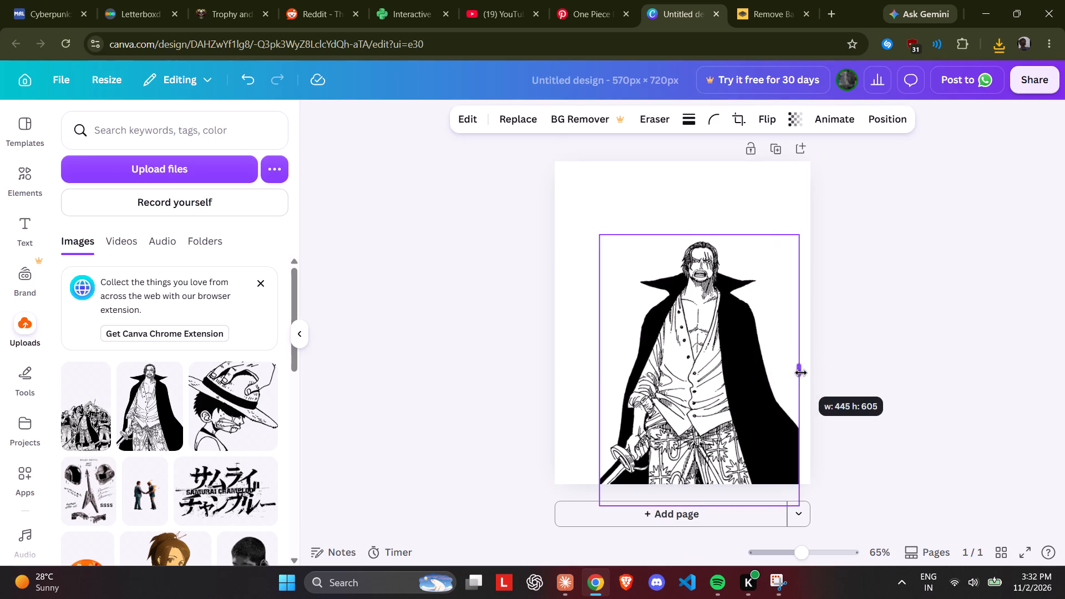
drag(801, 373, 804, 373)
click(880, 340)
Shift the Shanks image slightly so its cape side meets the page's right edge.
click(745, 380)
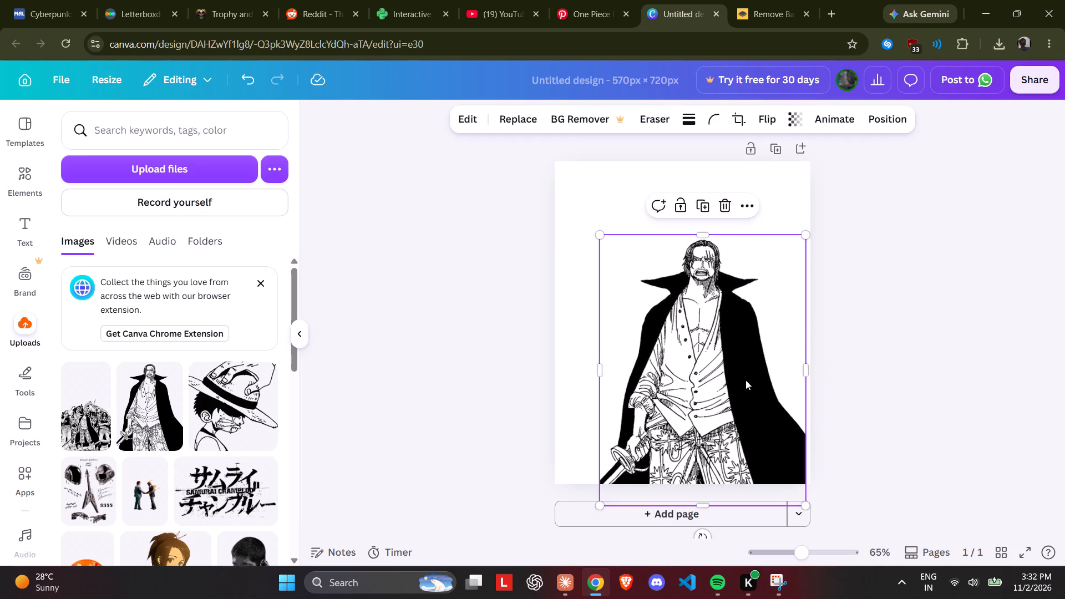
click(904, 303)
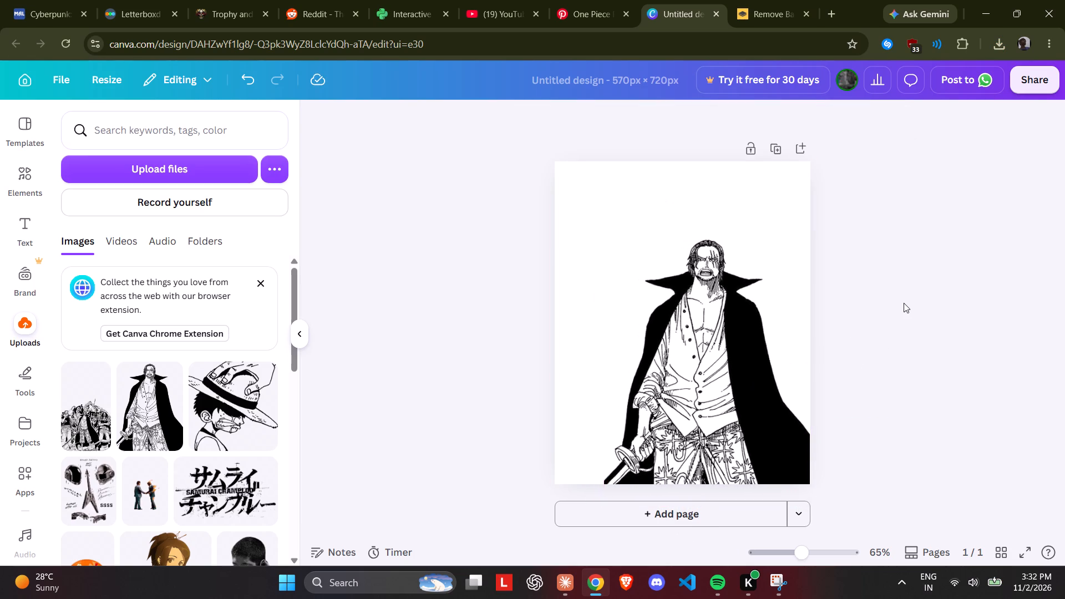
Add the crew image to the page and crop its top and bottom to a strip of the upper figures about 241 px wide.
click(83, 408)
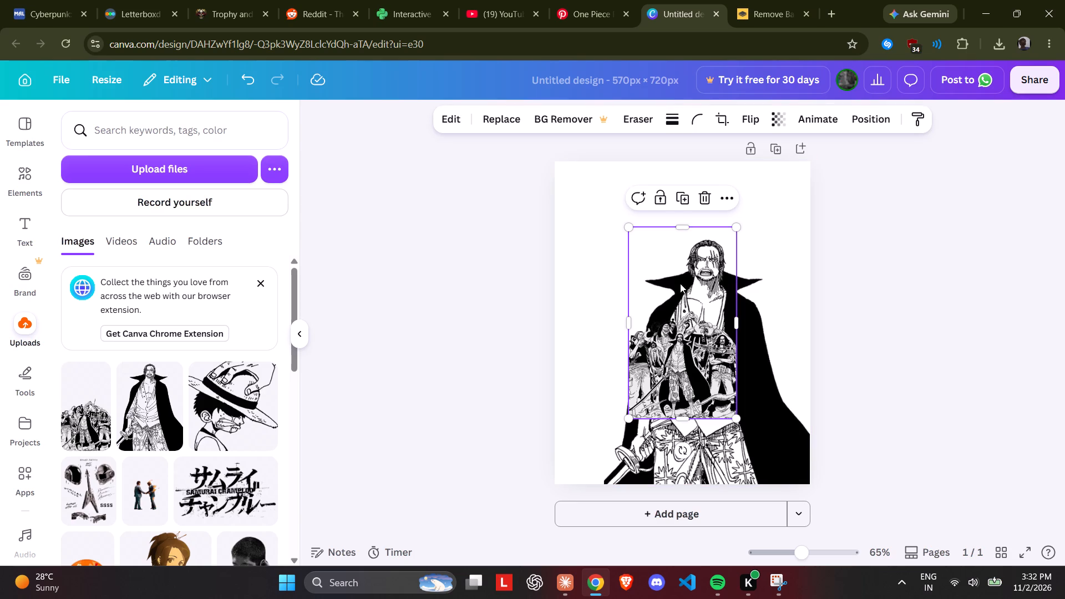
drag(670, 311, 616, 228)
drag(623, 141, 634, 250)
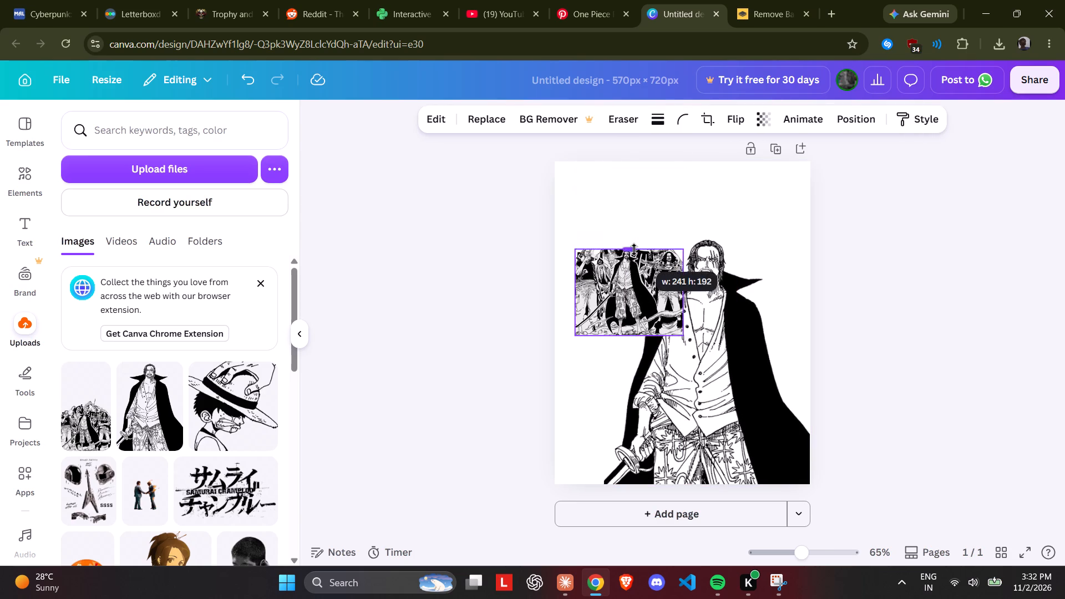
drag(634, 250, 629, 222)
drag(623, 338, 625, 271)
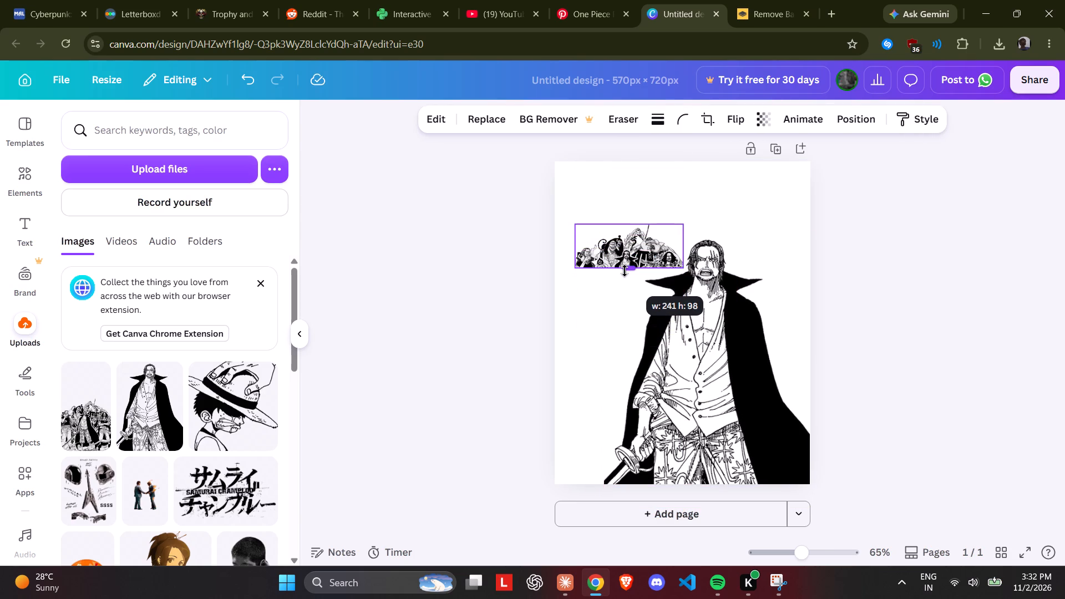
drag(625, 271, 626, 276)
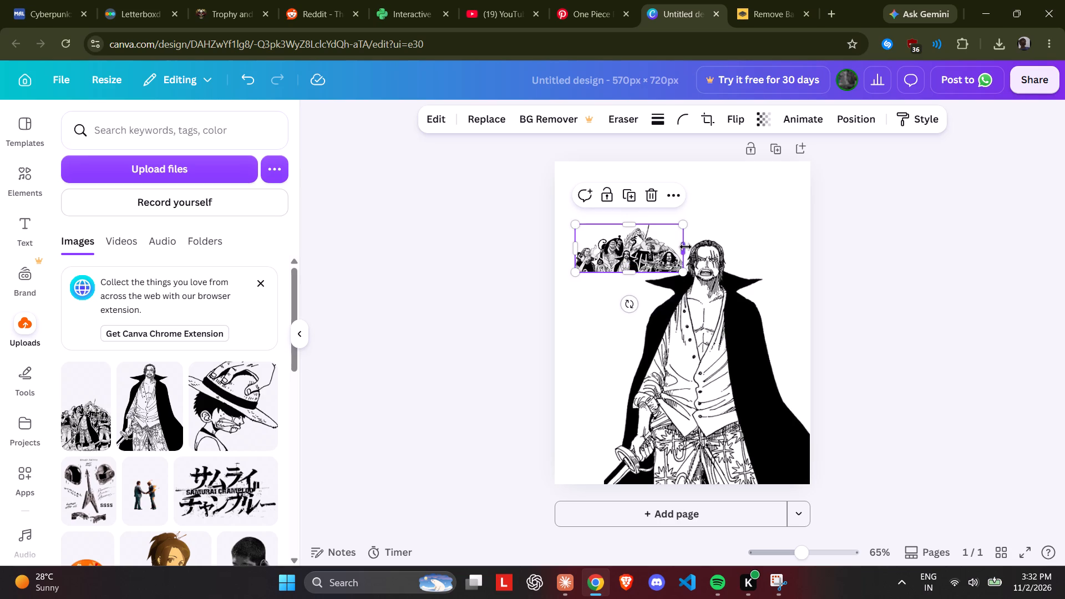
Enlarge the crew strip to about 230 px tall and centre it across the page over Shanks's head.
drag(679, 275, 808, 319)
drag(762, 302, 753, 291)
Send the crew strip to the back so it sits behind the Shanks image.
right_click(753, 291)
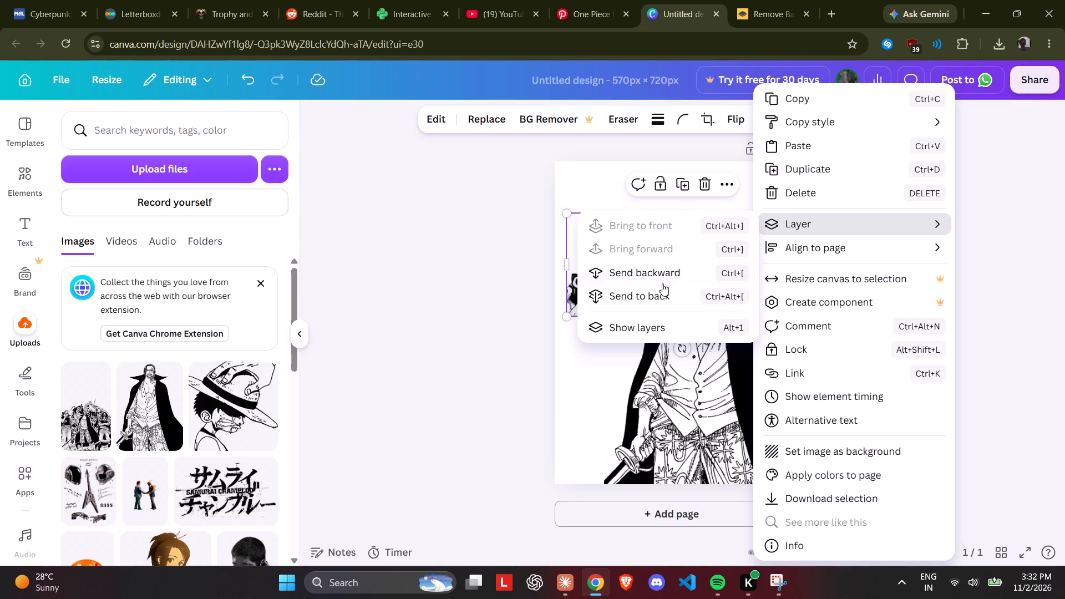
click(667, 296)
click(1007, 216)
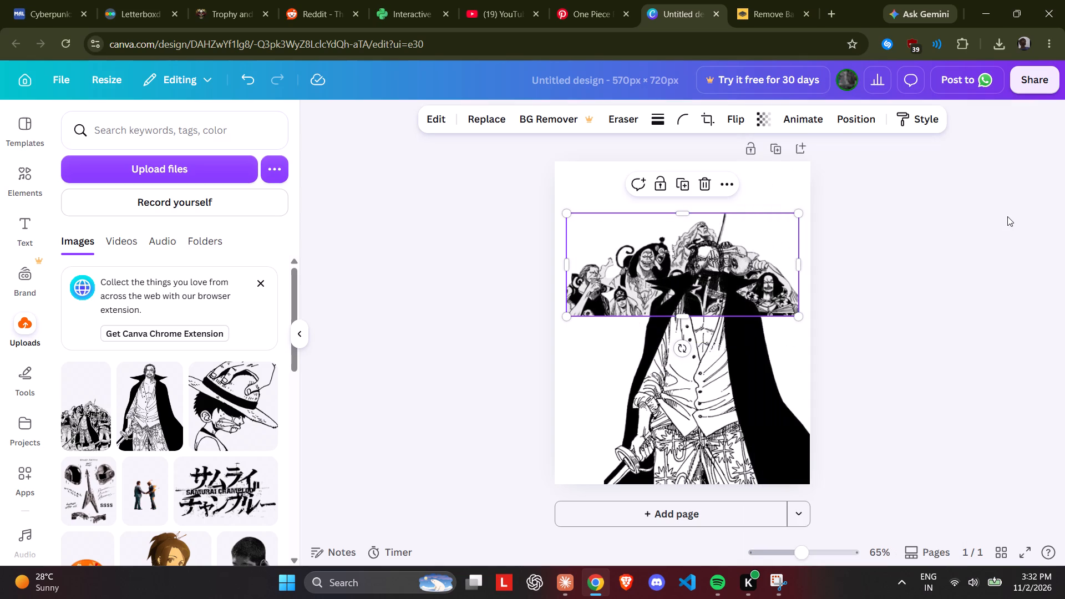
right_click(763, 225)
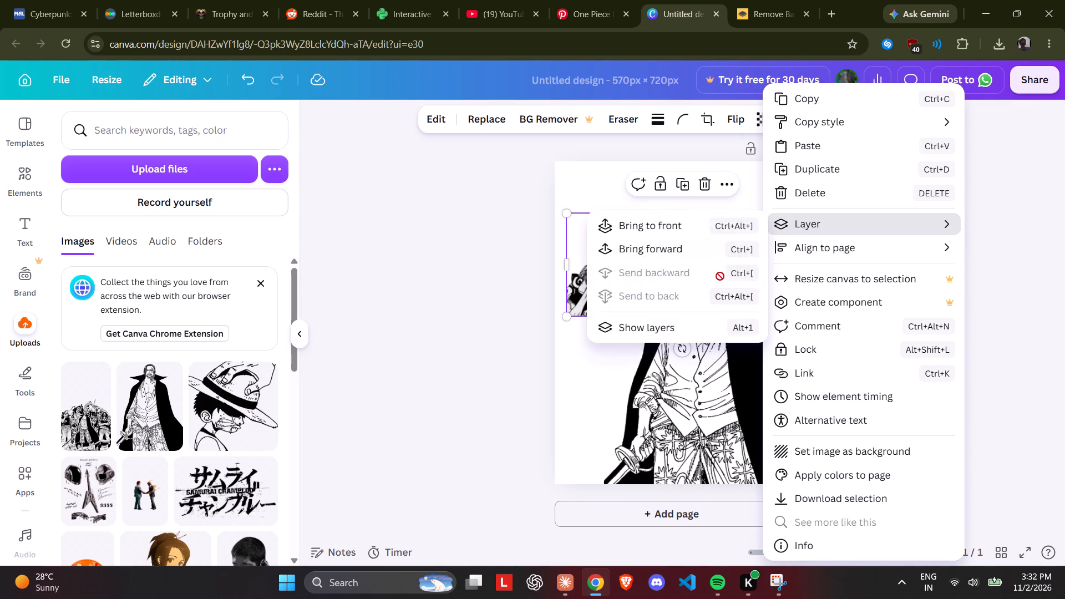
click(1022, 171)
Shift the Shanks image to about the page's horizontal centre and raise the crew strip near the page's upper edge.
drag(726, 366, 668, 403)
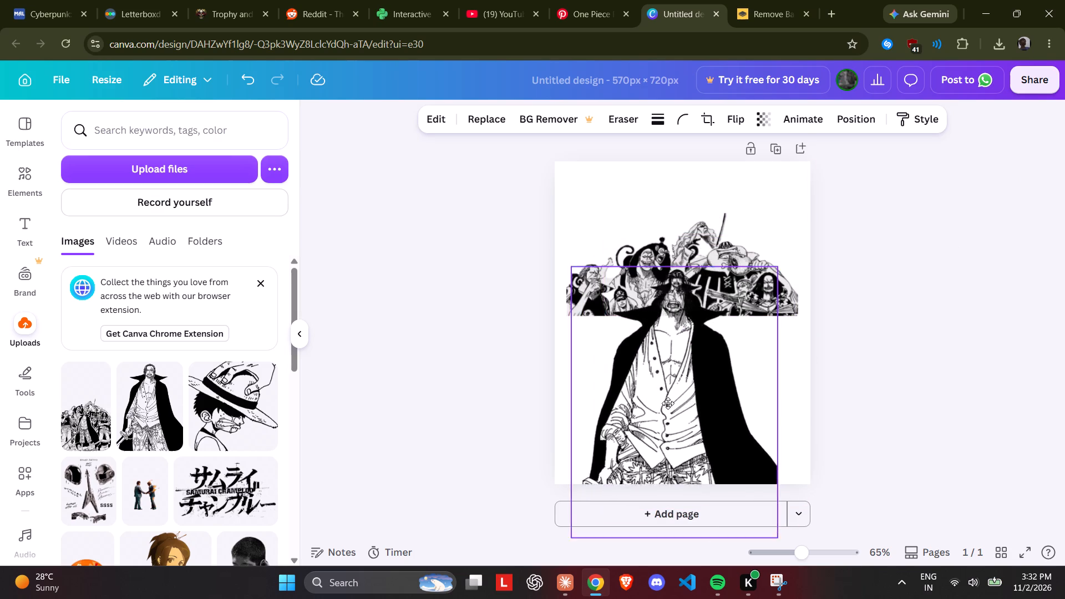
drag(668, 403, 700, 389)
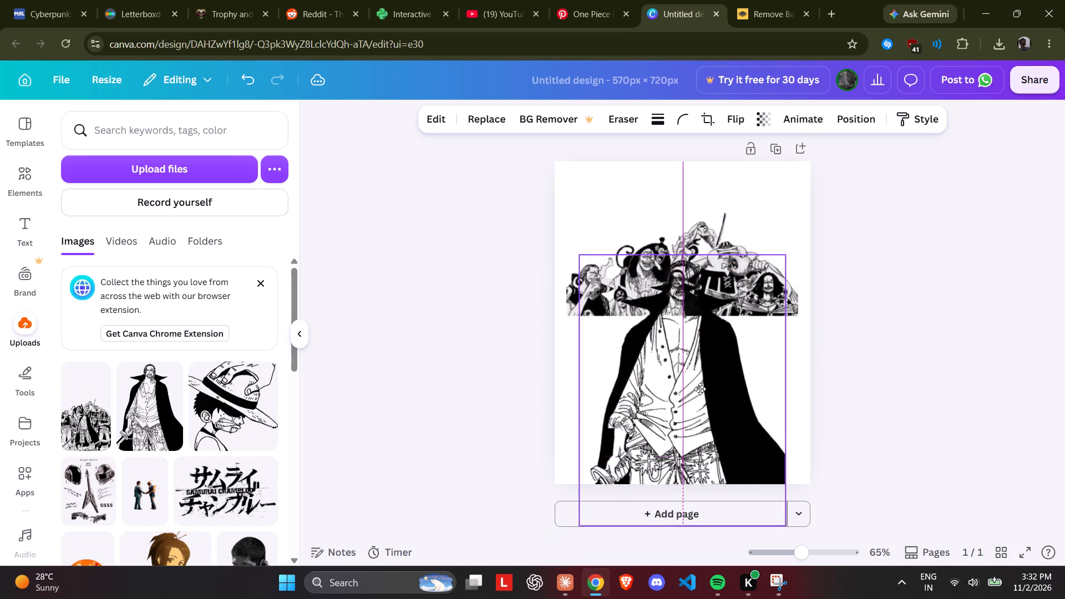
drag(700, 389, 705, 368)
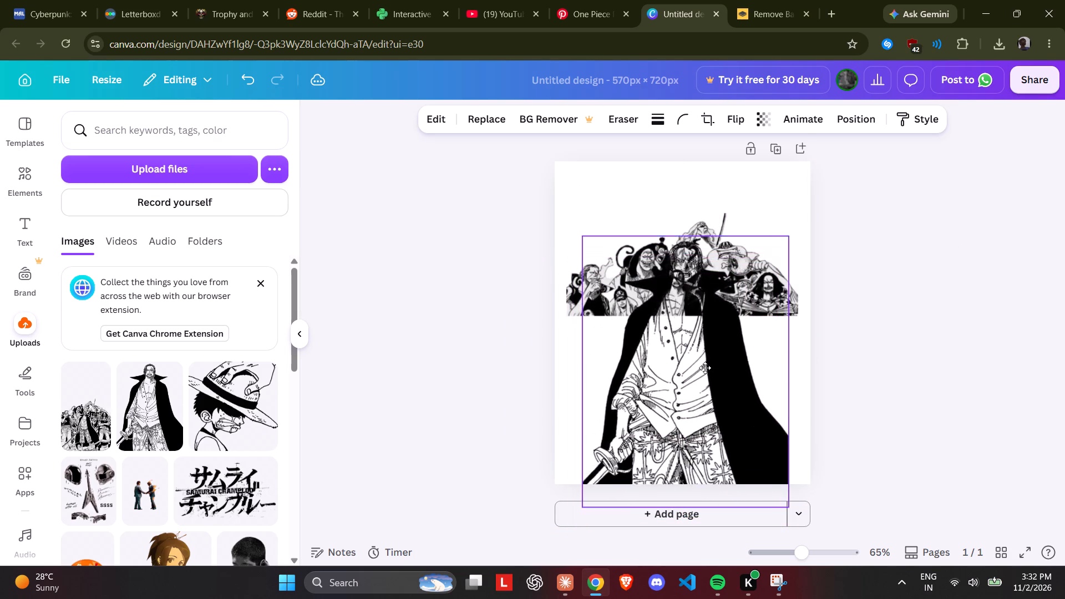
drag(705, 368, 707, 361)
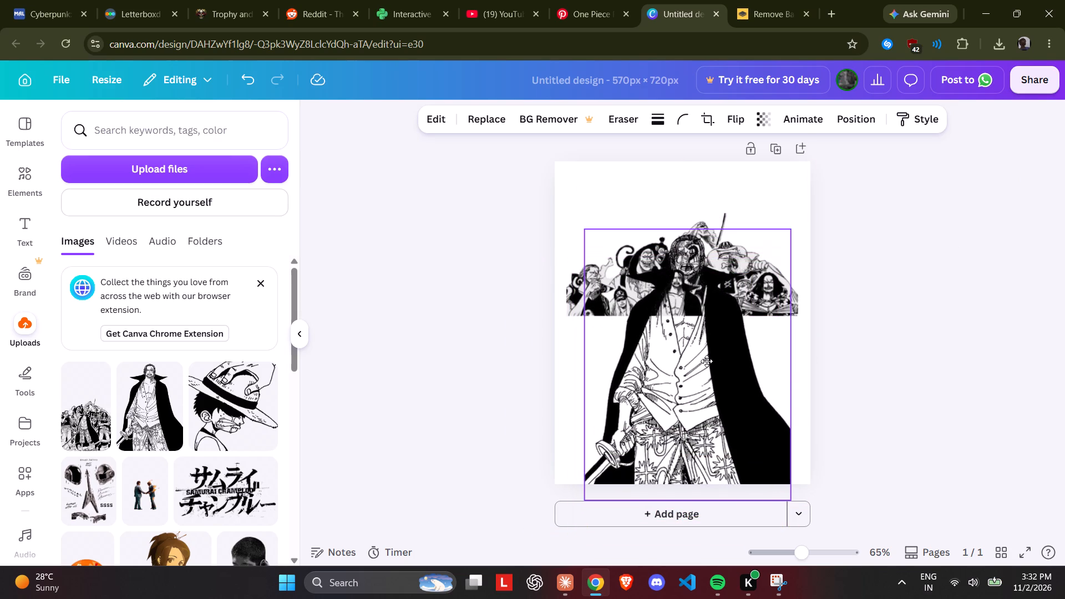
drag(707, 361, 706, 361)
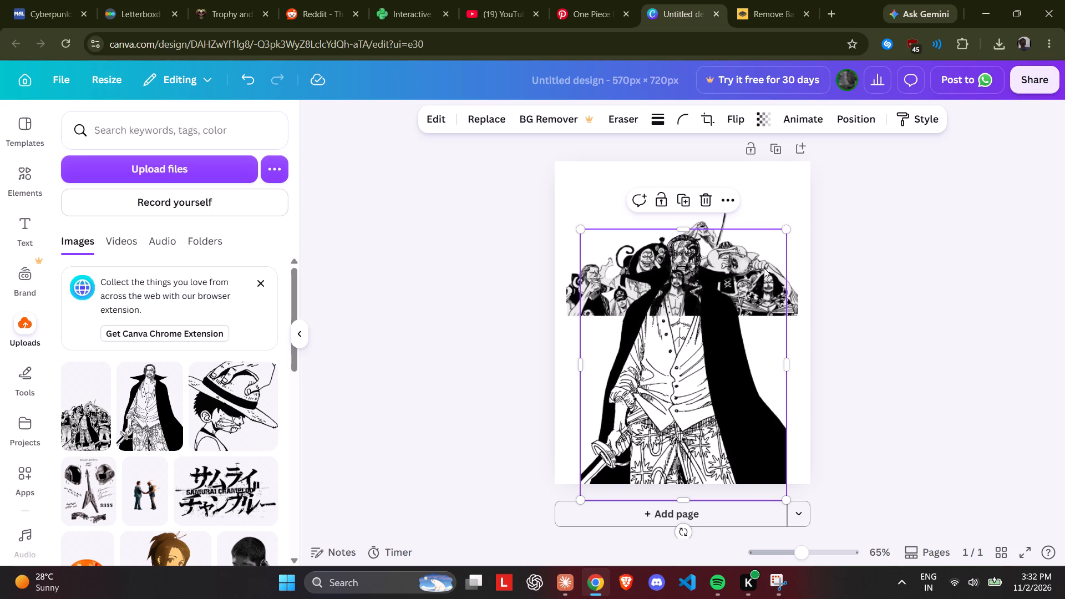
drag(706, 221, 702, 186)
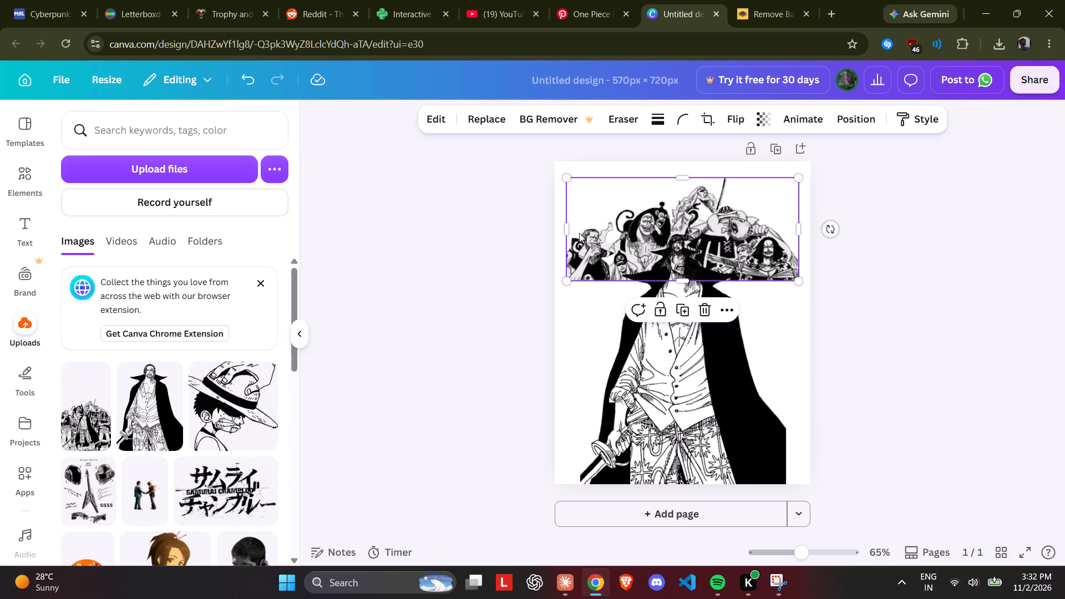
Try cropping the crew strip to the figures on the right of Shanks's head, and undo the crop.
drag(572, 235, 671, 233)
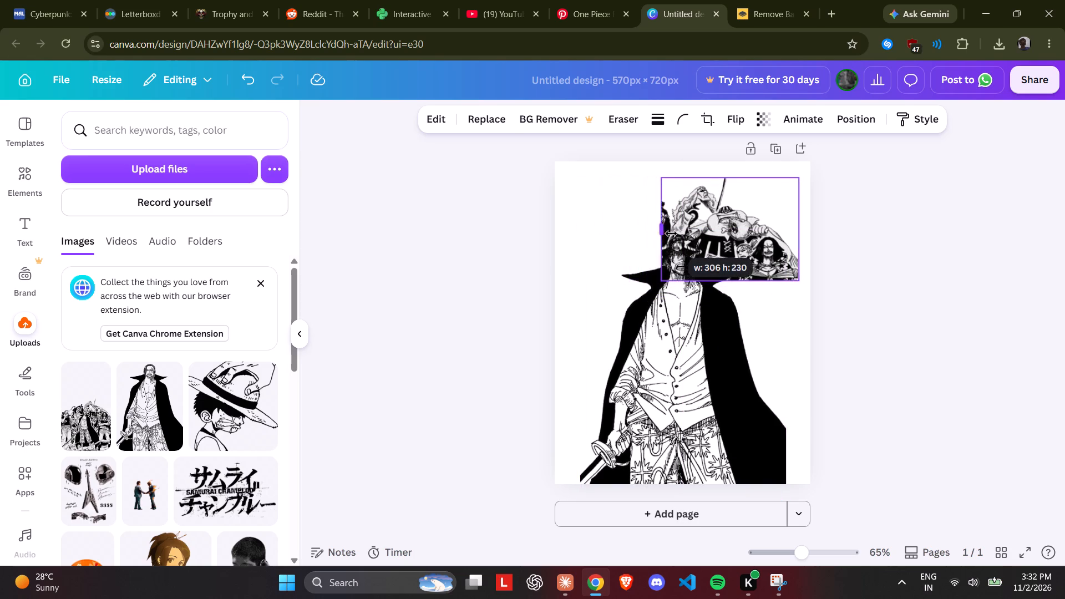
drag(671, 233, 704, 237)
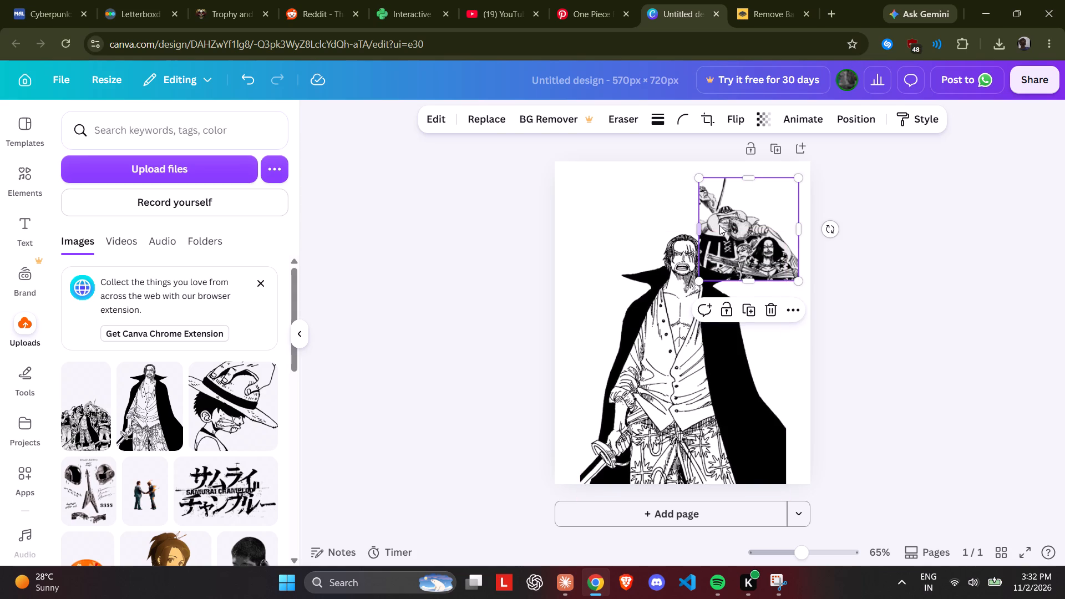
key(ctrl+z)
Duplicate the crew strip and place the copy lower, over Shanks's chest.
right_click(719, 225)
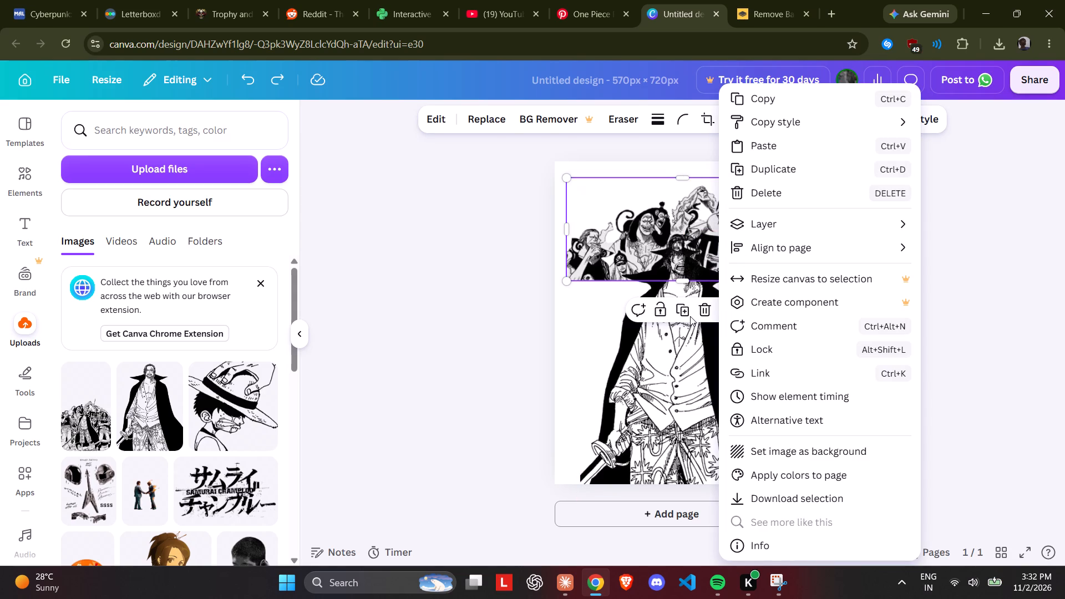
click(688, 314)
click(688, 314)
drag(713, 260, 716, 313)
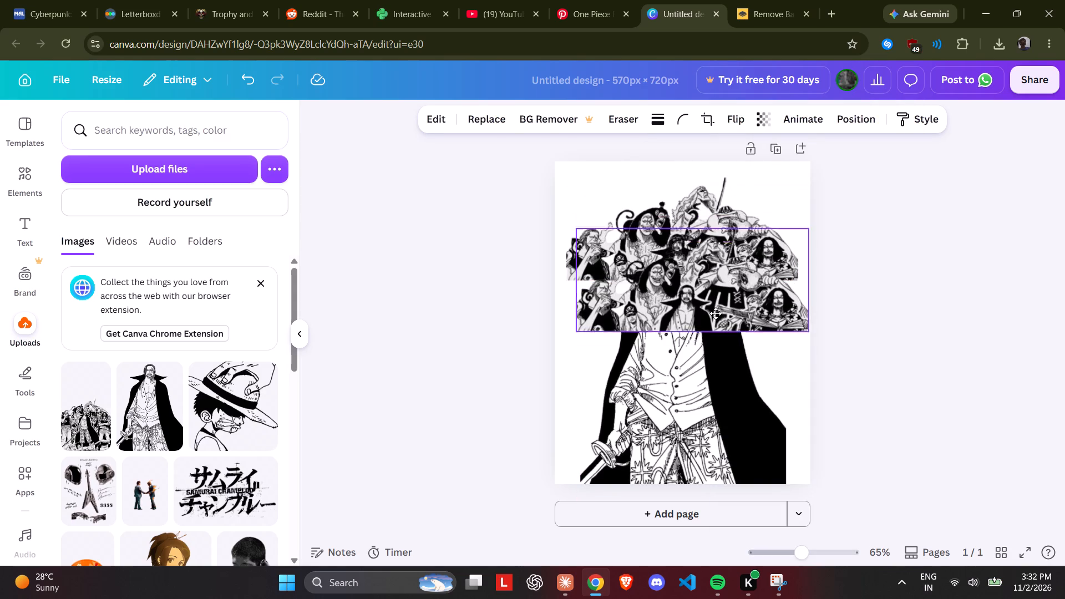
drag(716, 313, 714, 329)
Crop the upper crew strip from its left edge, keeping only the figures right of Shanks's head.
click(744, 233)
click(691, 199)
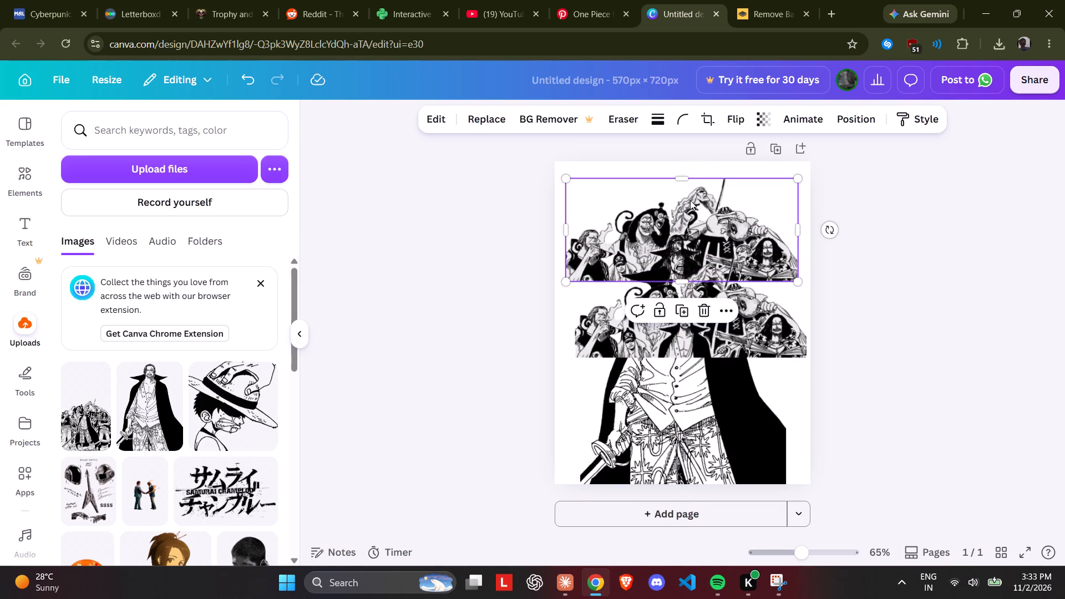
drag(561, 232, 573, 232)
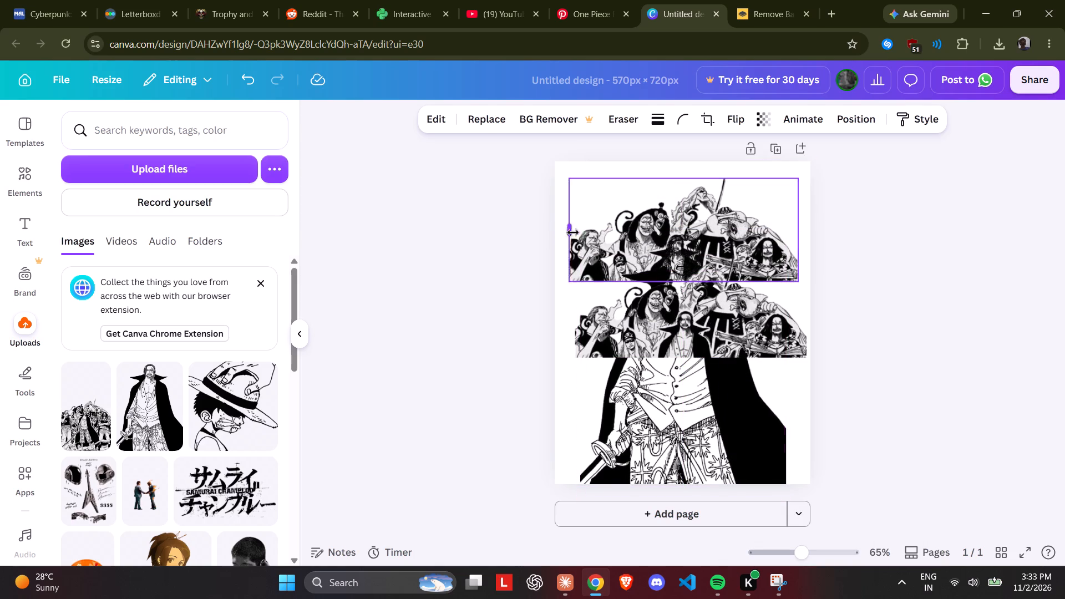
drag(573, 232, 694, 235)
Move the duplicate crew strip up level with the cropped one and crop it to the figures left of Shanks's head.
drag(702, 351, 698, 303)
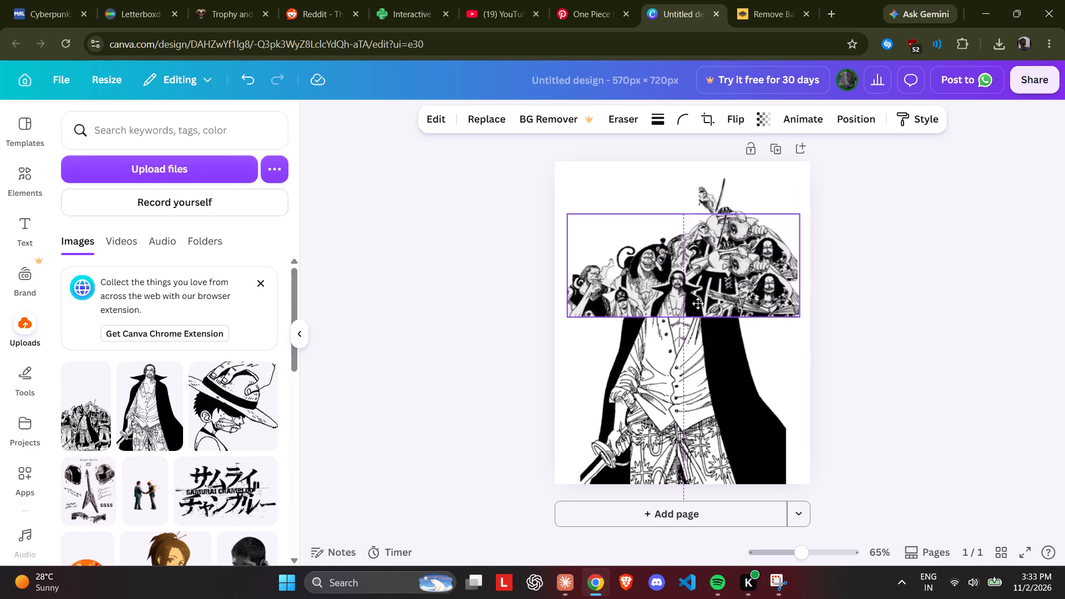
drag(698, 303, 696, 278)
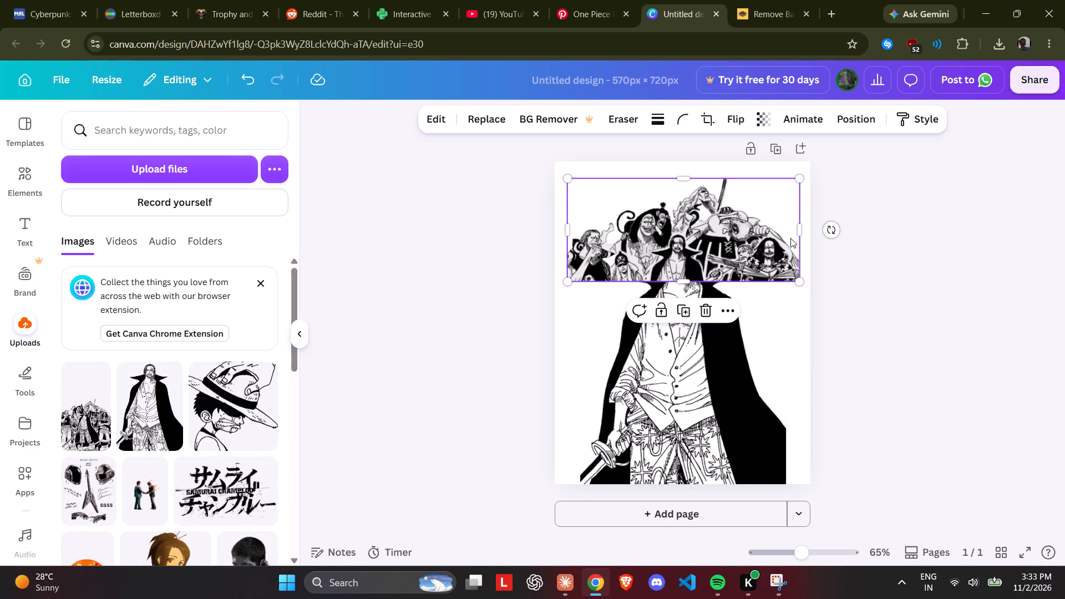
drag(796, 235, 665, 245)
click(890, 239)
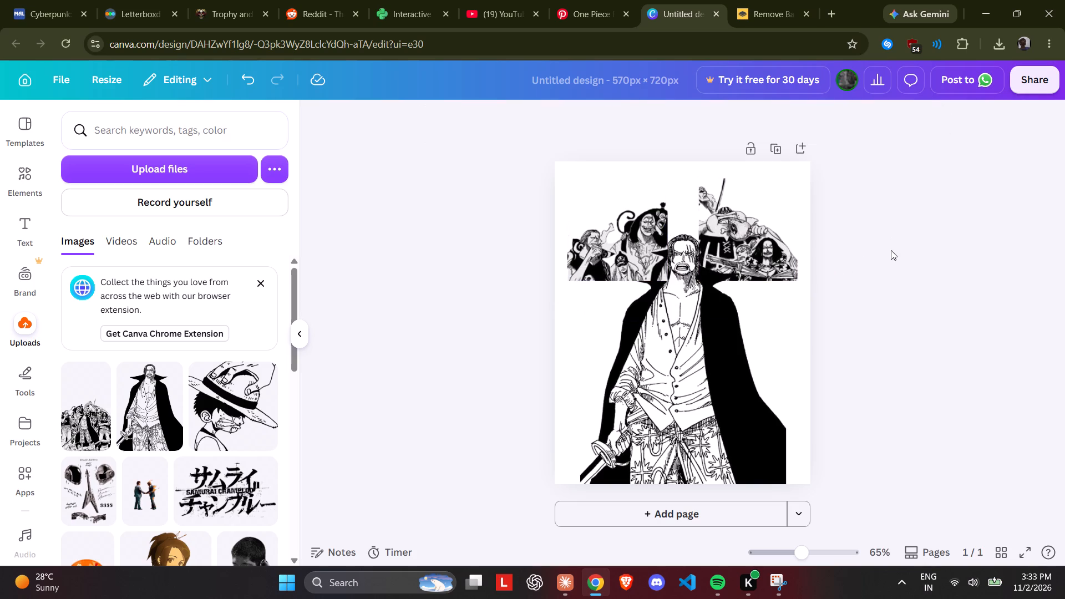
Send the left crew piece backward, behind the Shanks image.
right_click(612, 245)
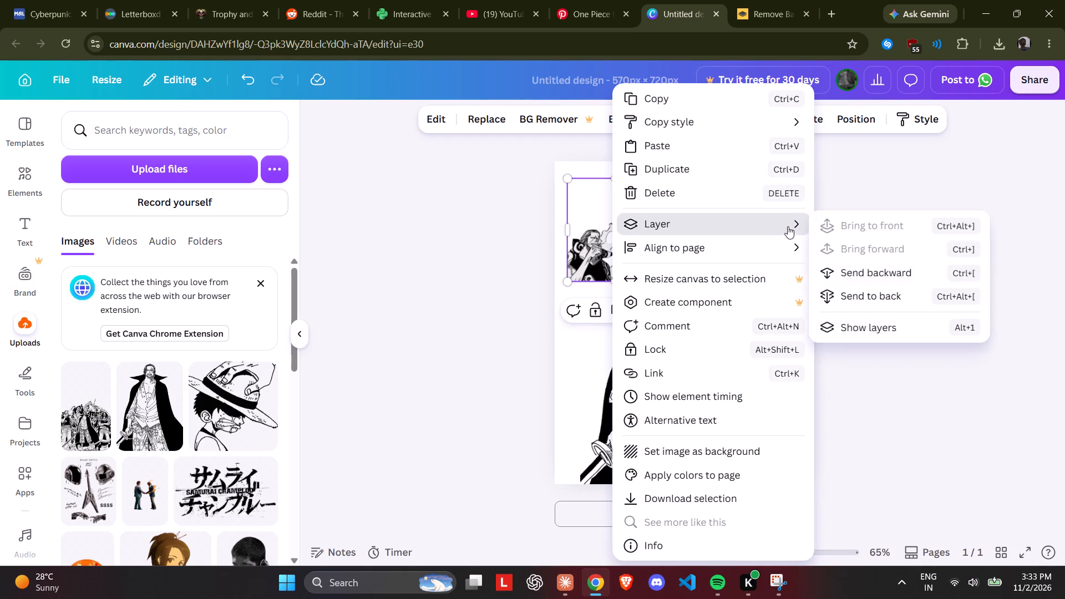
click(853, 277)
double_click(900, 200)
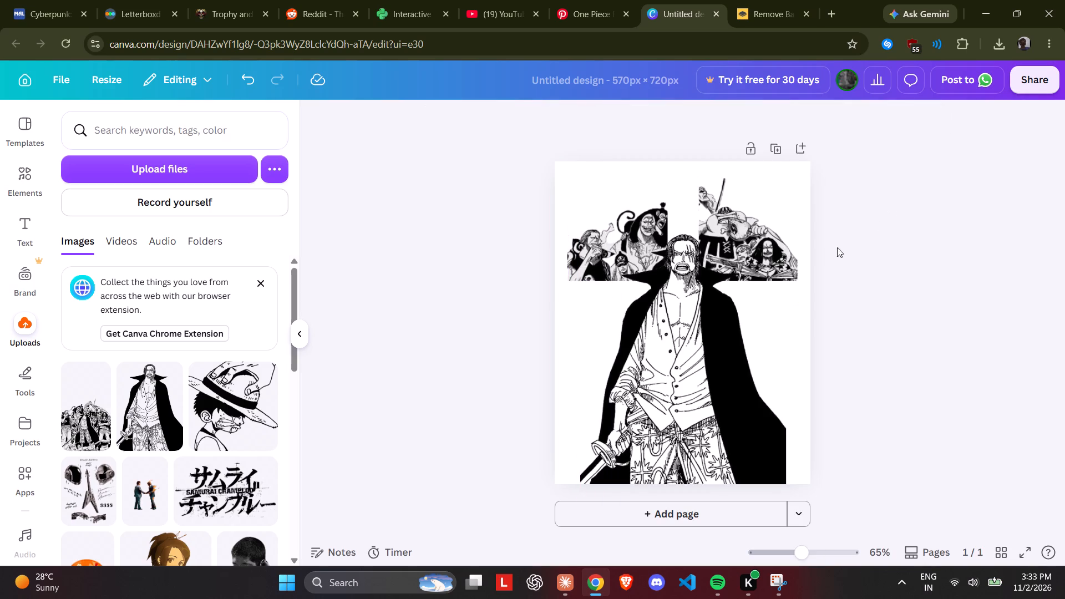
Check the Pinterest Shanks reference, and lower both crew pieces behind Shanks's collar with their bottom edges level.
click(745, 217)
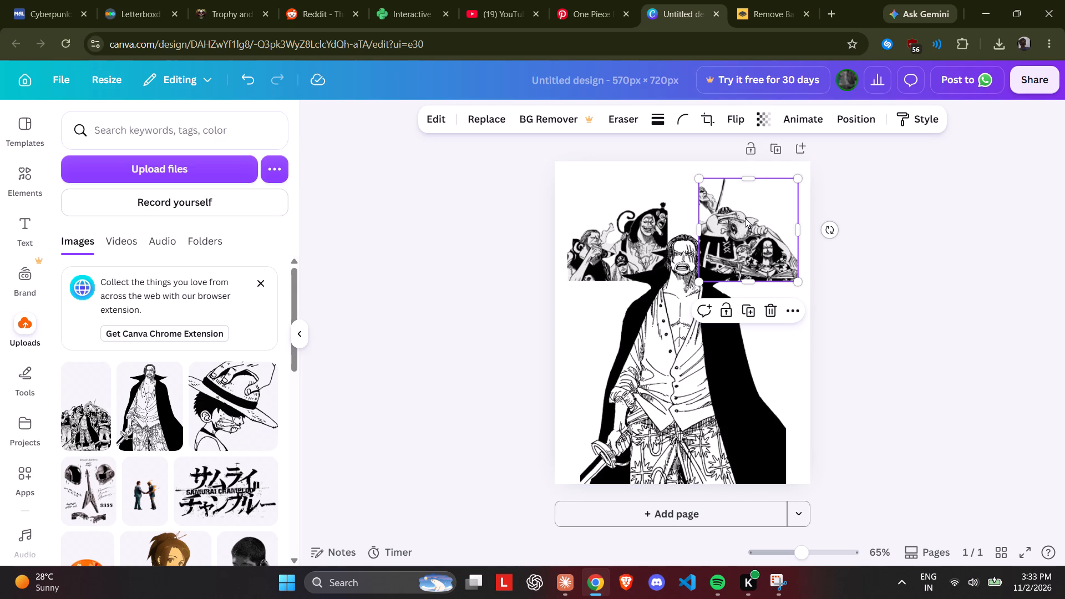
click(932, 185)
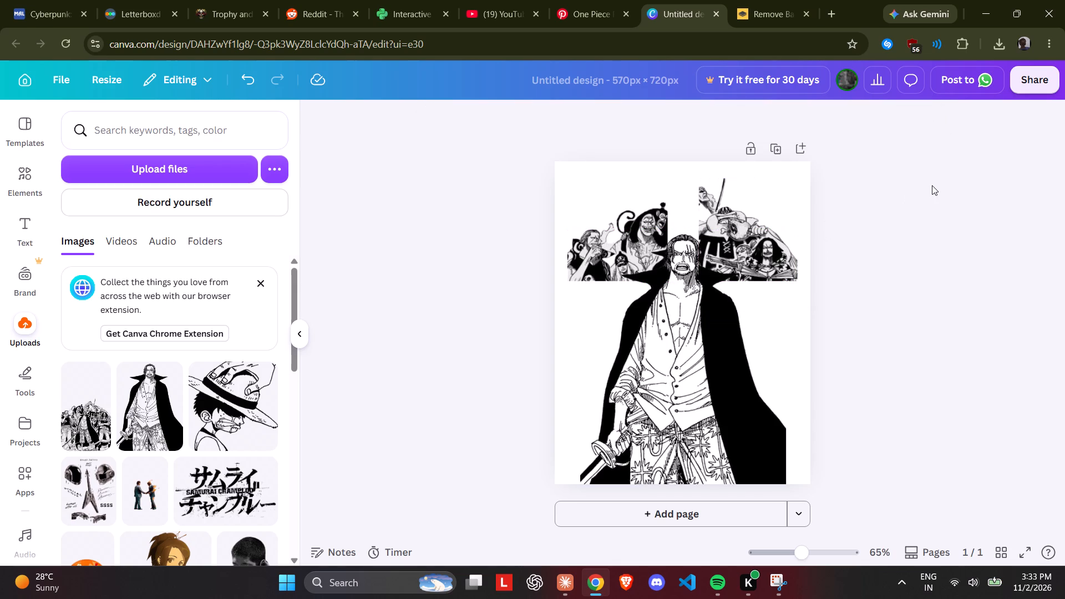
click(598, 9)
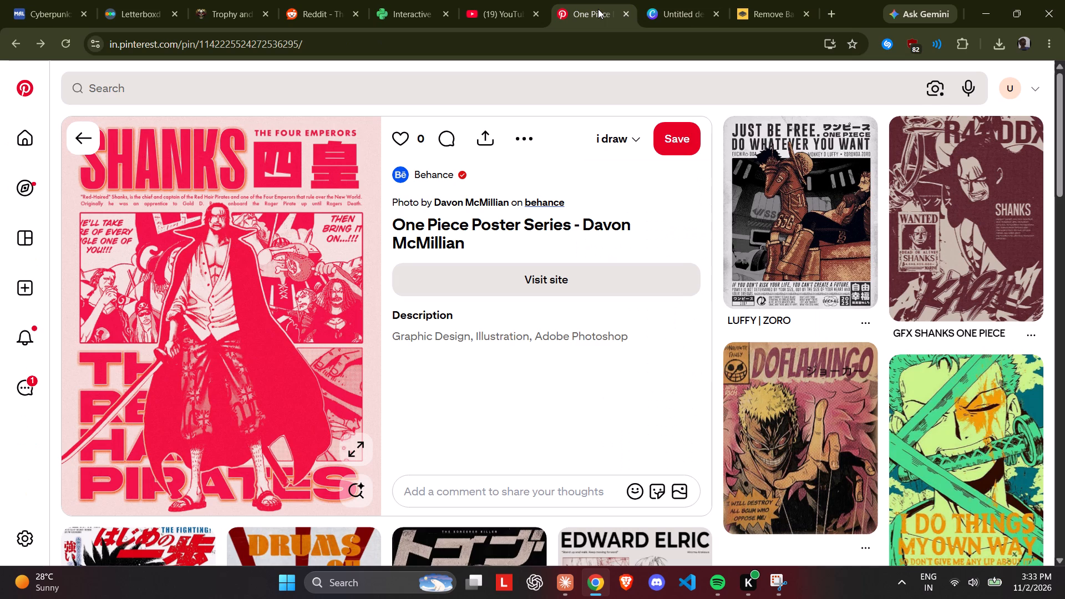
click(698, 13)
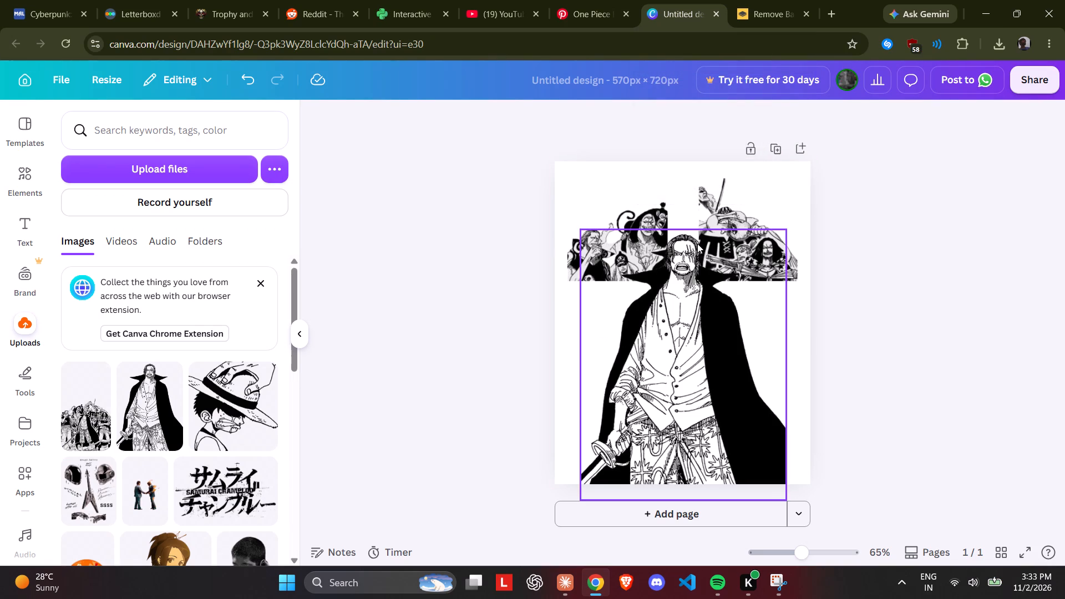
drag(719, 206, 716, 231)
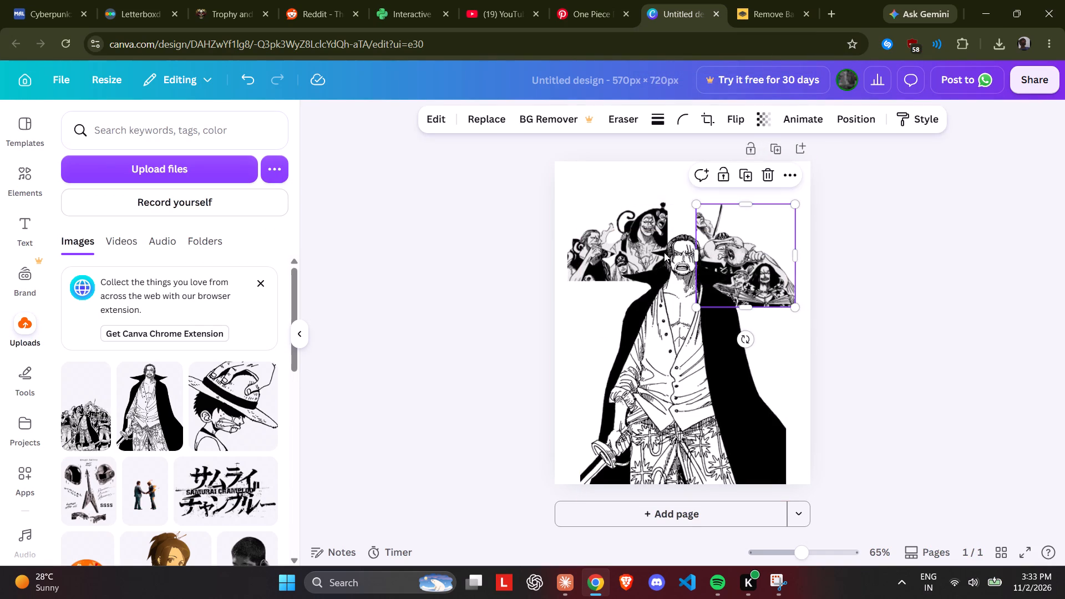
click(623, 236)
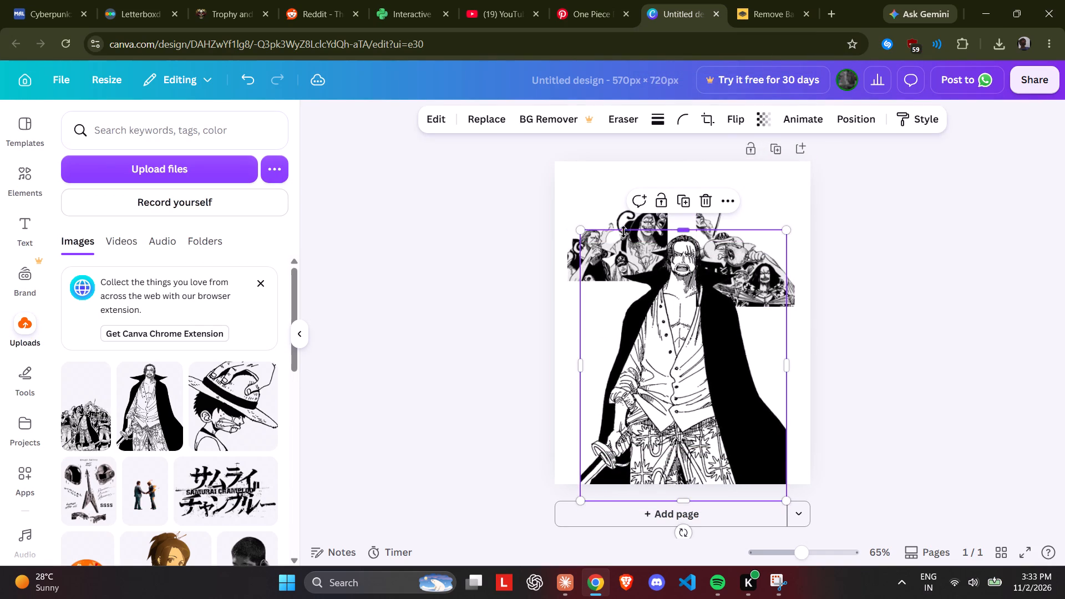
drag(625, 215, 623, 236)
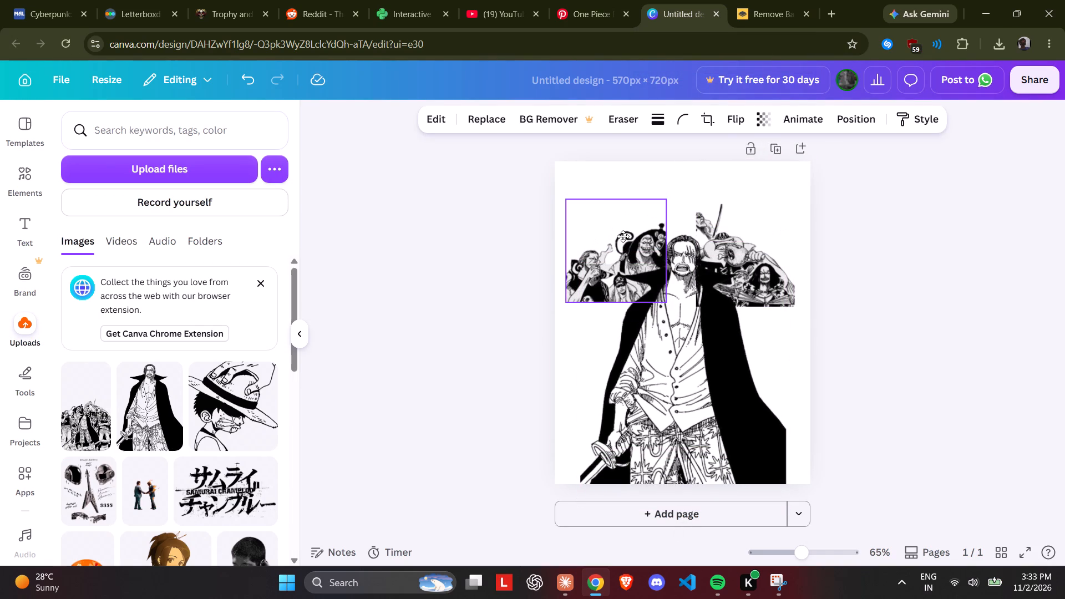
drag(623, 236, 626, 238)
click(896, 181)
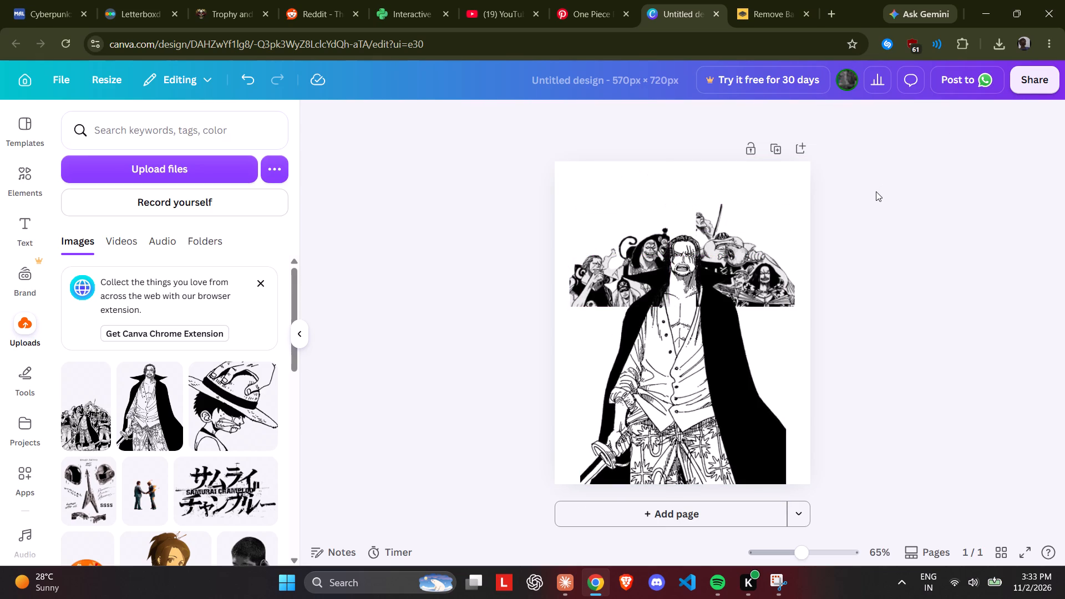
Apply an Outline shadow to the crew piece right of Shanks's head.
click(759, 261)
click(734, 221)
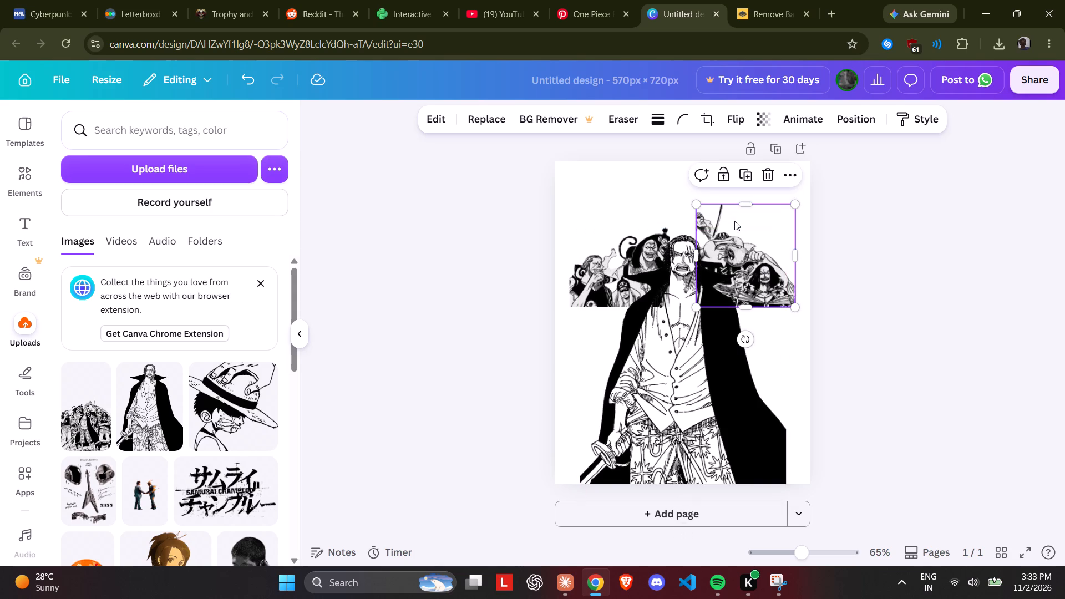
click(446, 123)
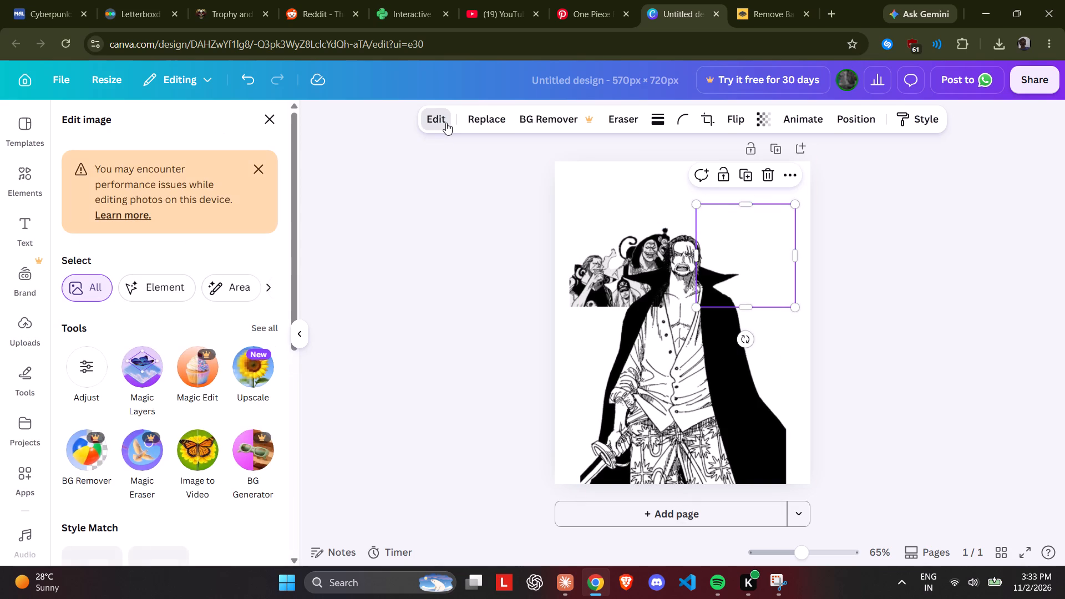
click(266, 292)
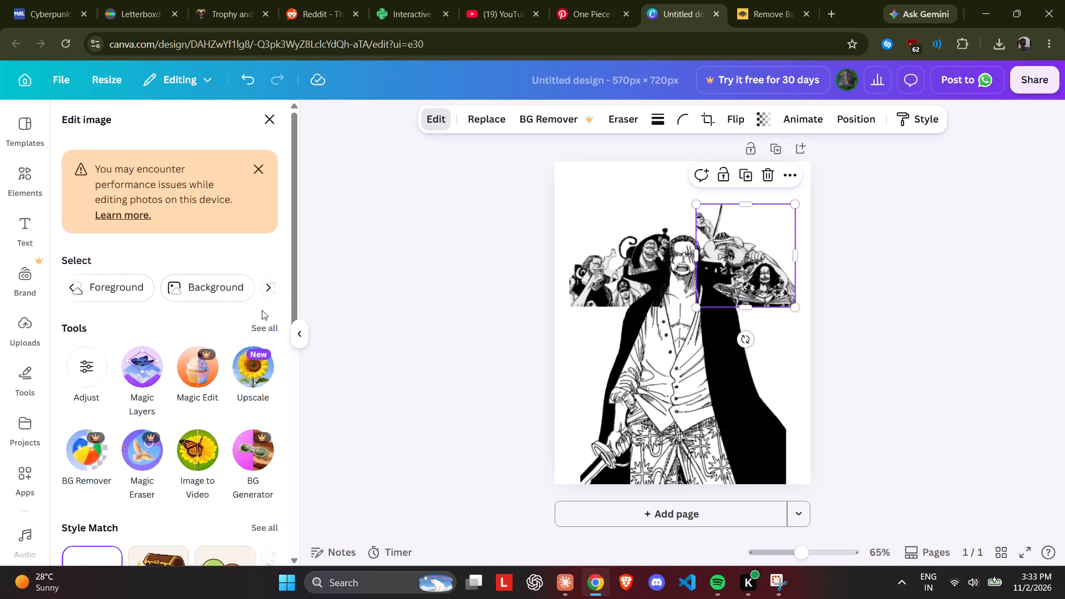
click(264, 288)
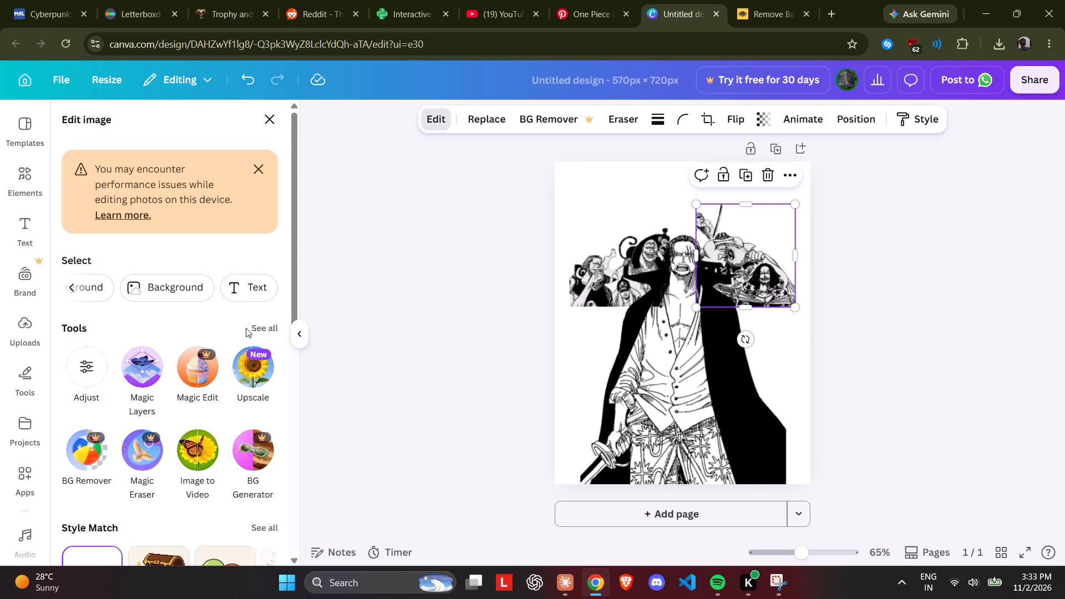
scroll(246, 328, down, 5)
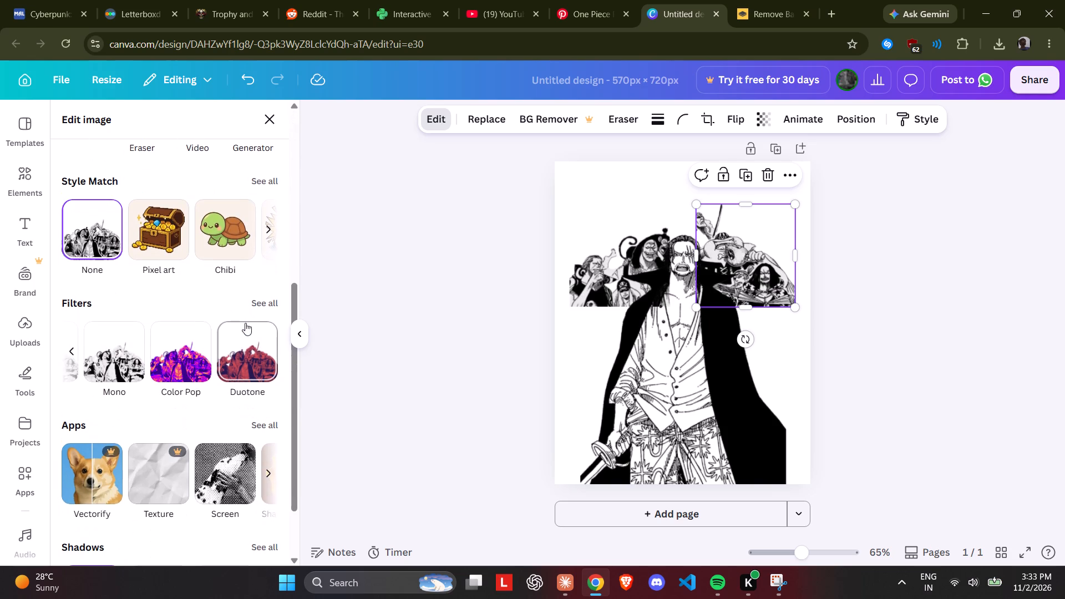
scroll(245, 323, down, 4)
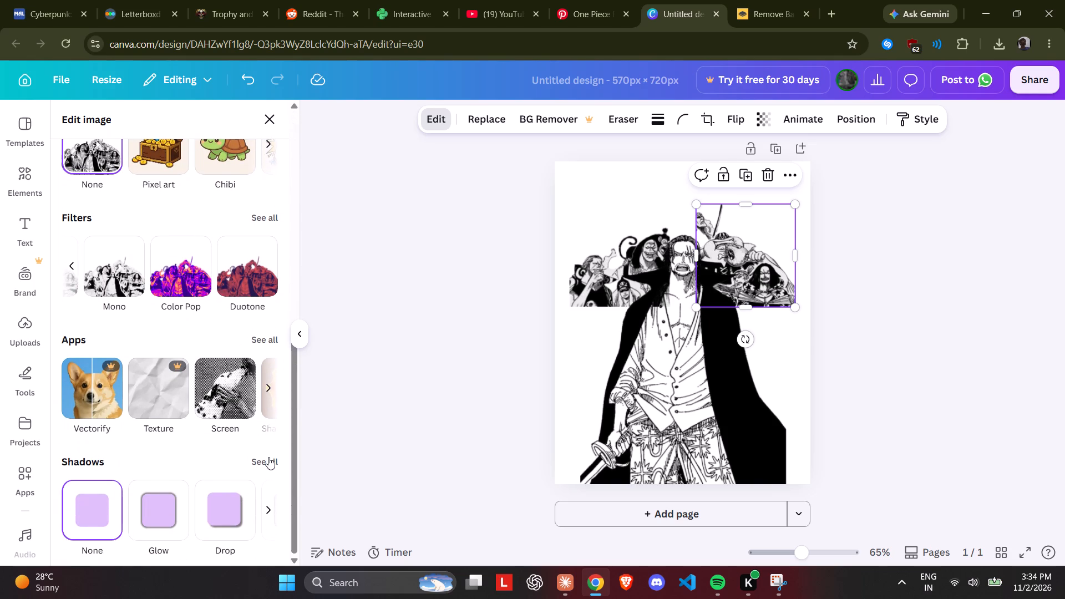
click(268, 457)
click(186, 303)
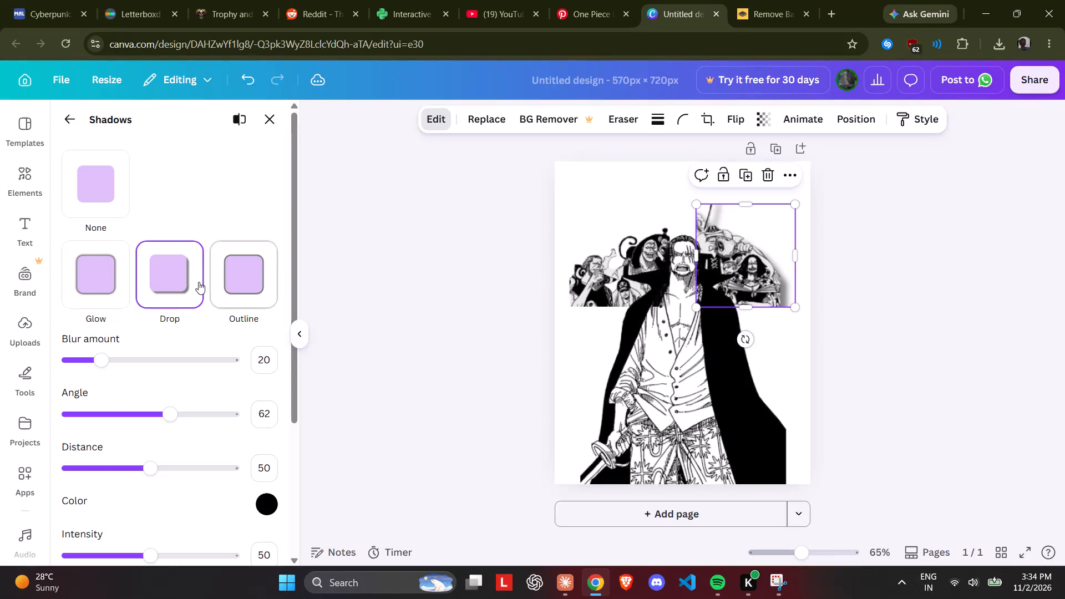
click(229, 276)
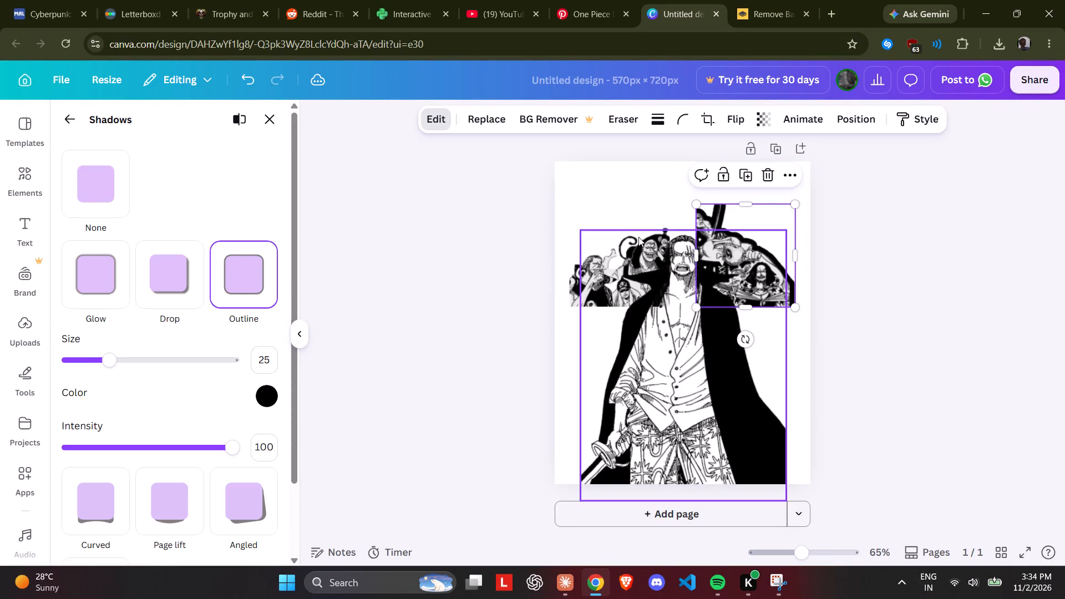
Set the right crew piece's outline colour to red #FF0000.
click(589, 275)
click(569, 278)
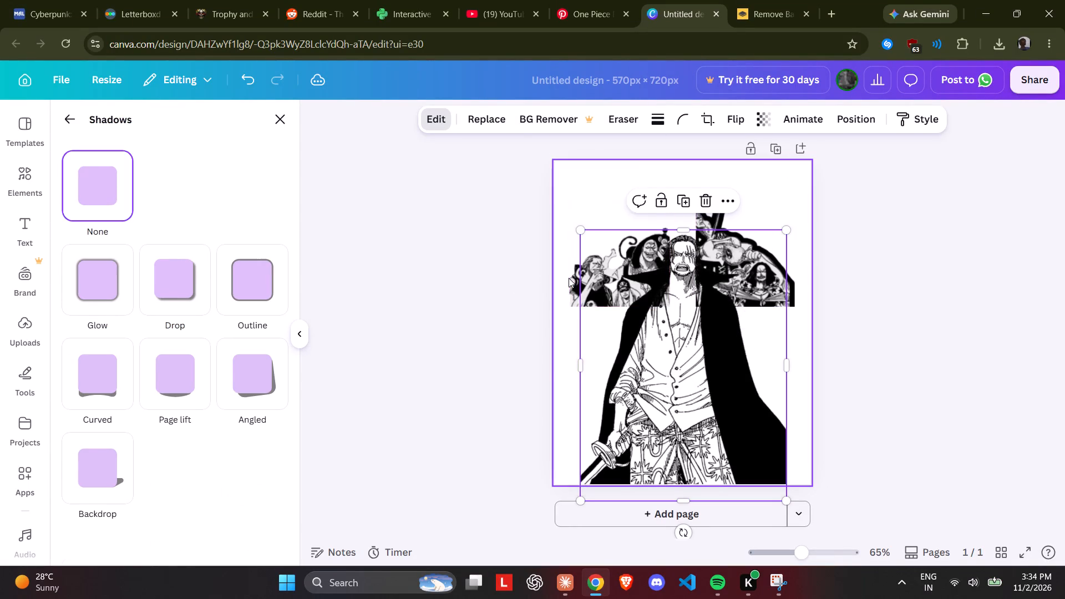
click(719, 223)
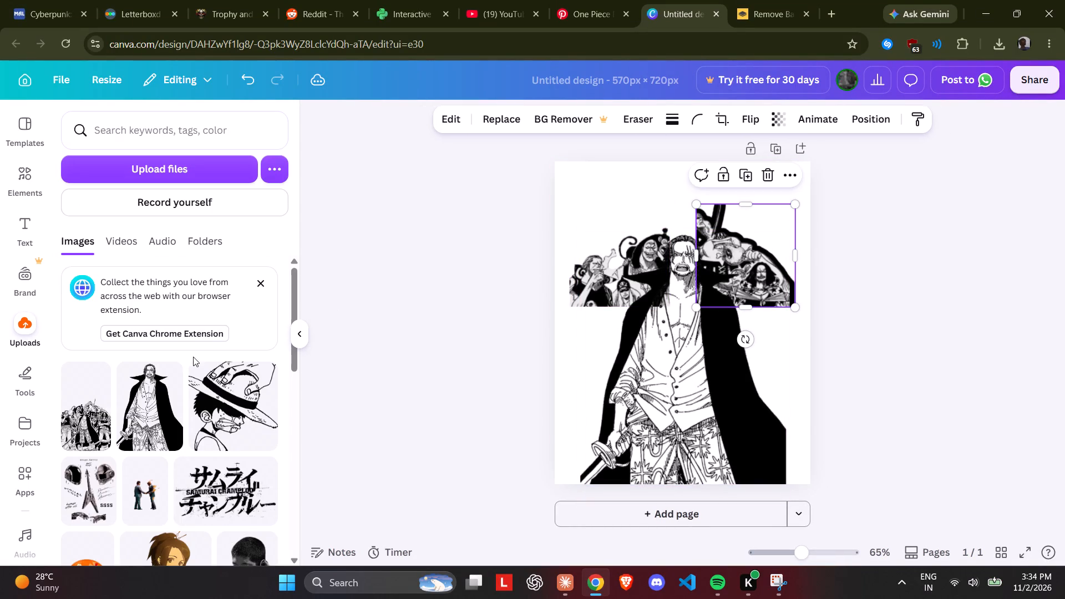
click(438, 126)
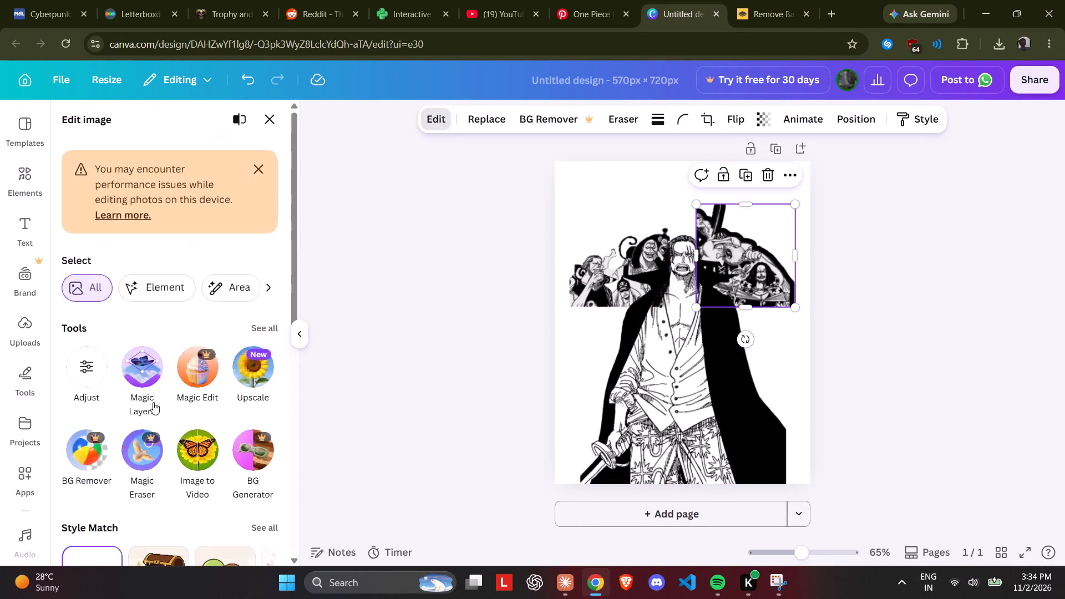
scroll(165, 397, down, 4)
scroll(213, 319, down, 1)
scroll(227, 365, down, 1)
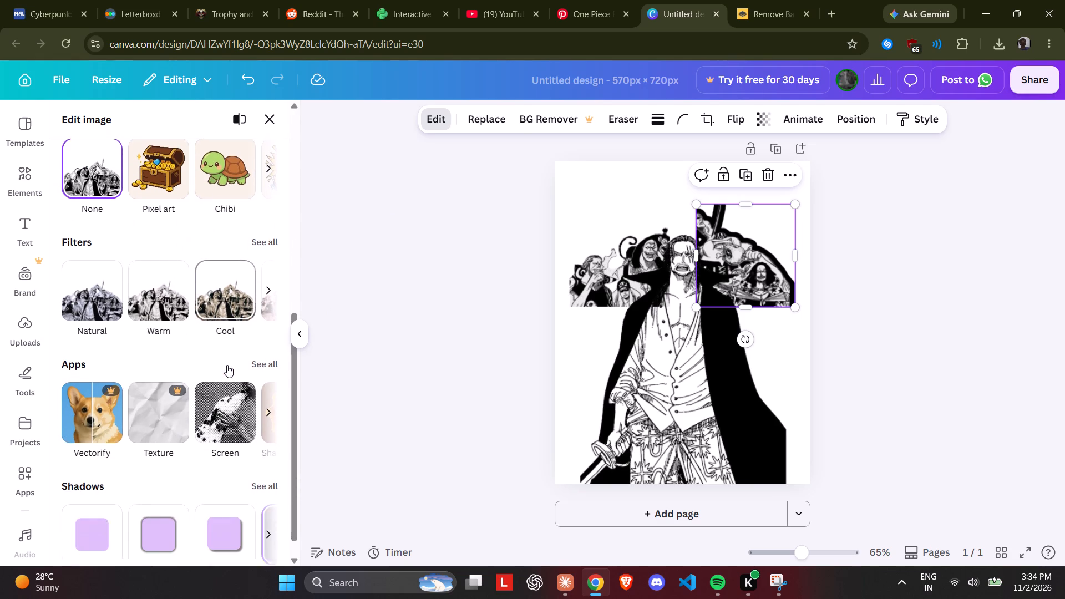
scroll(227, 365, down, 2)
click(268, 464)
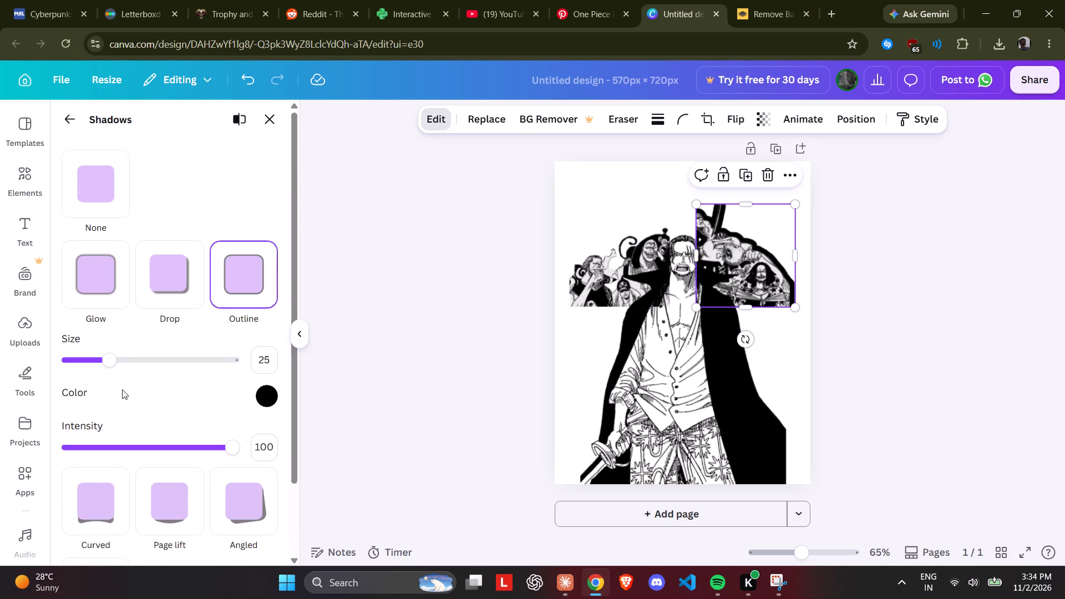
click(262, 407)
click(265, 402)
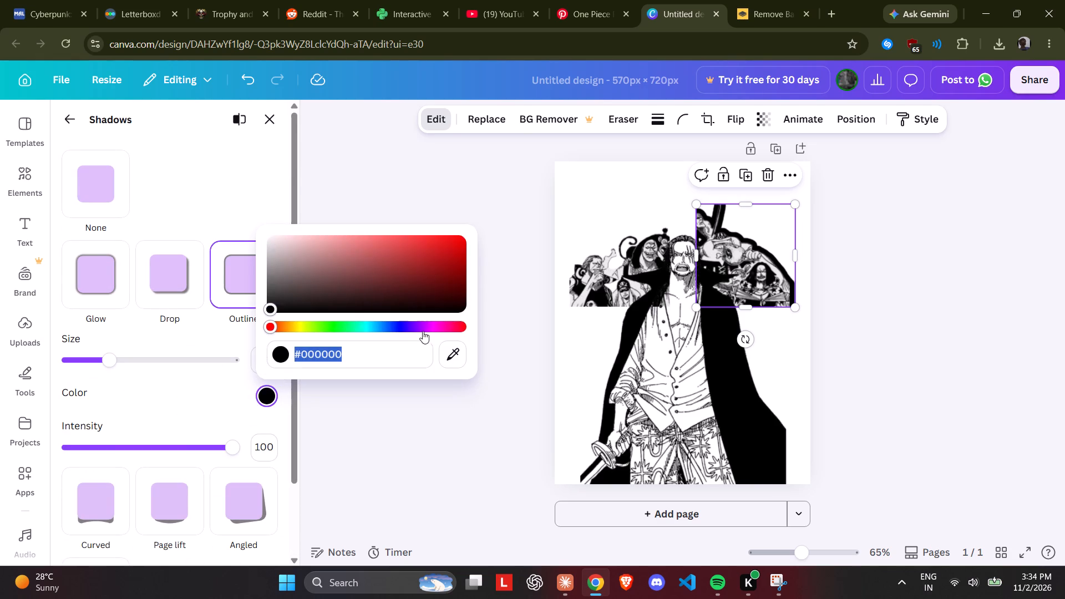
click(454, 322)
click(460, 323)
drag(463, 329, 481, 332)
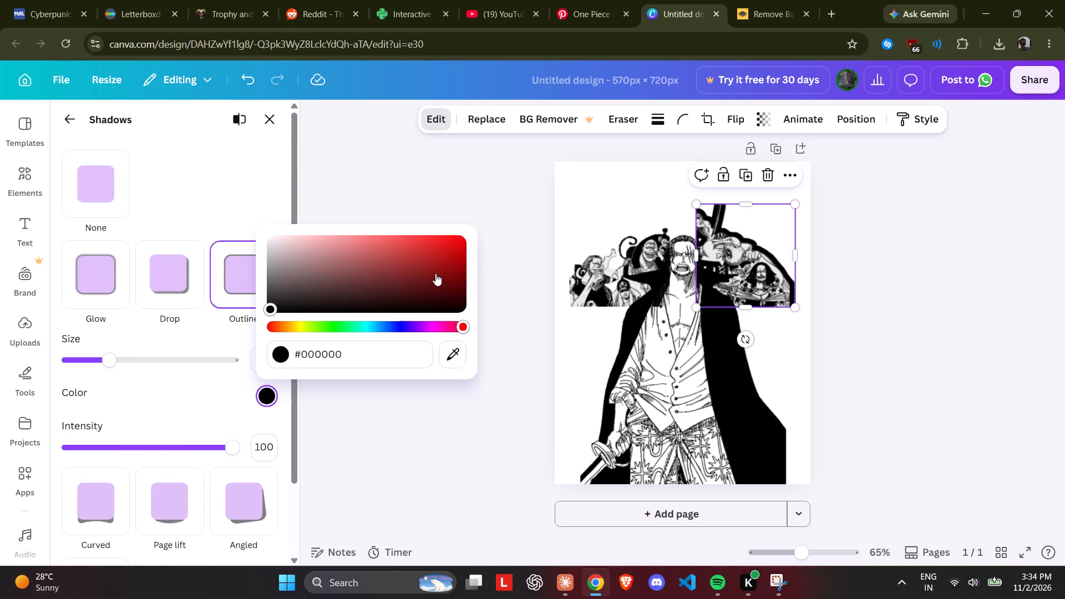
drag(447, 243, 468, 220)
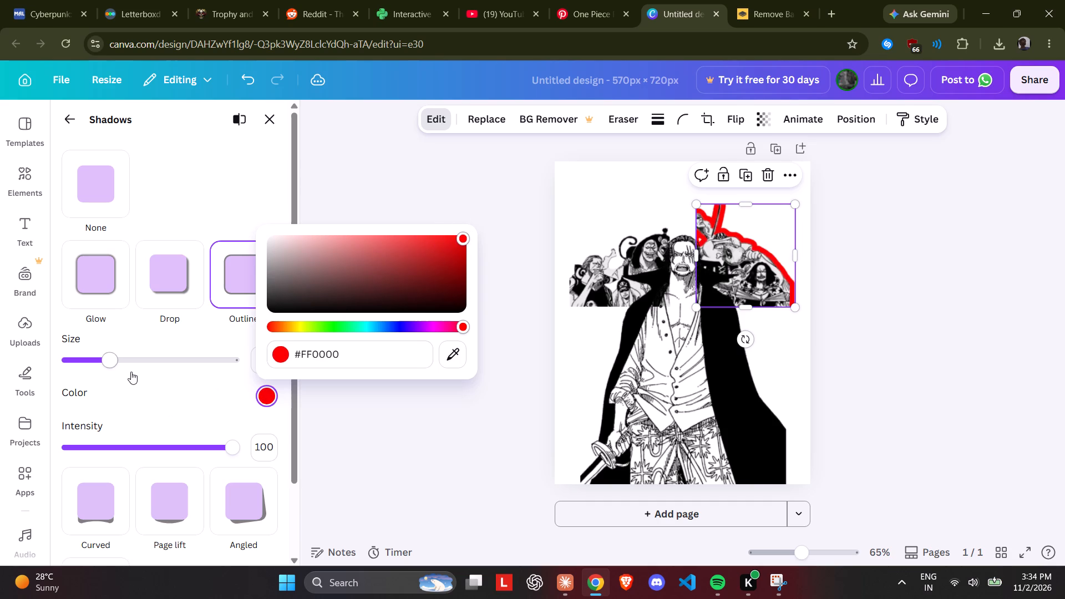
Thin the right crew piece's outline to size 8.
drag(114, 361, 86, 363)
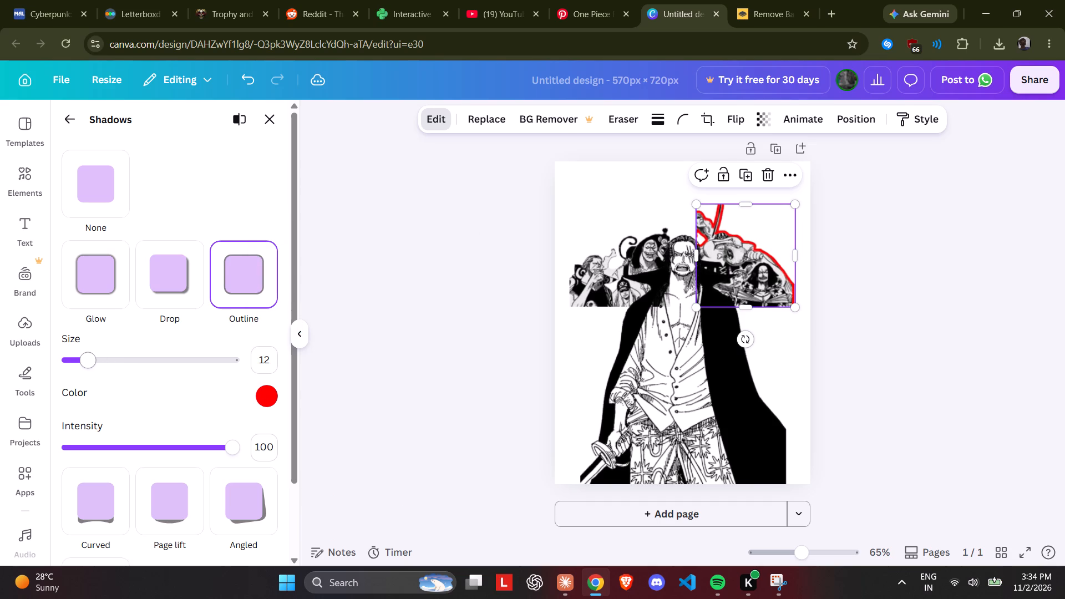
drag(86, 363, 81, 363)
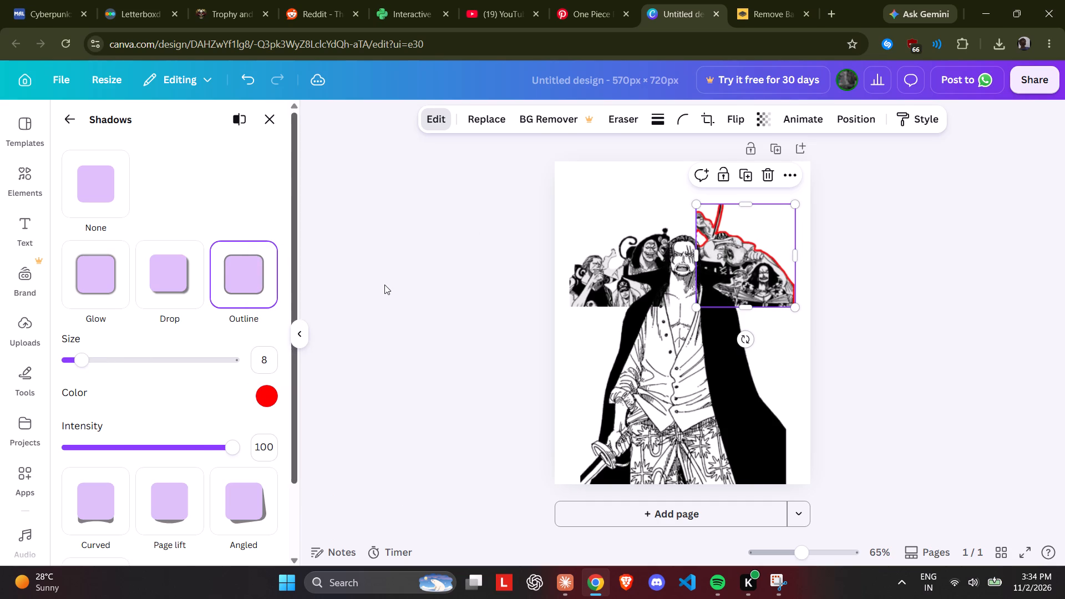
click(384, 285)
click(384, 285)
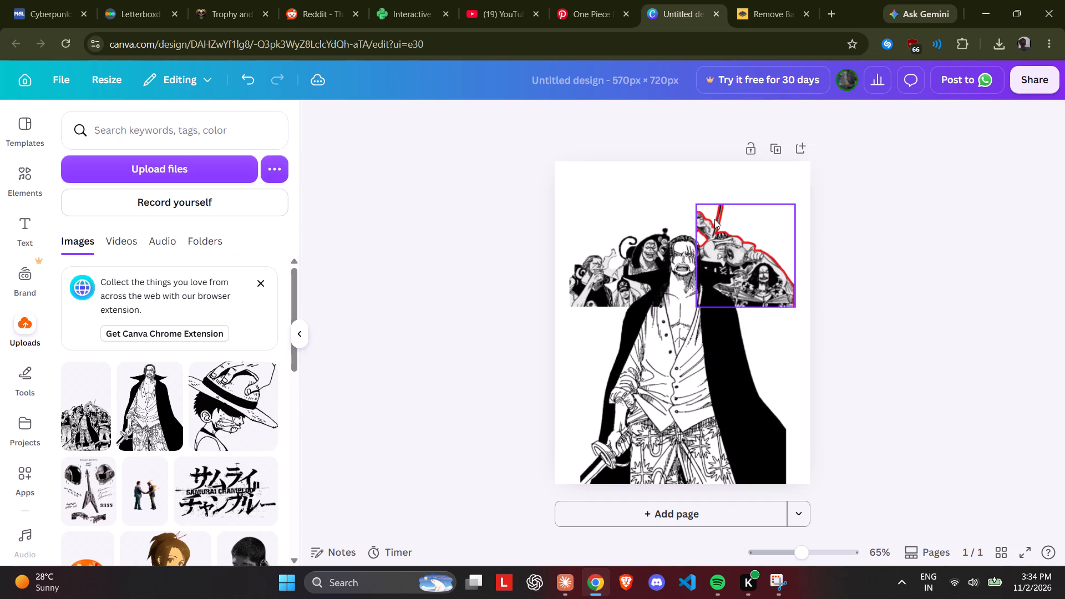
Lower both crew pieces slightly behind Shanks, keeping their bottom edges level.
click(717, 219)
drag(717, 226, 717, 238)
click(896, 206)
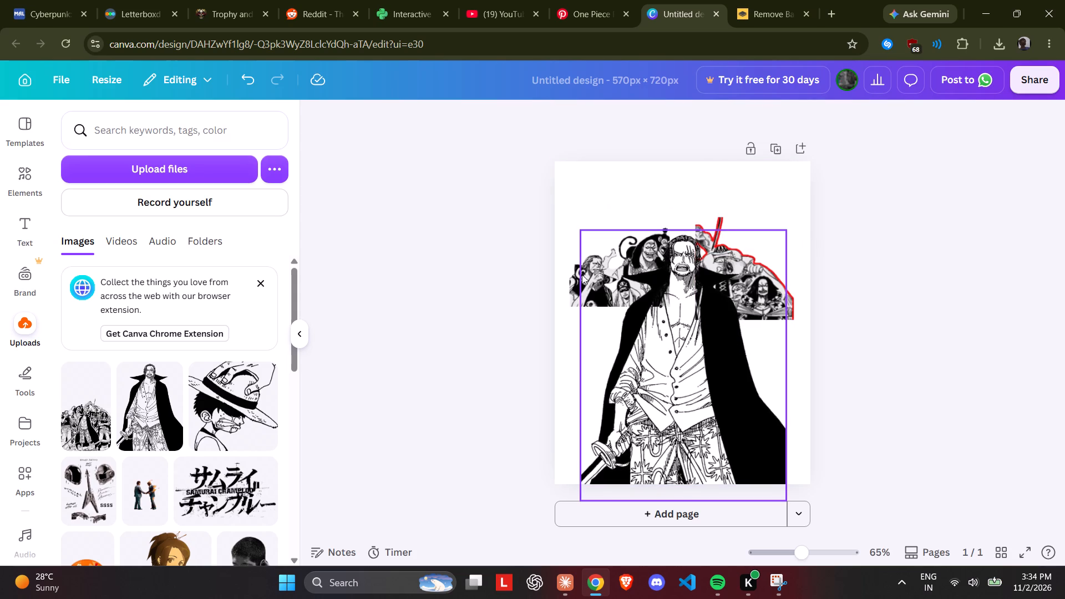
drag(573, 263, 574, 268)
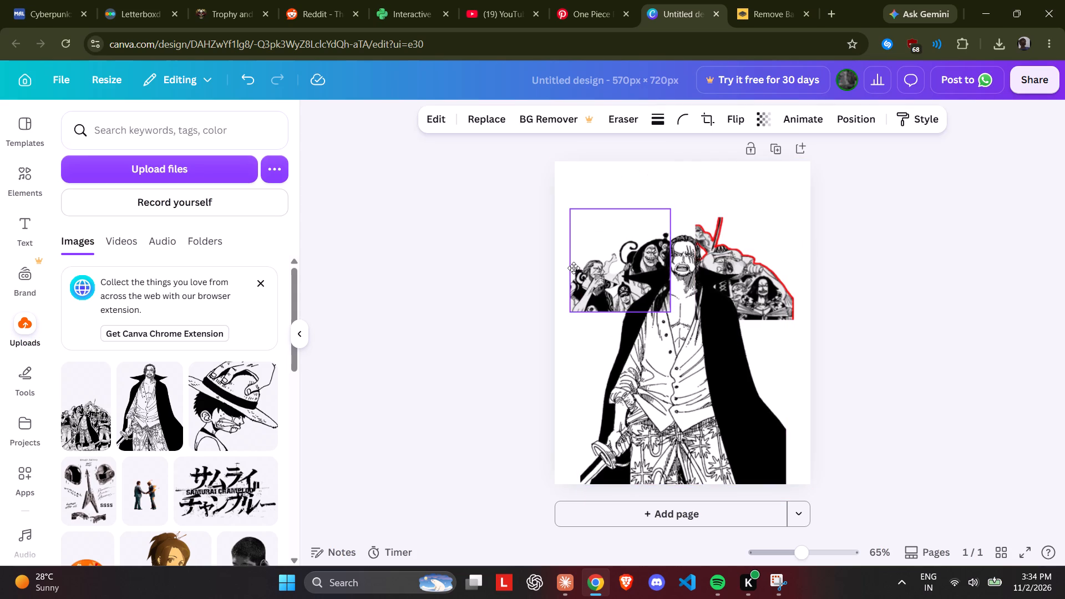
drag(574, 268, 574, 272)
click(920, 191)
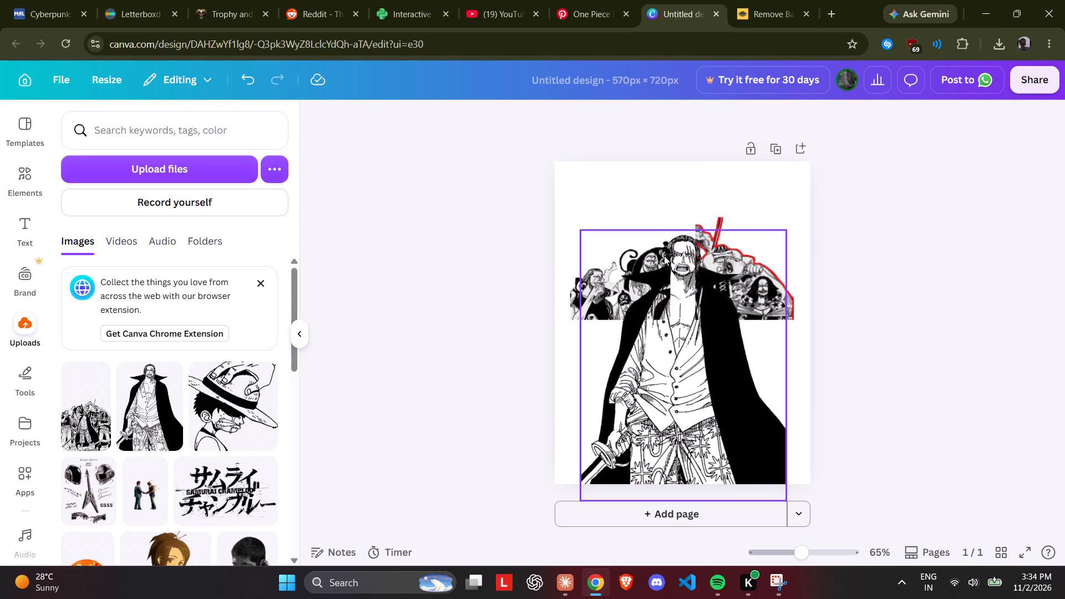
Check the right crew piece's outline settings and apply an Outline shadow to the left crew piece.
click(720, 218)
click(447, 111)
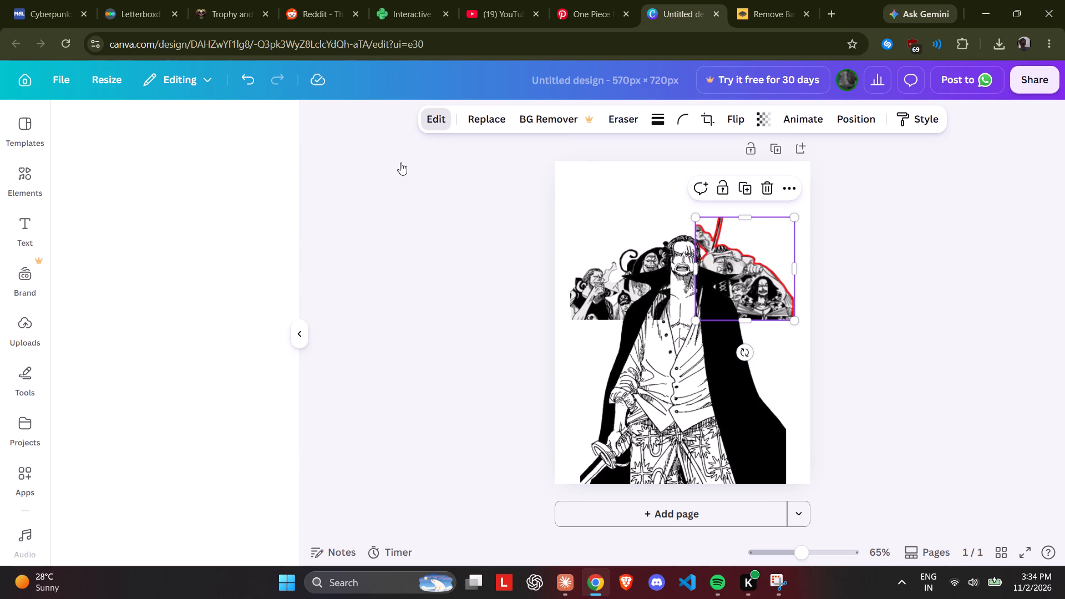
scroll(209, 336, down, 10)
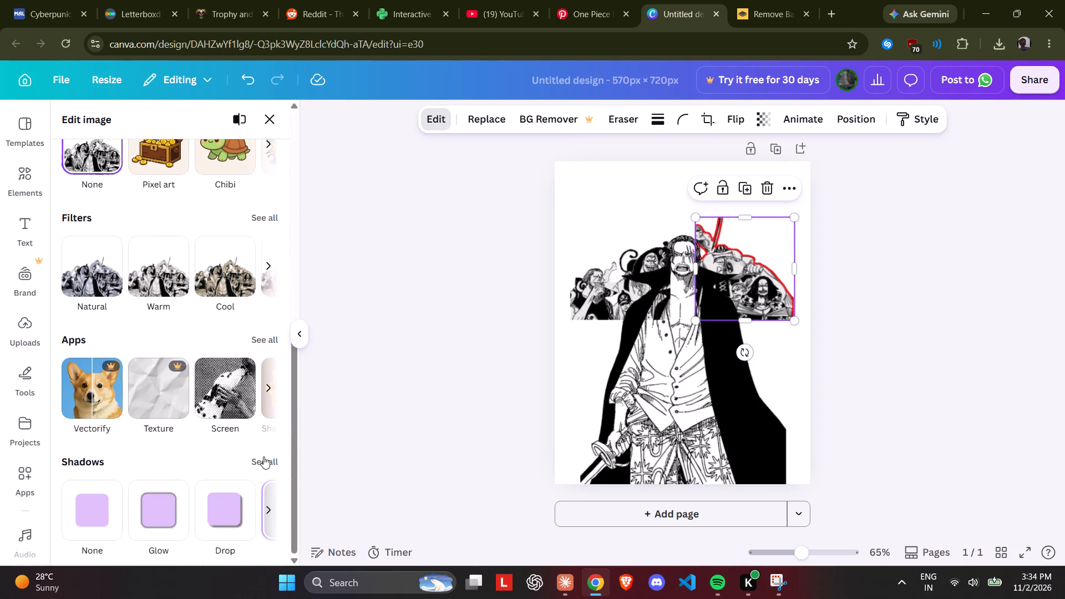
click(263, 456)
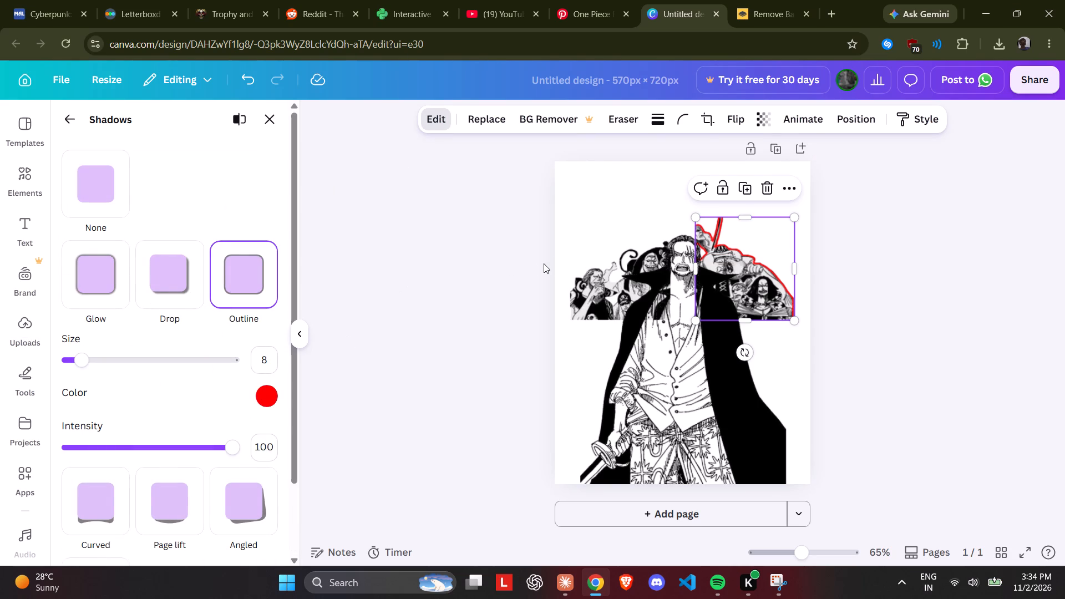
click(584, 271)
click(572, 275)
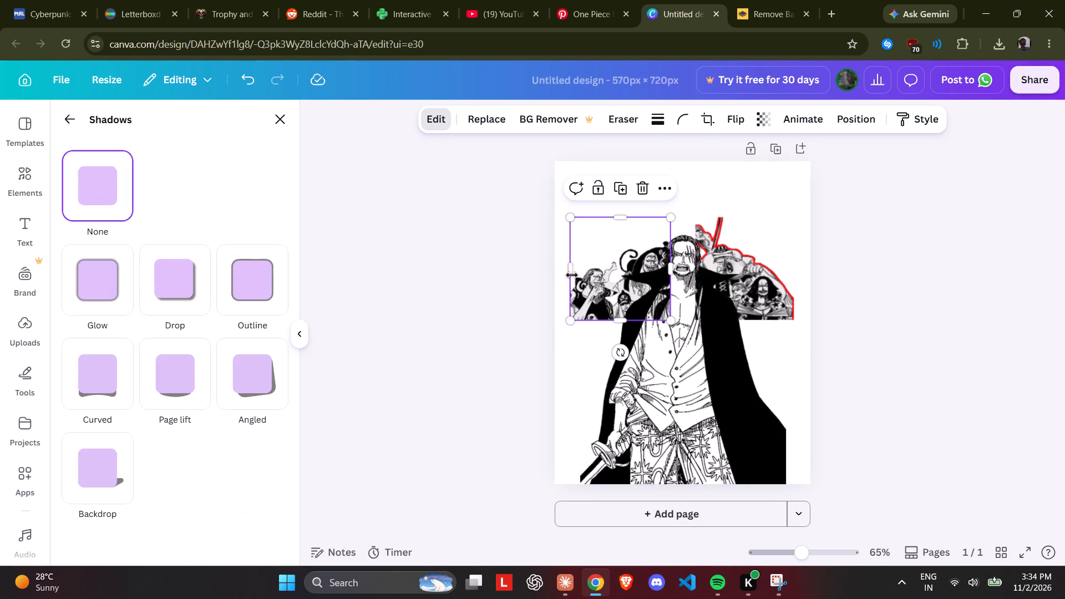
click(238, 307)
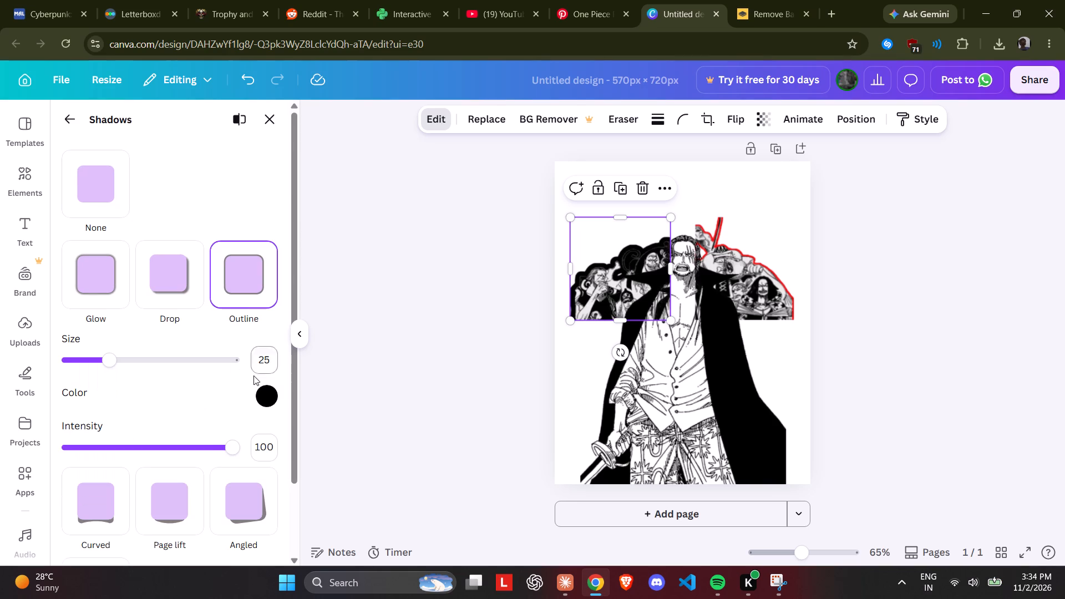
Set the left crew piece's outline to red #F40A0A with size 9.
click(264, 395)
drag(458, 326, 483, 328)
click(459, 238)
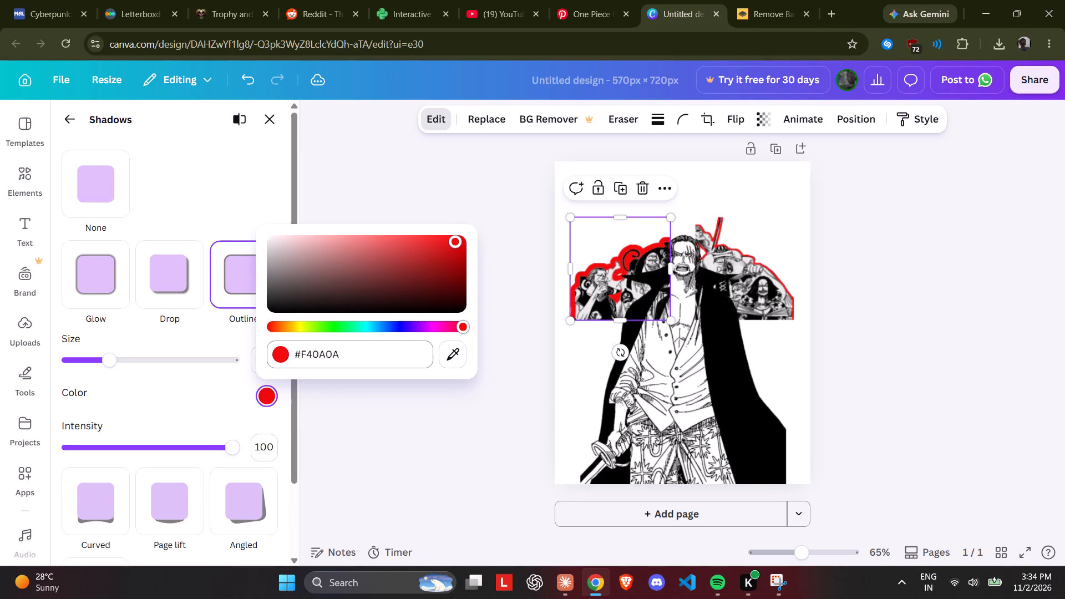
click(232, 385)
click(262, 367)
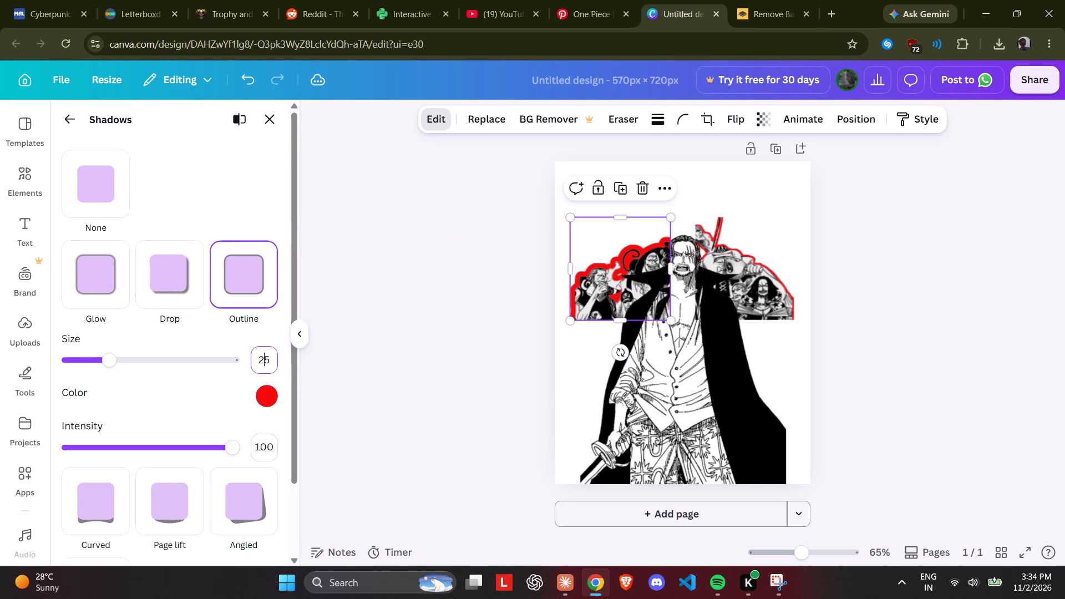
key(9)
key(Return)
click(410, 297)
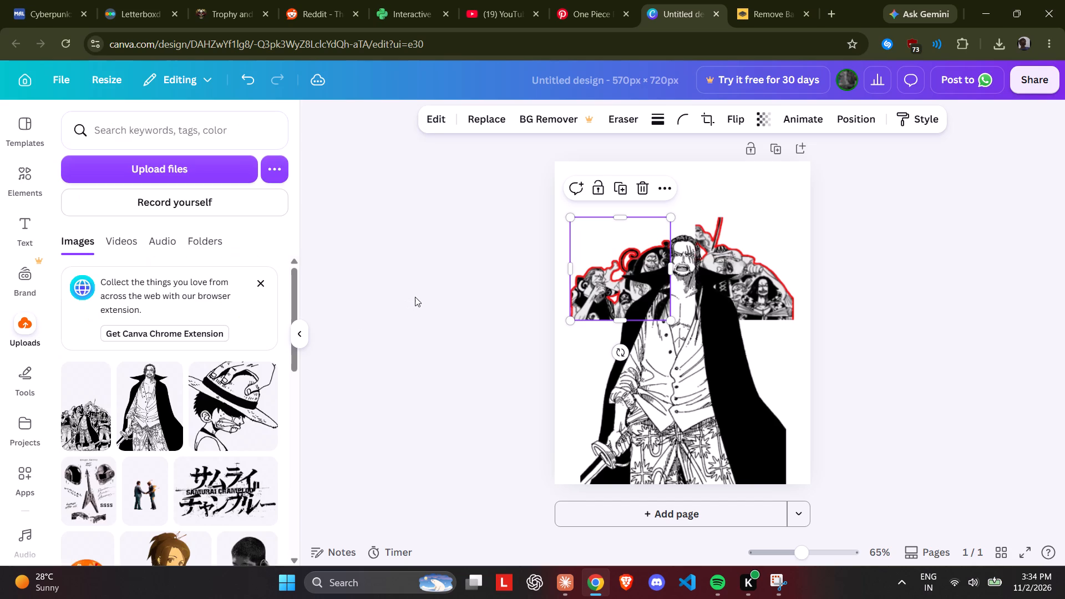
click(422, 256)
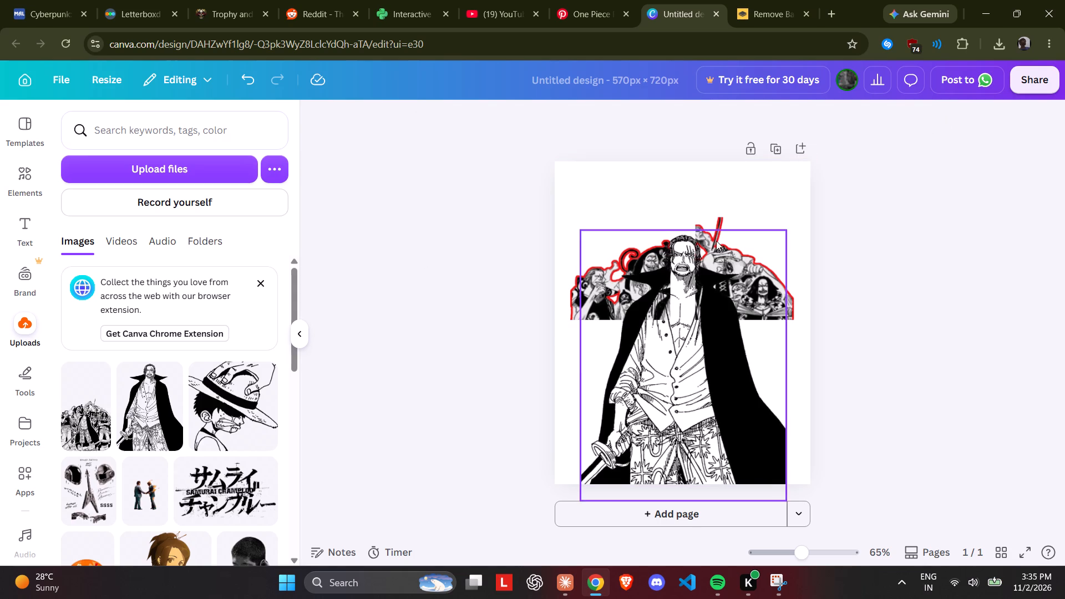
Crop the top of the right crew piece to cut off the raised sword above the figures' heads.
click(733, 247)
click(715, 221)
drag(744, 215, 744, 224)
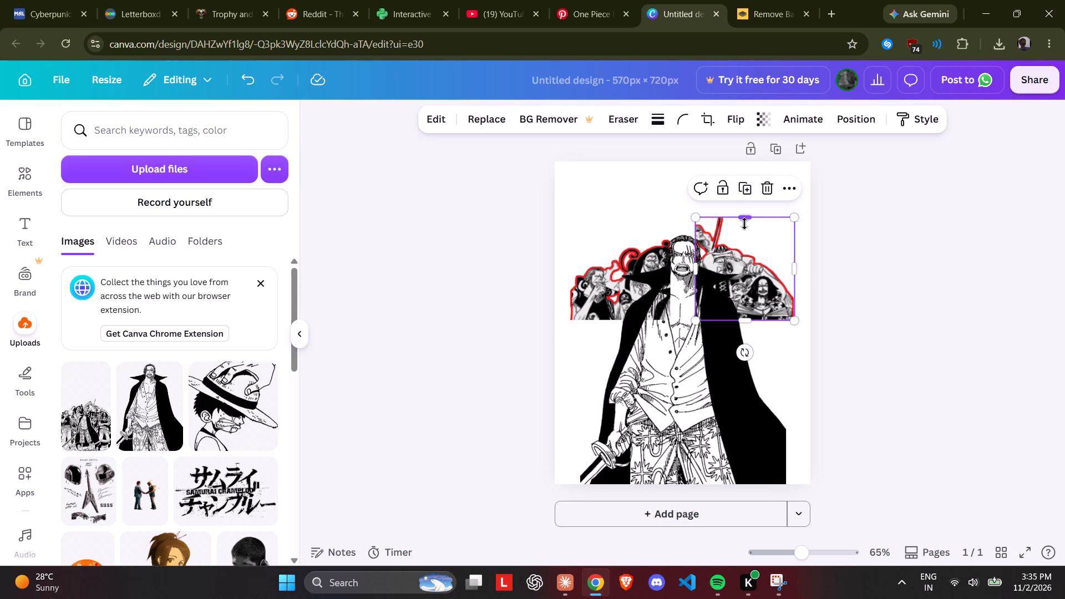
drag(744, 224, 744, 236)
click(868, 212)
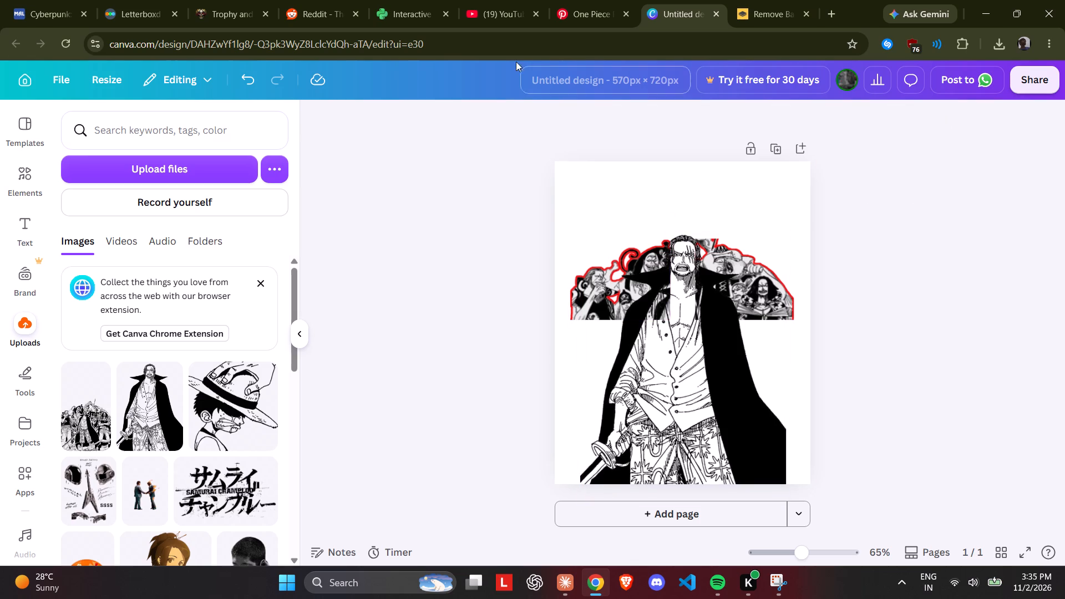
Check the Pinterest Shanks poster reference and return to the Canva design.
click(592, 0)
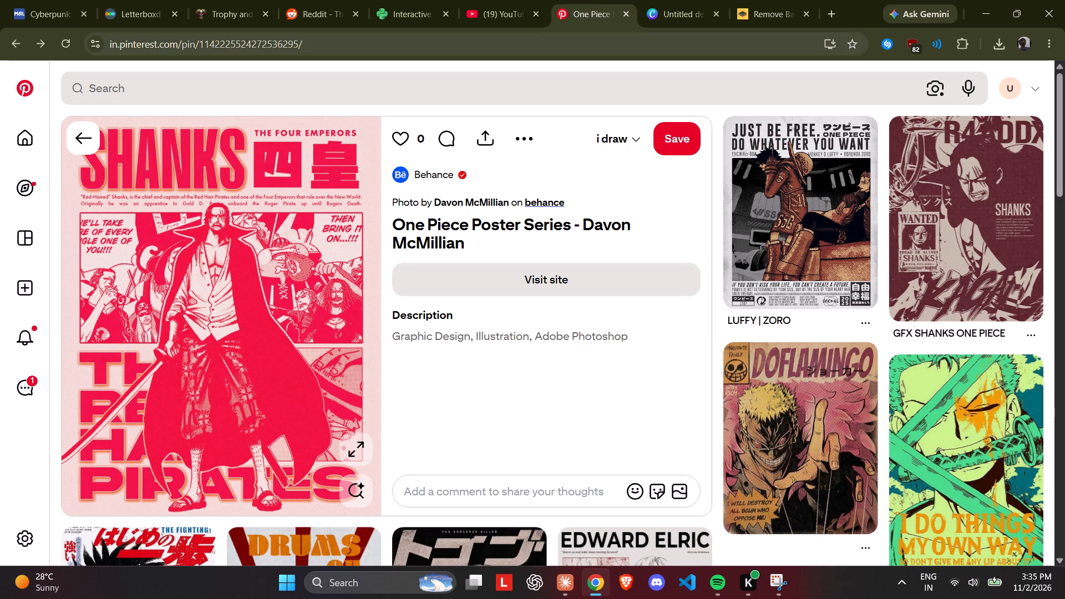
click(668, 4)
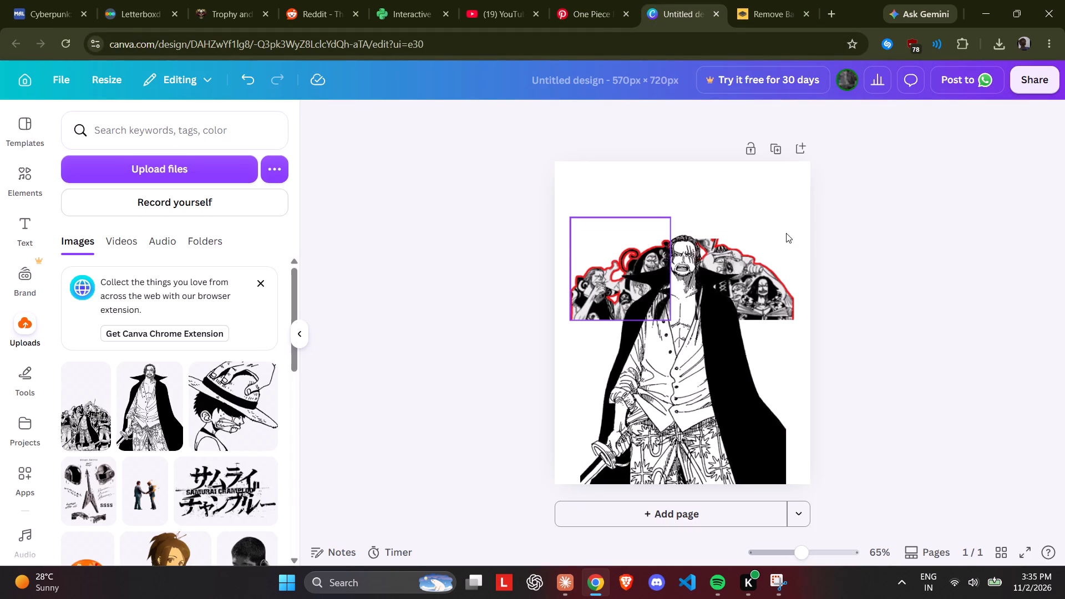
Check the Pinterest Shanks poster reference and return to the Canva design.
click(599, 24)
click(679, 0)
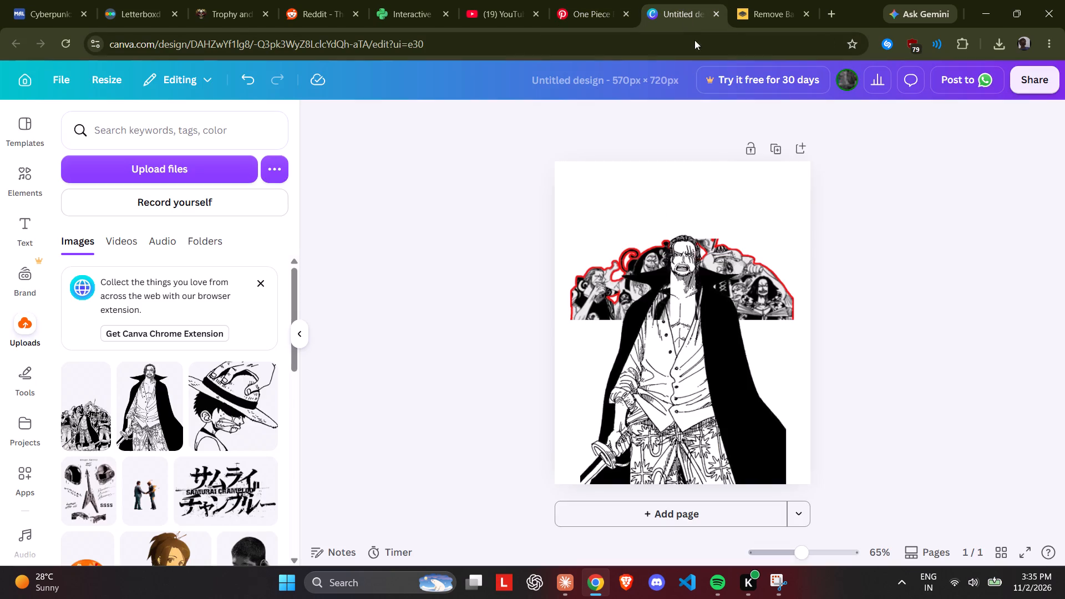
Remove the left and right red-outlined crew pieces by moving them off the page.
click(741, 241)
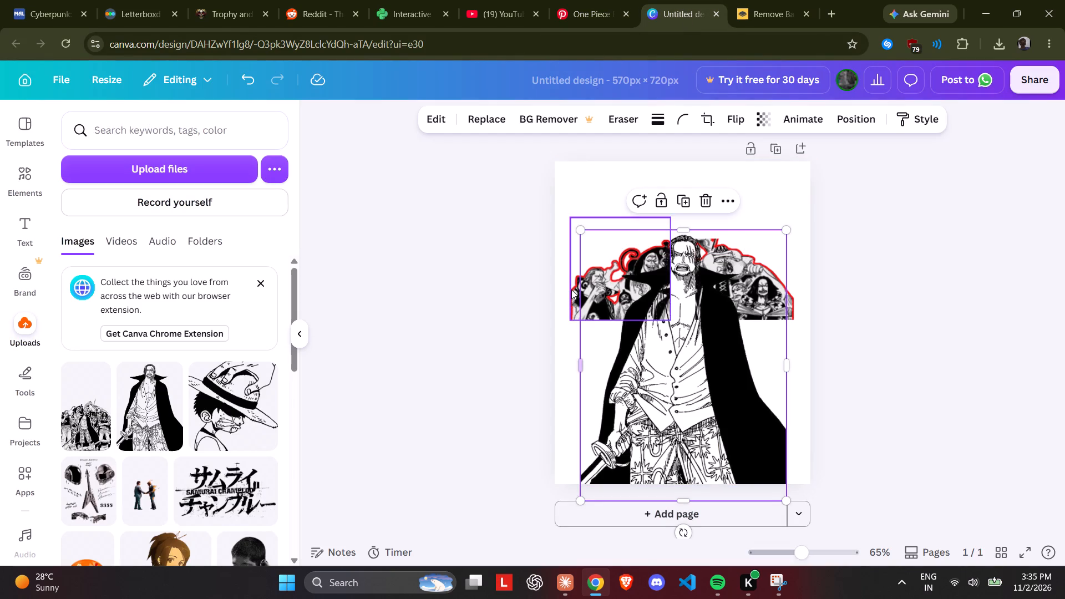
drag(571, 290, 288, 291)
drag(768, 262, 724, 281)
drag(764, 276, 975, 241)
Reposition the Shanks cutout slightly higher, centred horizontally on the page.
drag(640, 340, 694, 333)
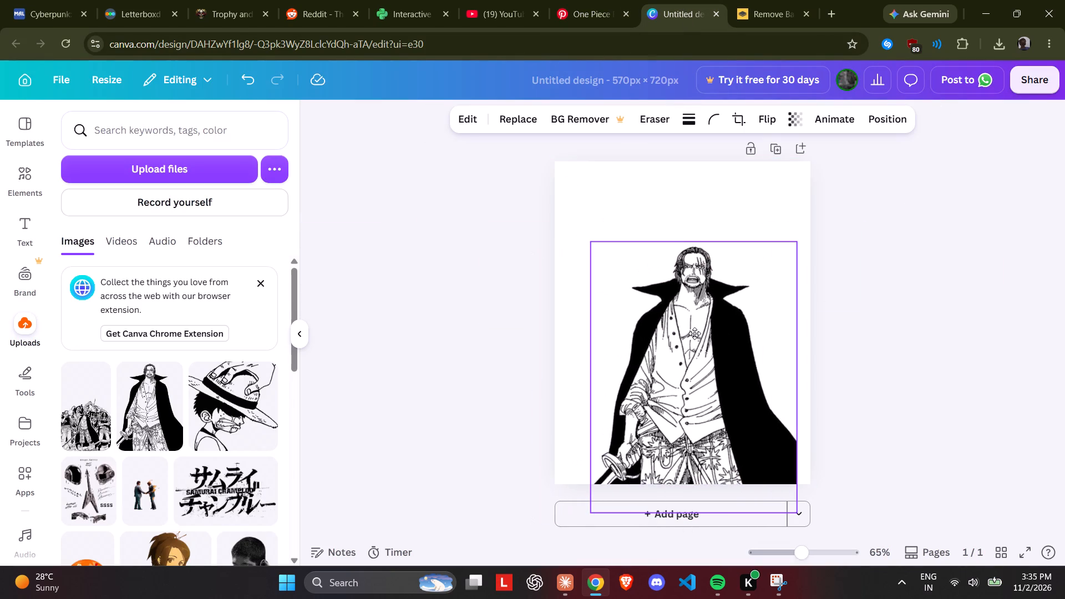
drag(694, 333, 685, 317)
click(874, 171)
Upload the original crew image with its background, the desktop file starting with 0262d5e438.
click(176, 146)
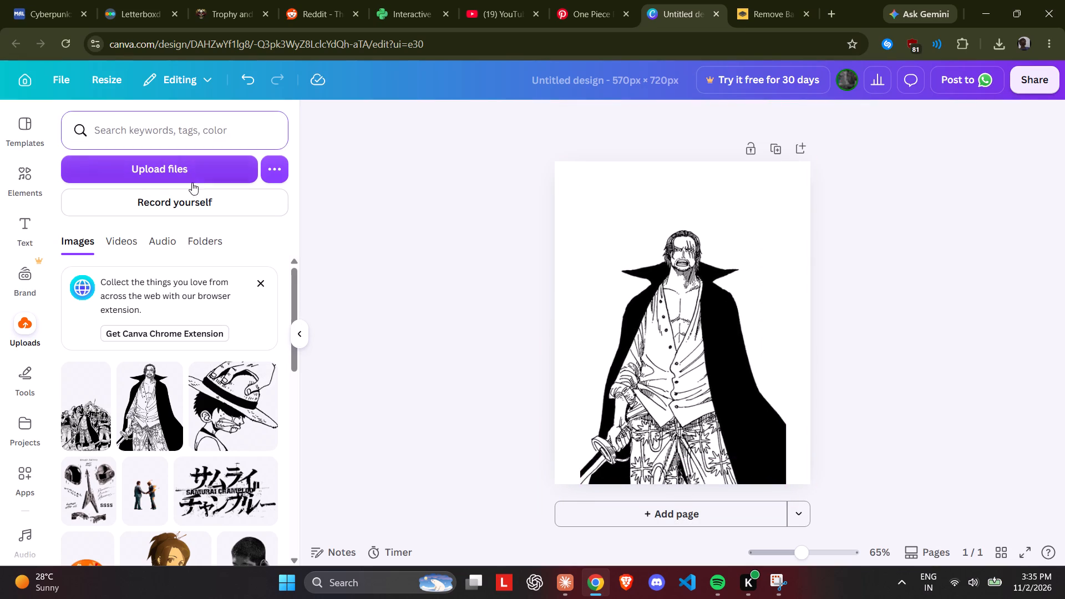
click(192, 183)
click(209, 167)
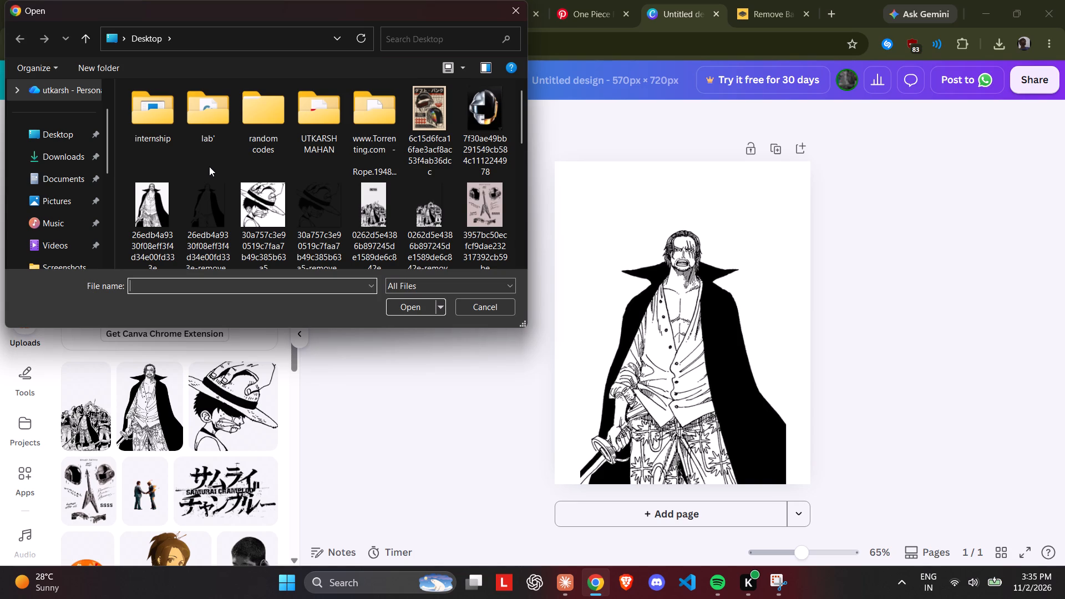
click(377, 216)
click(426, 311)
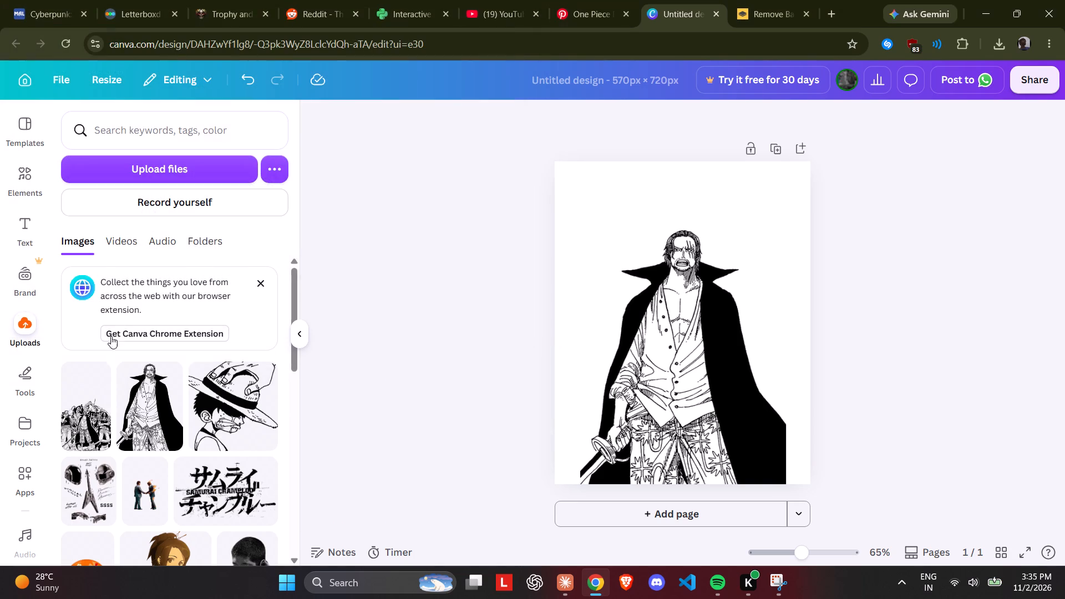
Place the uploaded crew image on the page, crop off its top title area and move it over Shanks's upper body.
click(77, 395)
drag(689, 211, 698, 307)
drag(708, 385, 704, 295)
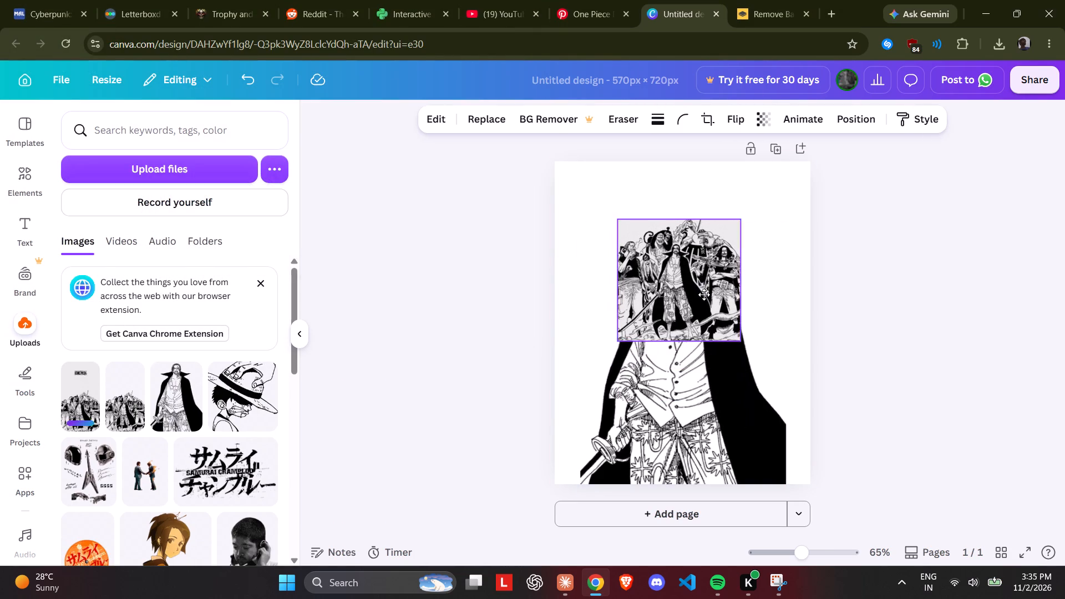
drag(704, 295, 704, 294)
Enlarge the crew image to nearly the page width and position it over Shanks.
drag(742, 338, 834, 382)
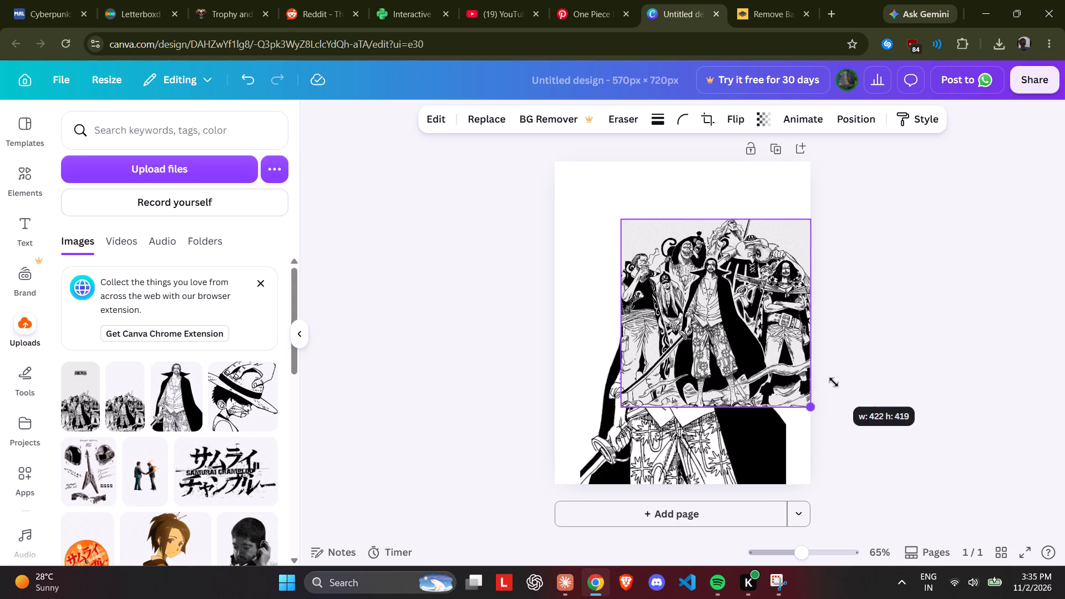
drag(834, 382, 865, 398)
drag(736, 361, 691, 335)
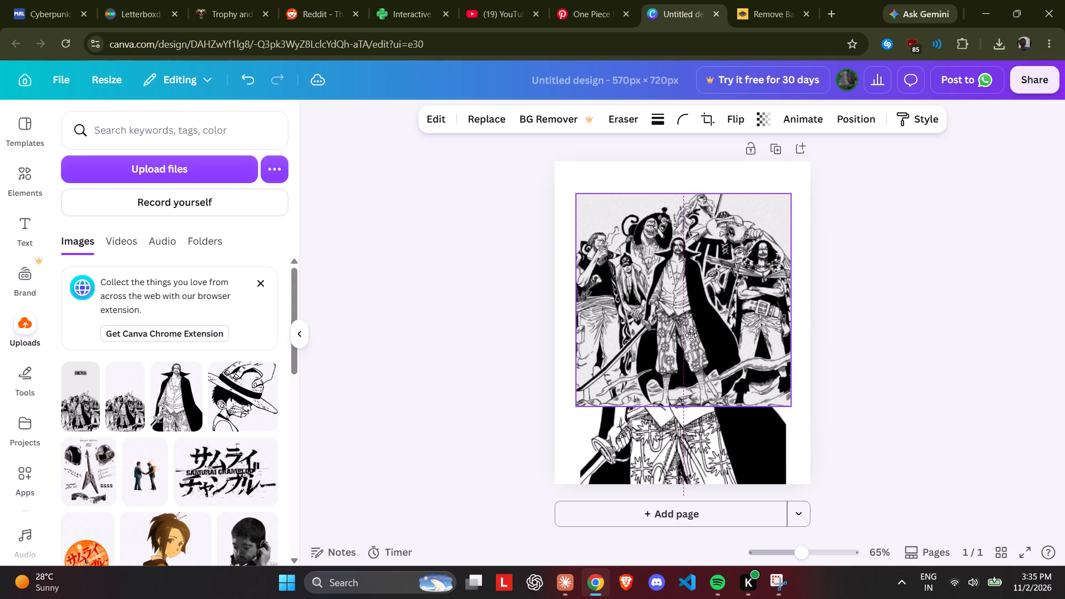
drag(691, 335, 683, 338)
Crop the lower part of the crew image up to the figures' upper bodies and centre it at Shanks's head and shoulders.
click(676, 406)
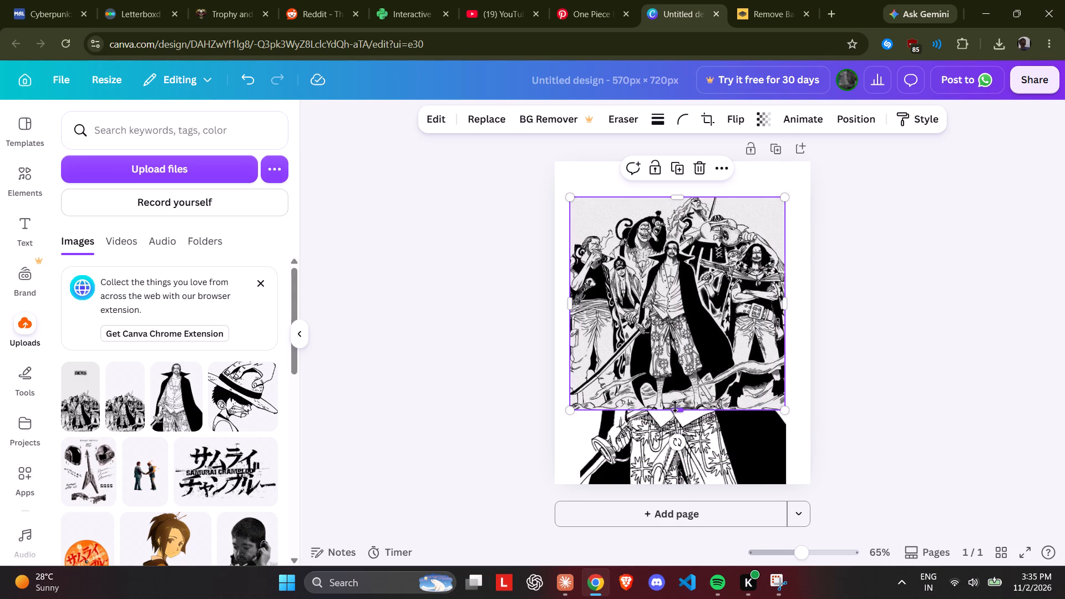
drag(675, 407, 682, 292)
drag(723, 245, 729, 258)
Duplicate the crew image onto the original and crop the copy's left side, keeping the right-hand figures about 200 px wide.
right_click(729, 258)
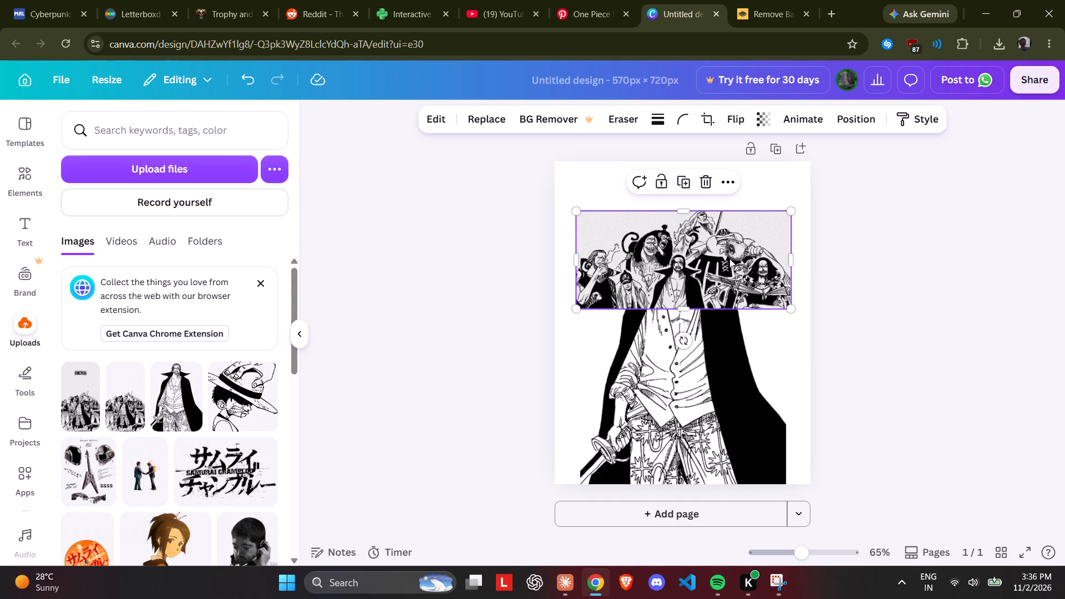
click(706, 248)
click(683, 185)
drag(679, 267, 674, 262)
drag(574, 266, 677, 262)
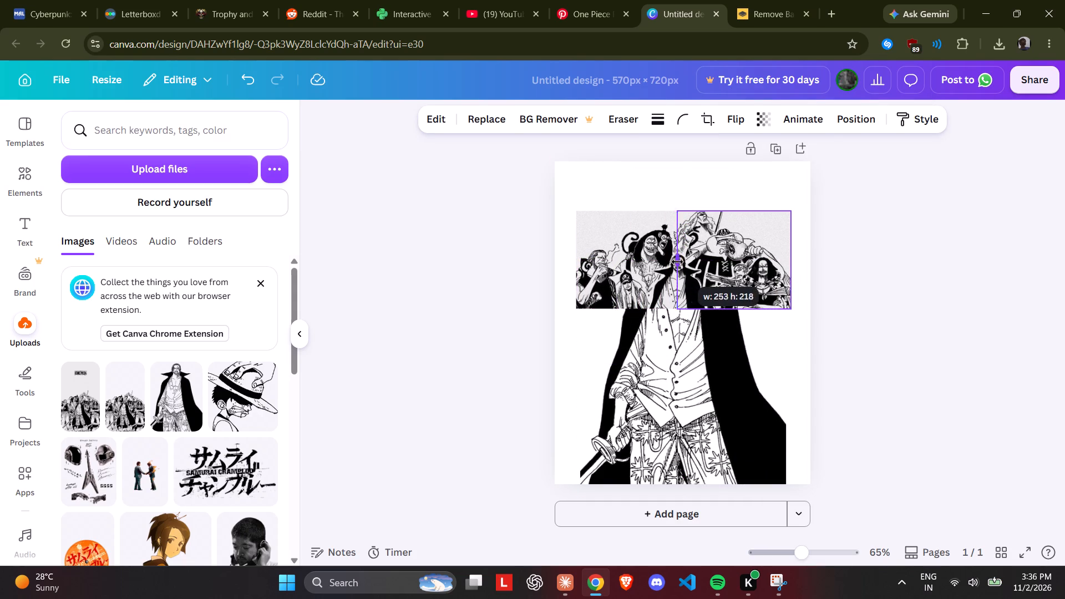
drag(677, 262, 697, 263)
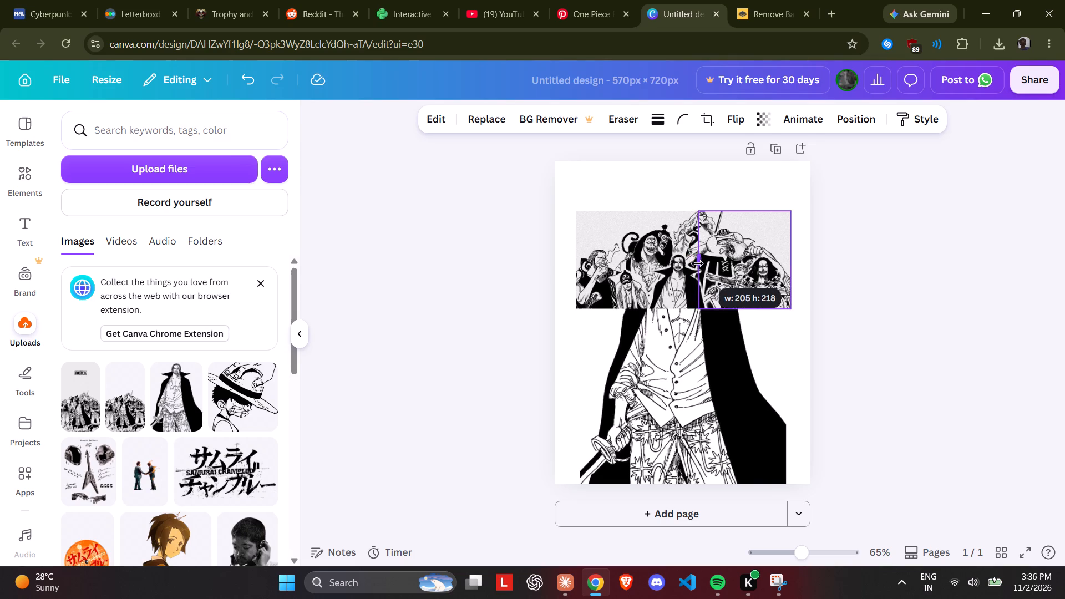
drag(697, 263, 699, 264)
Crop the right side of the original crew image, keeping the left-hand figures about 205 px wide.
click(661, 255)
drag(793, 258, 670, 265)
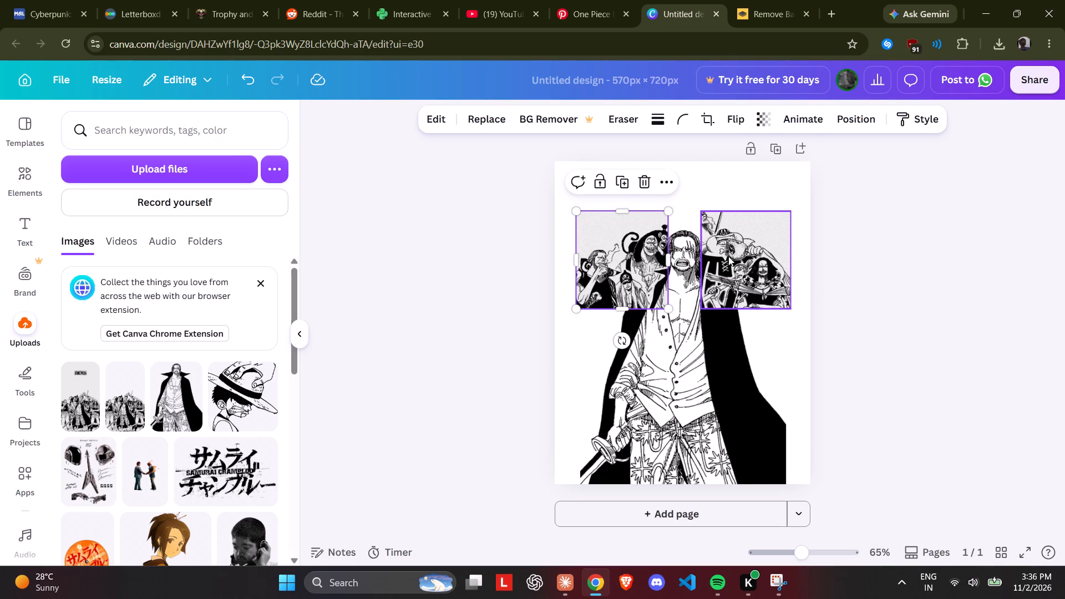
Crop the tops of the right and left crew pieces to matching heights just above the figures' heads.
click(728, 256)
drag(744, 211, 744, 224)
click(605, 220)
drag(621, 214, 621, 221)
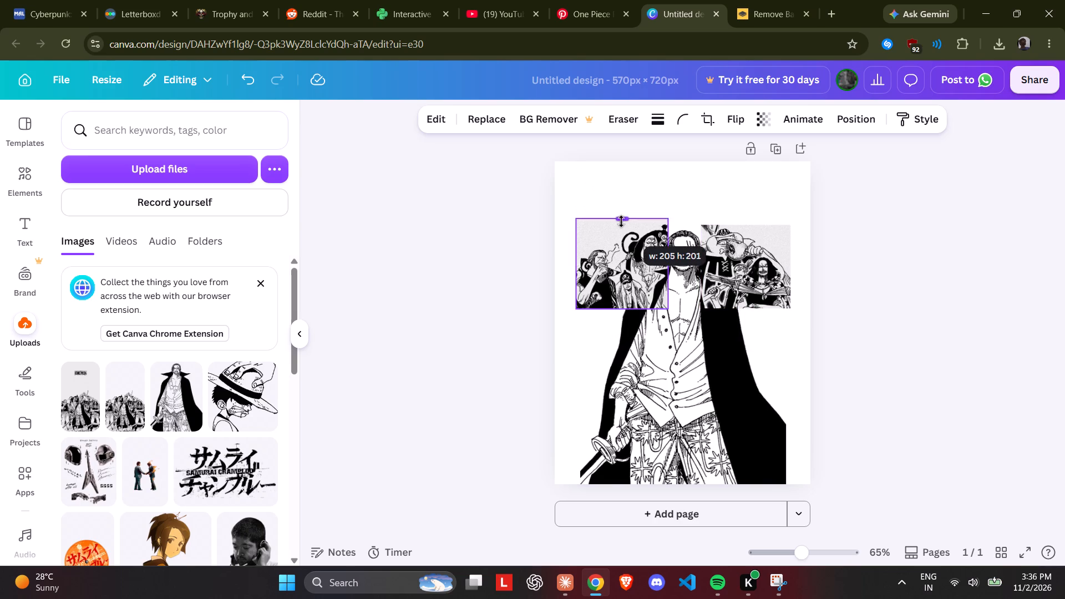
drag(621, 221, 621, 225)
click(870, 214)
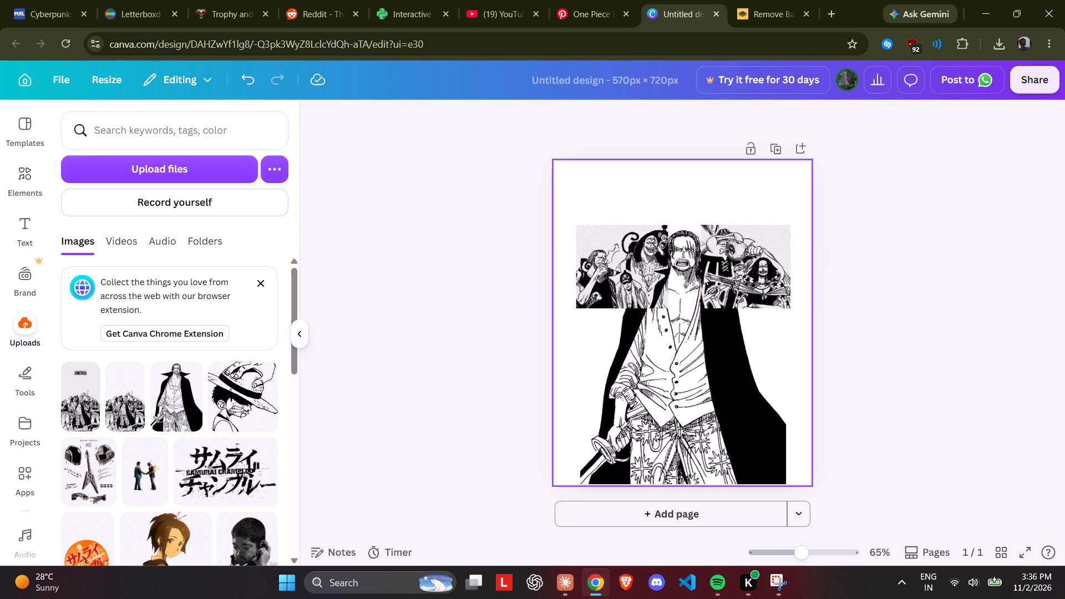
Send the right and left crew pieces backward so both sit behind the Shanks cutout.
right_click(703, 275)
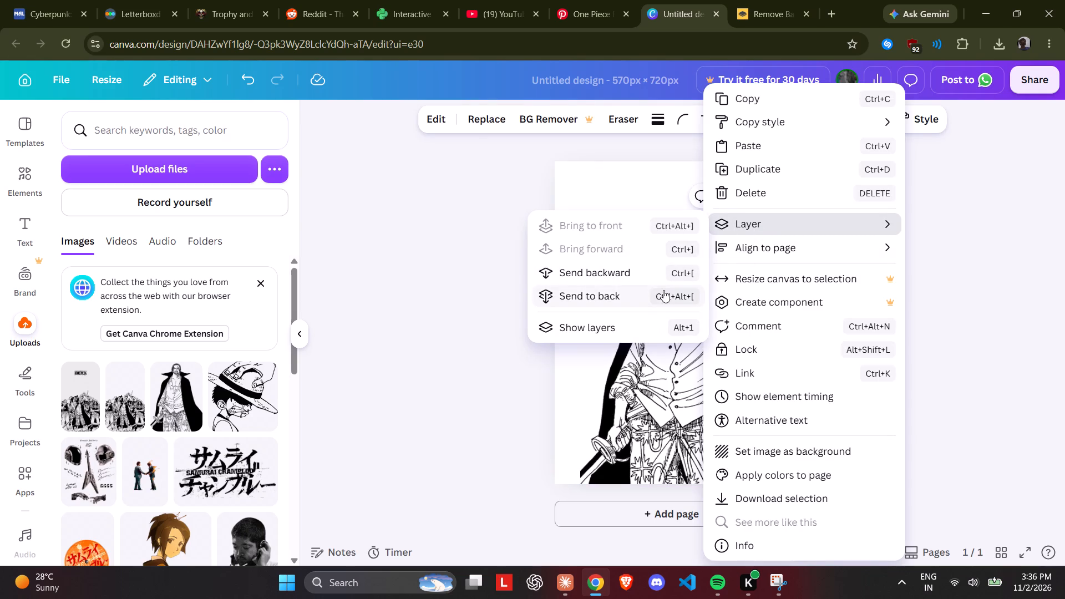
click(646, 276)
click(491, 253)
right_click(592, 251)
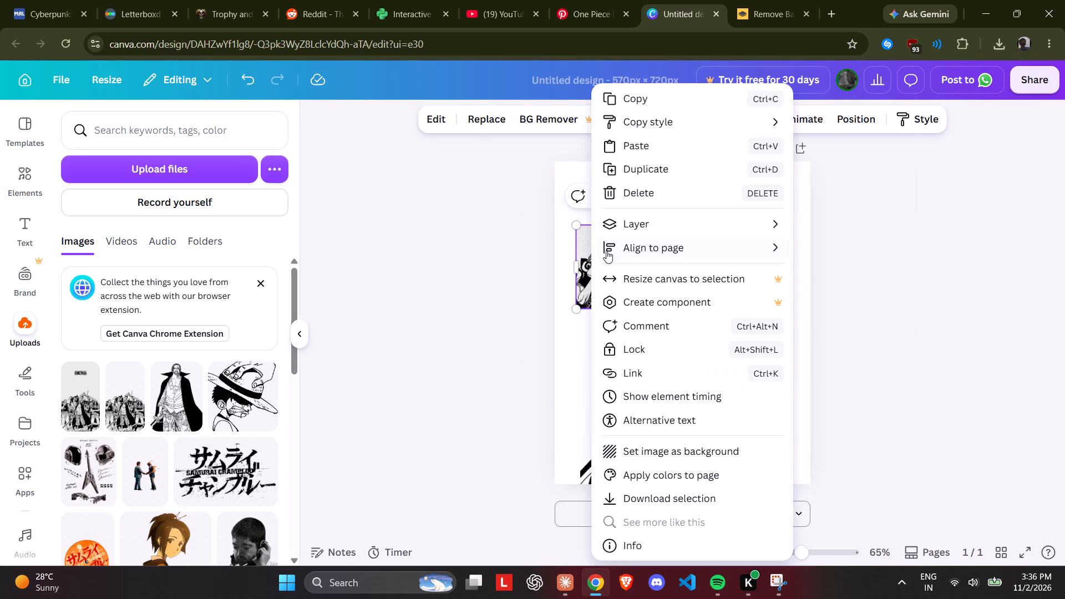
click(840, 271)
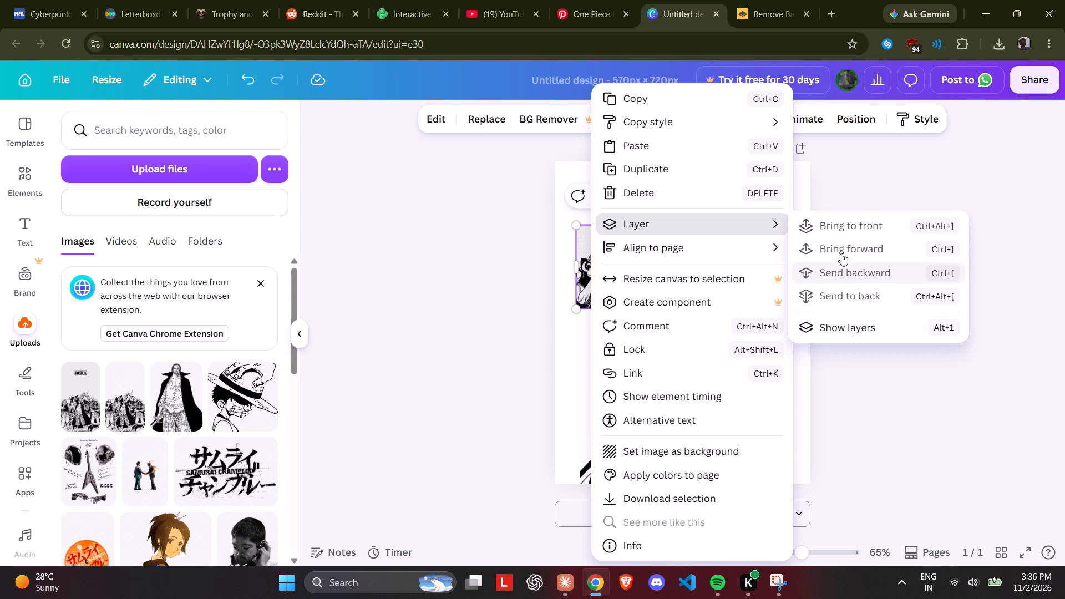
click(856, 218)
click(833, 264)
click(853, 201)
click(853, 201)
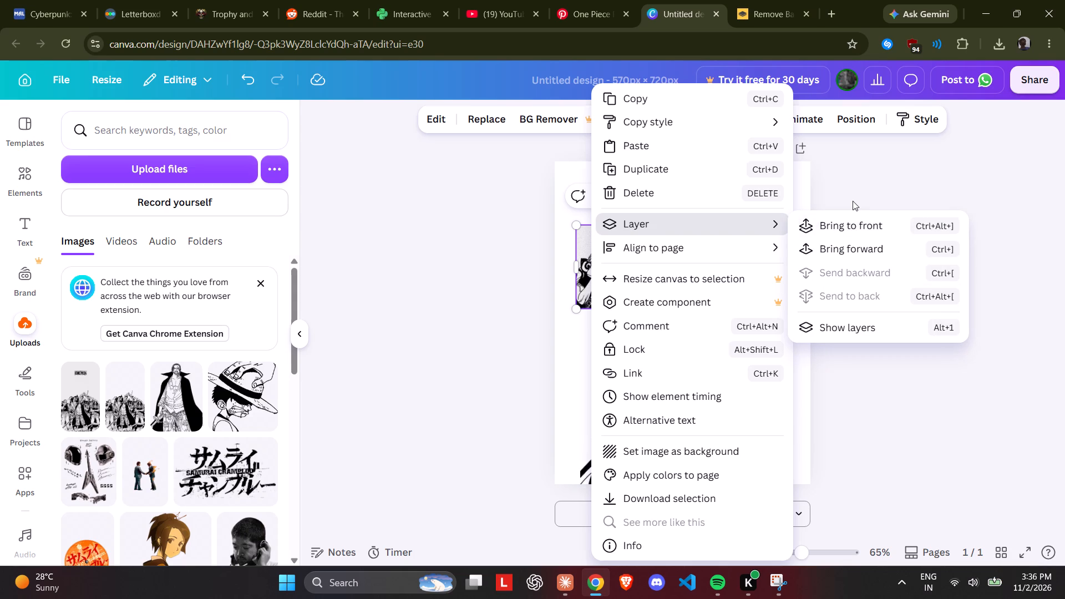
click(879, 251)
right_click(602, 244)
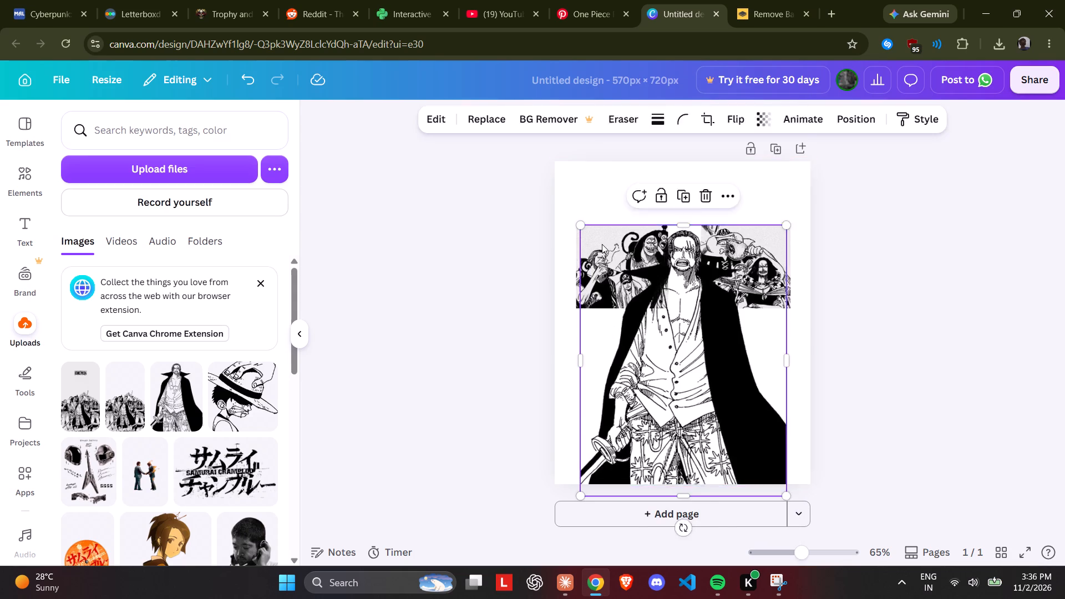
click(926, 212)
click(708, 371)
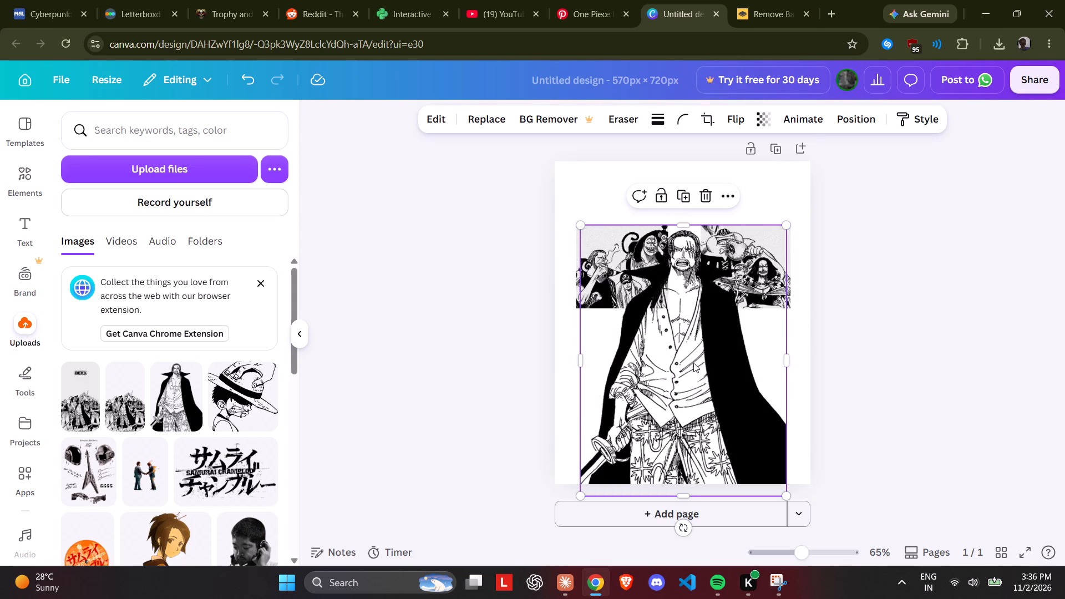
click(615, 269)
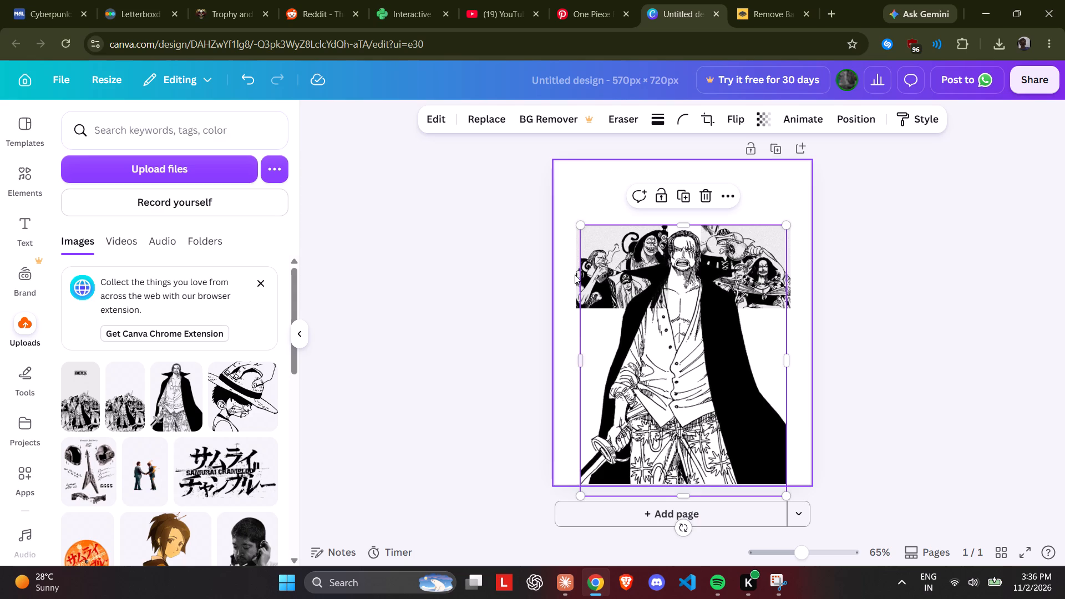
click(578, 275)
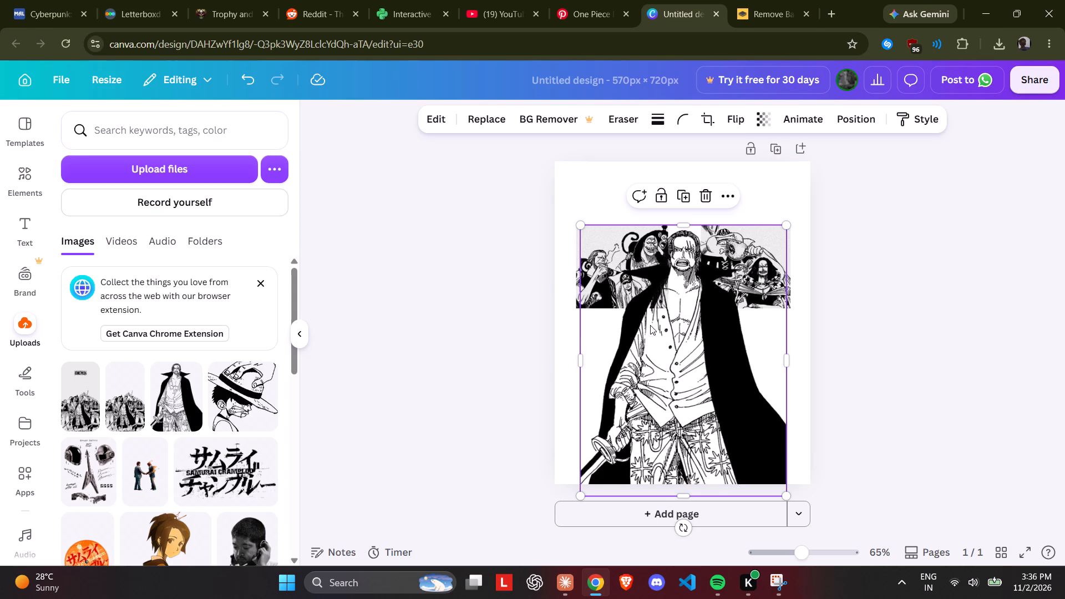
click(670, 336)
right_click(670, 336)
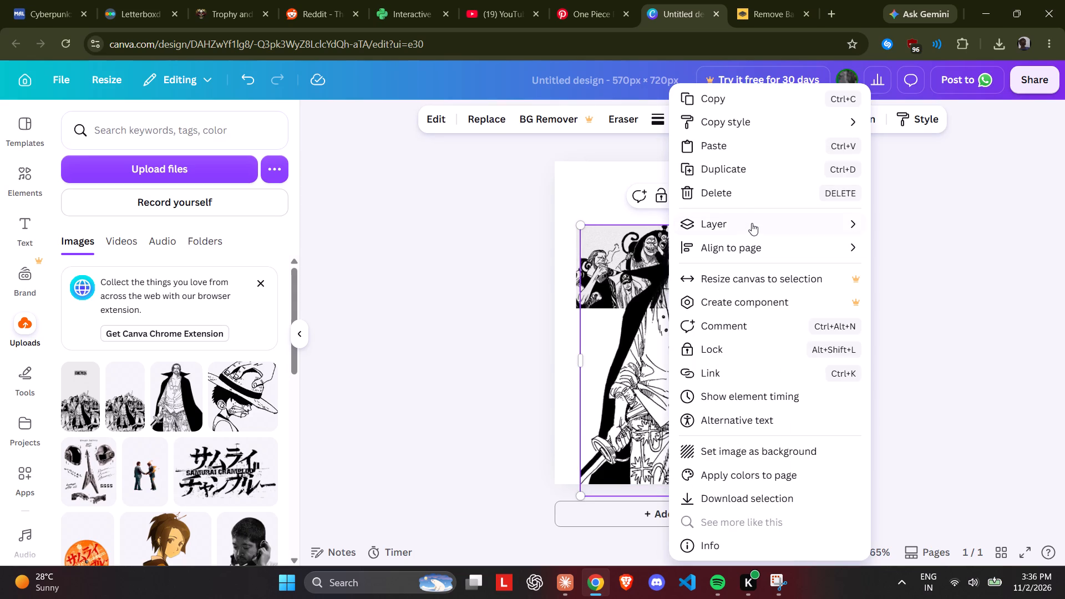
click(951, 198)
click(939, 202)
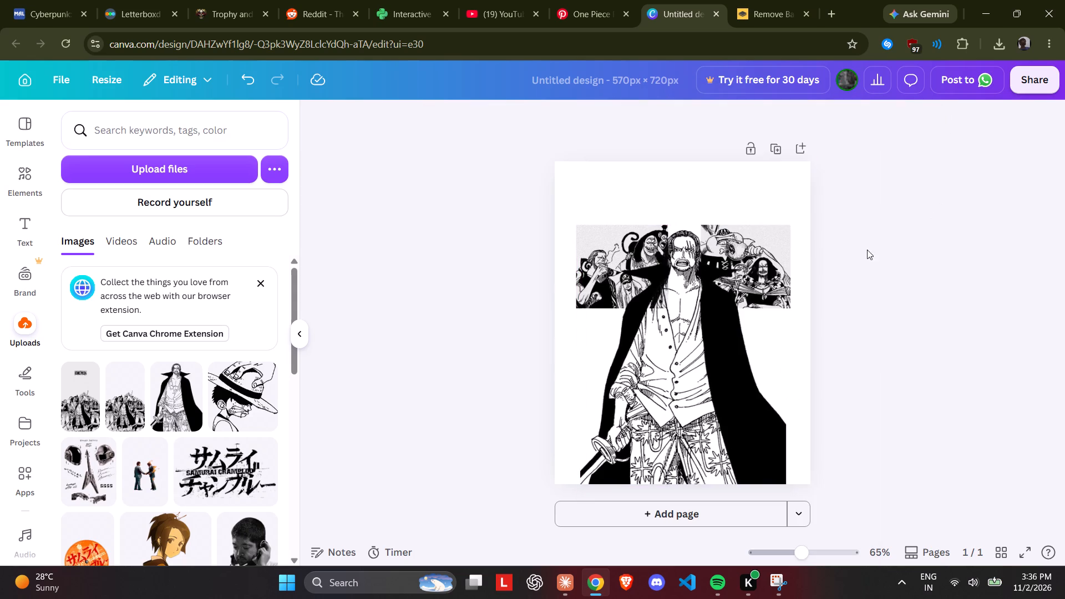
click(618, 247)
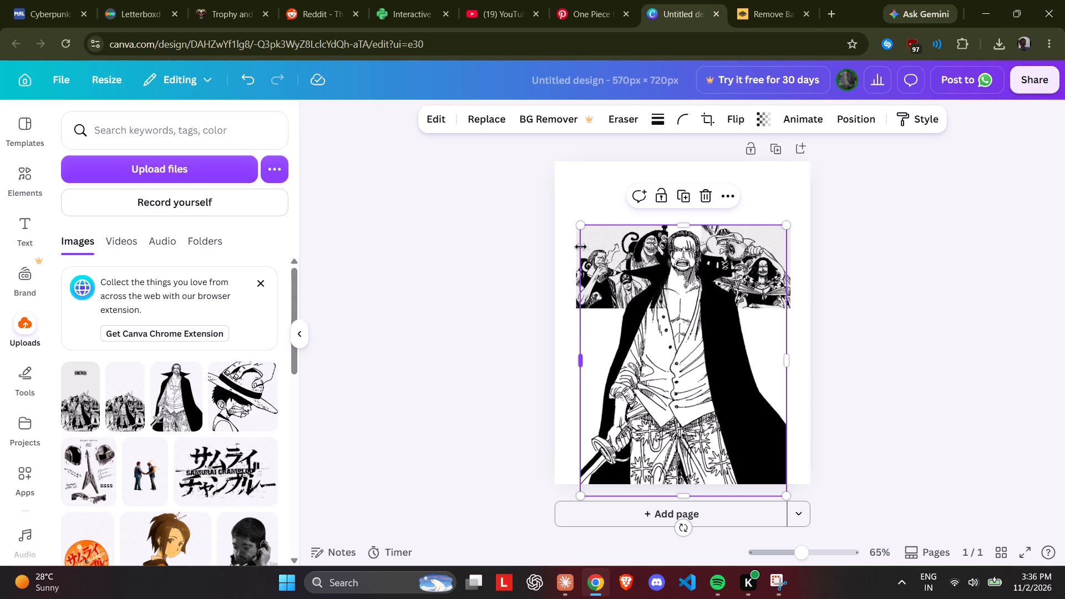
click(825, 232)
Move the Shanks cutout down so the upper parts of both crew pieces are clear of it.
drag(713, 328, 716, 351)
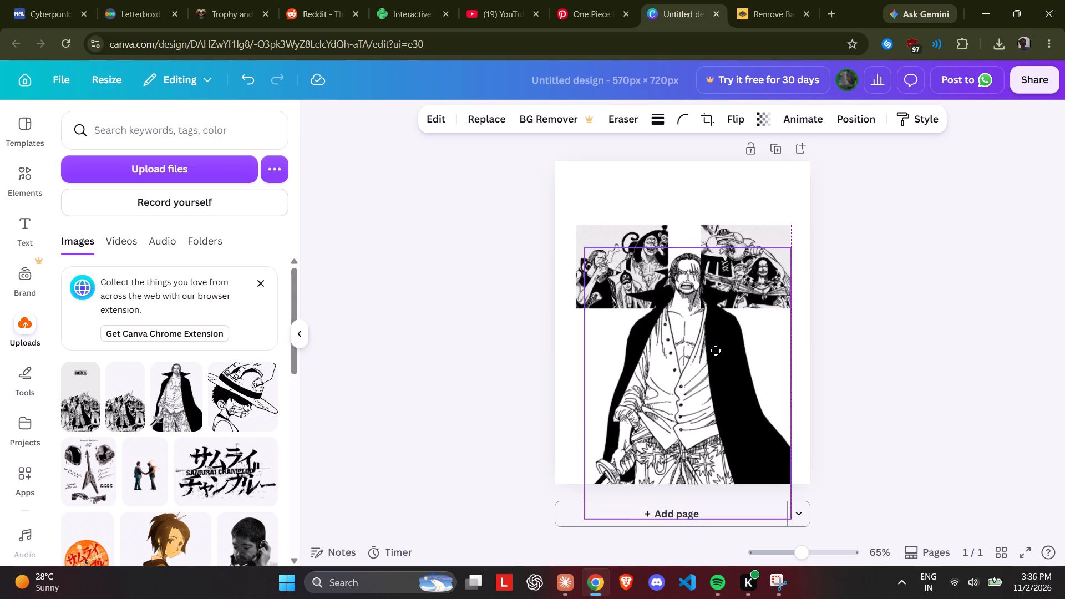
drag(716, 351, 711, 361)
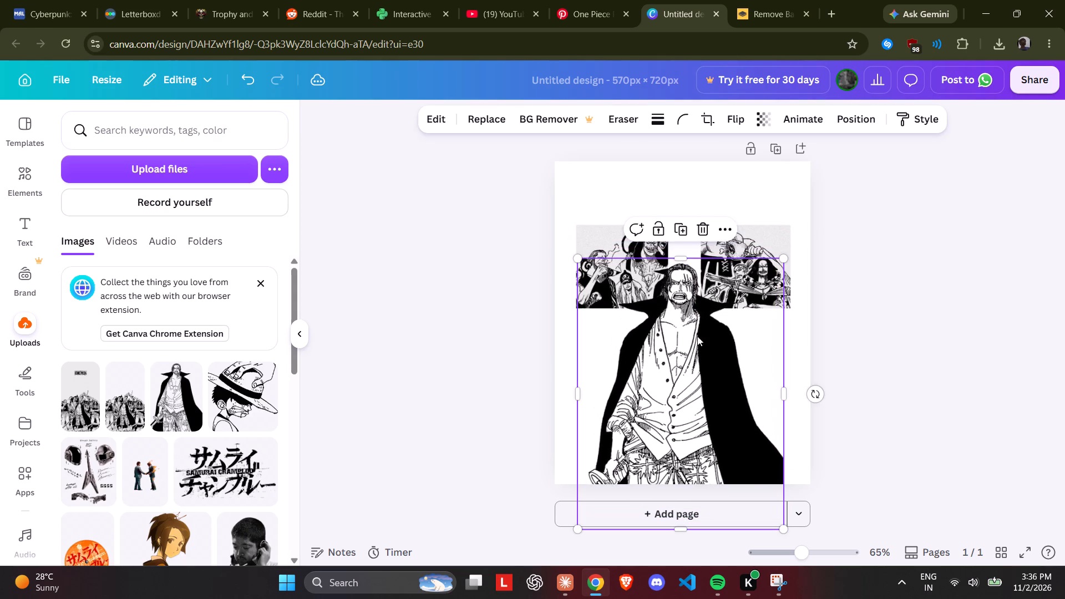
Apply an Outline shadow to the left crew piece and set its colour to bright red.
click(610, 243)
click(445, 118)
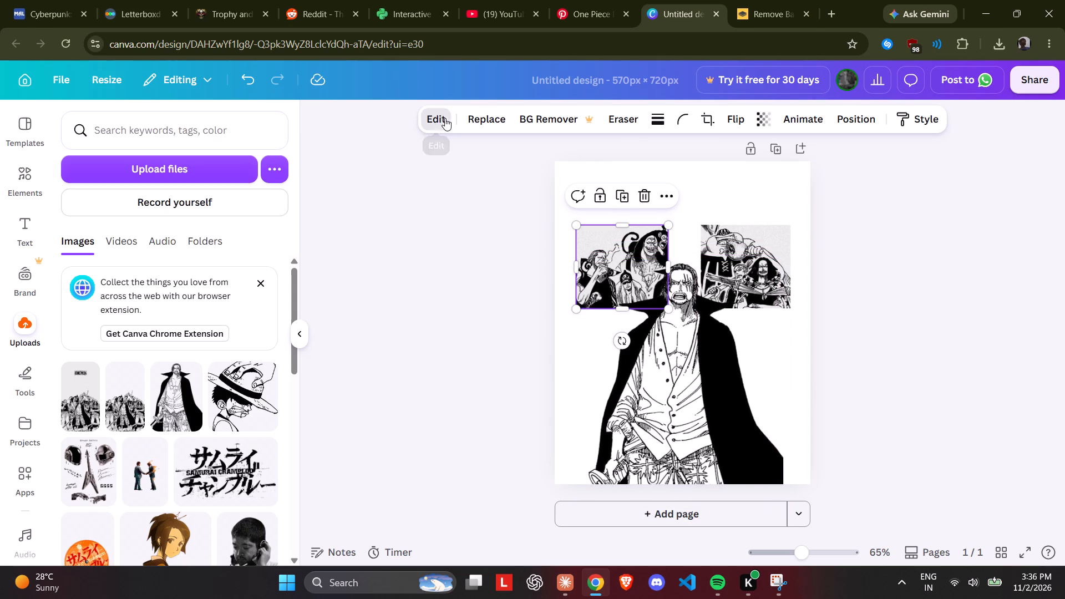
scroll(229, 346, down, 9)
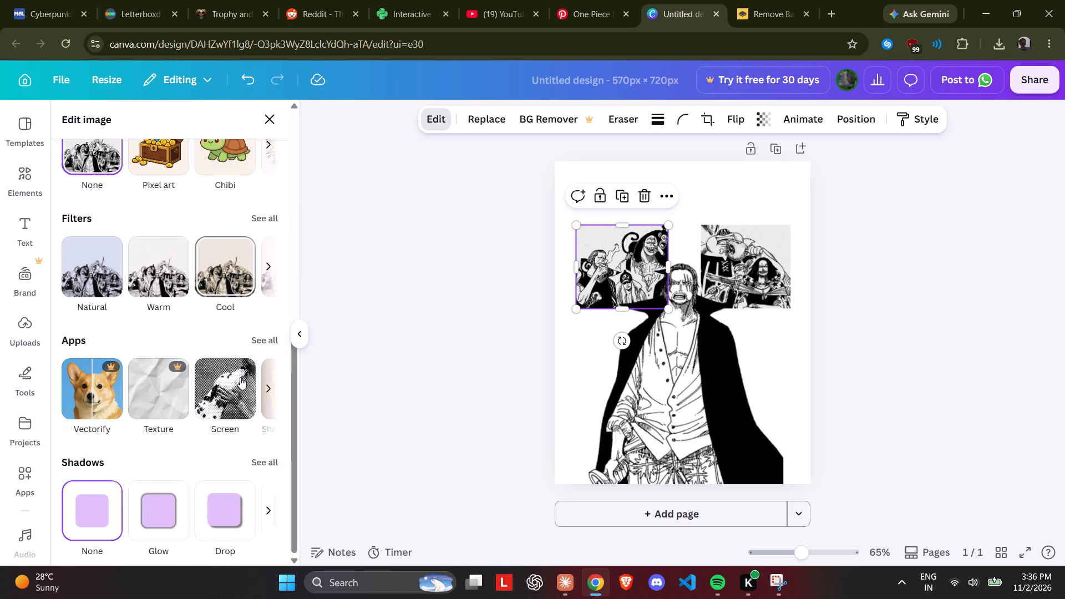
scroll(240, 378, down, 3)
click(263, 456)
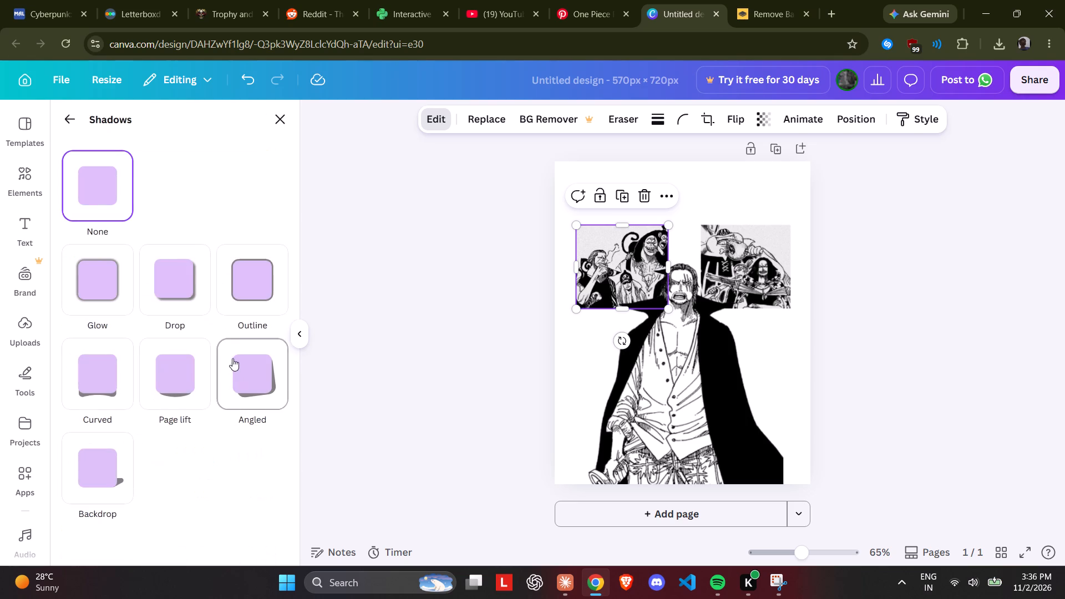
click(246, 294)
click(268, 388)
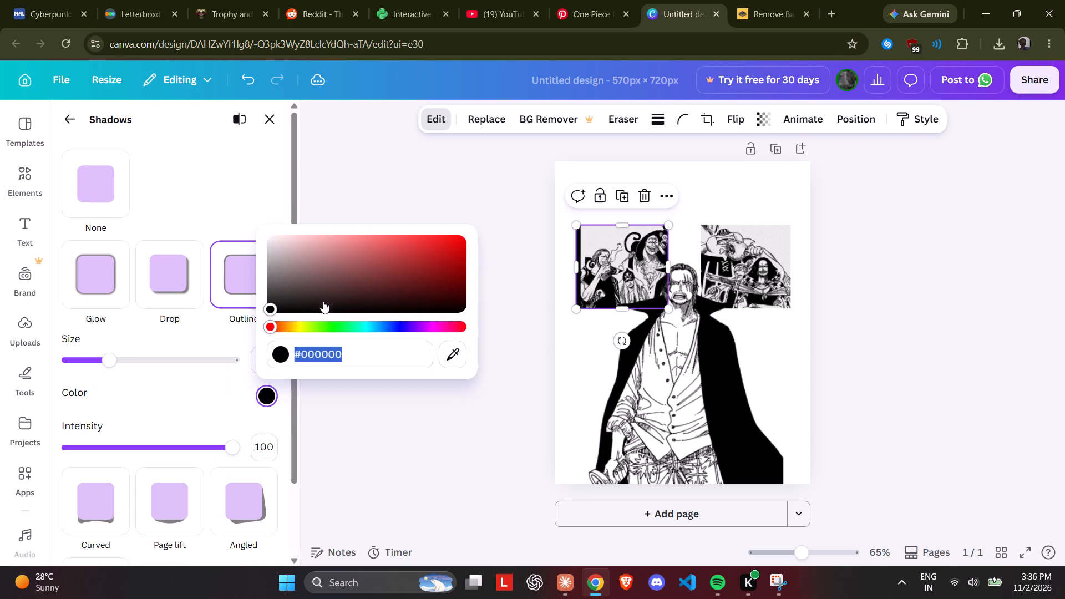
drag(459, 237, 480, 226)
click(349, 433)
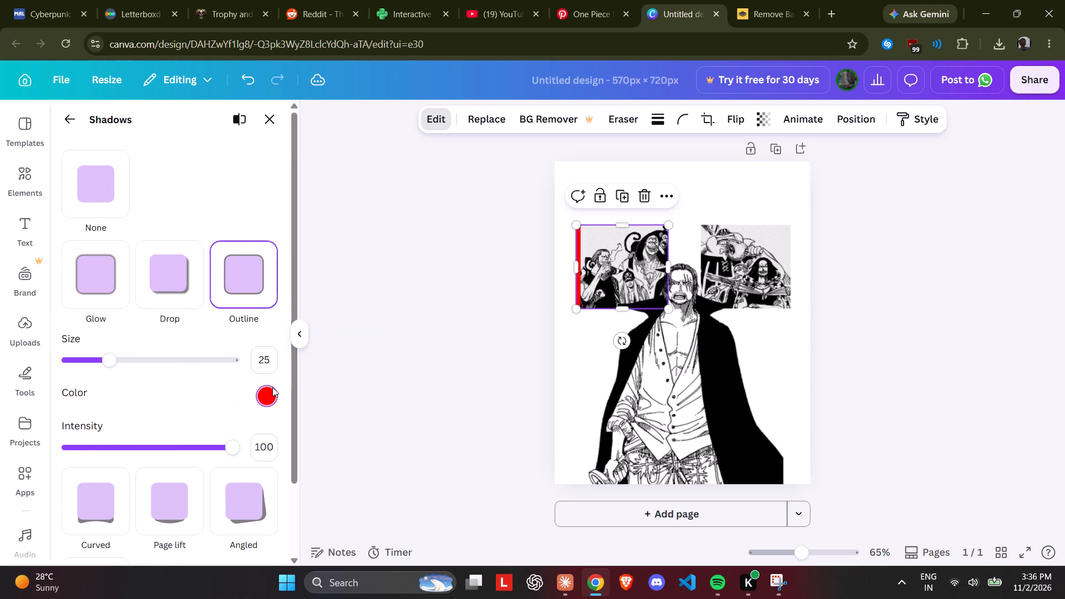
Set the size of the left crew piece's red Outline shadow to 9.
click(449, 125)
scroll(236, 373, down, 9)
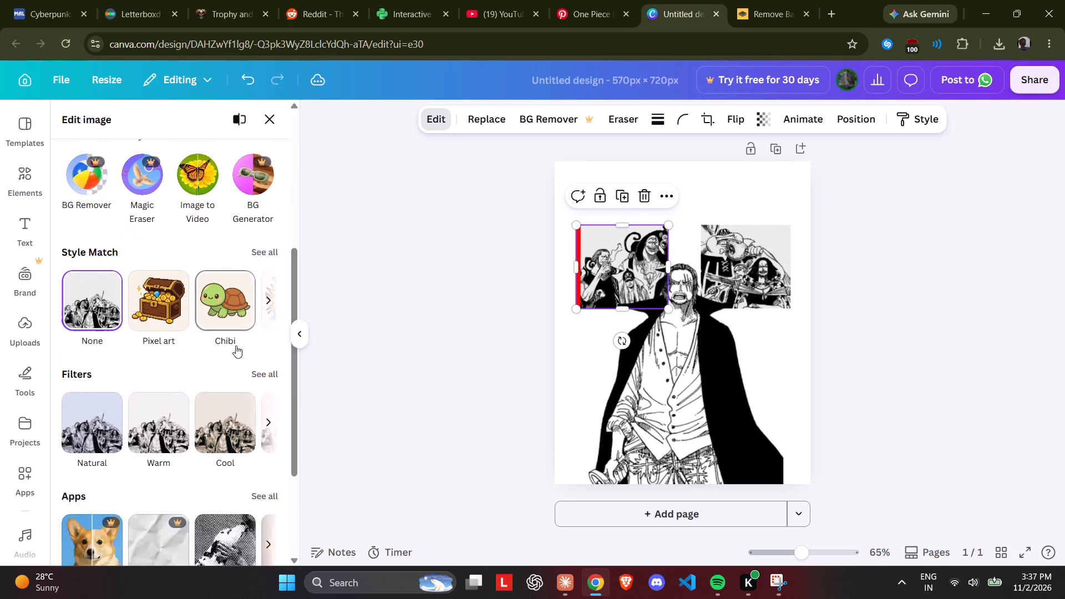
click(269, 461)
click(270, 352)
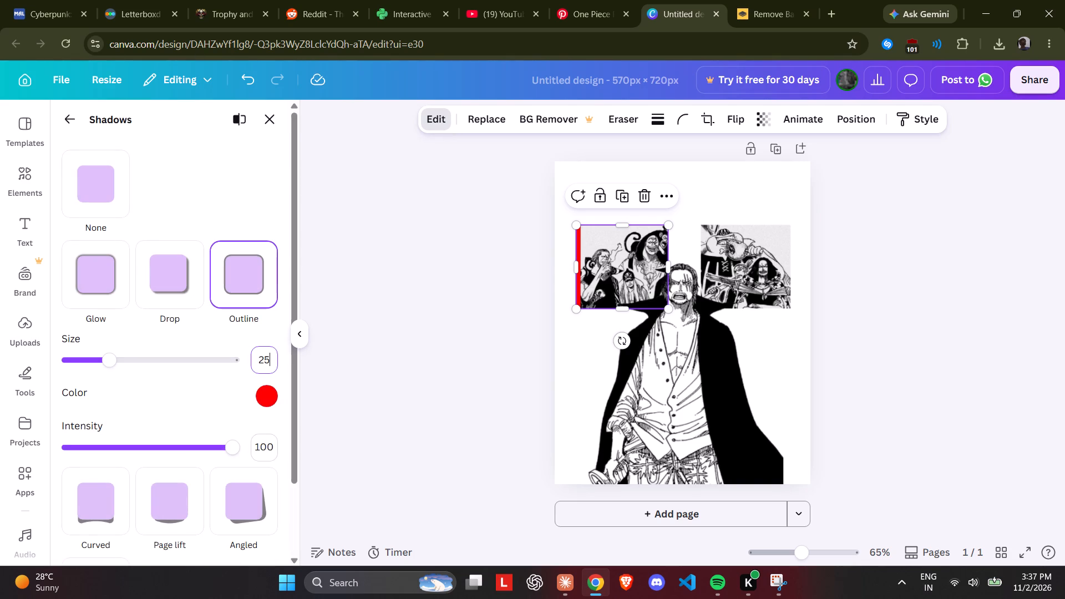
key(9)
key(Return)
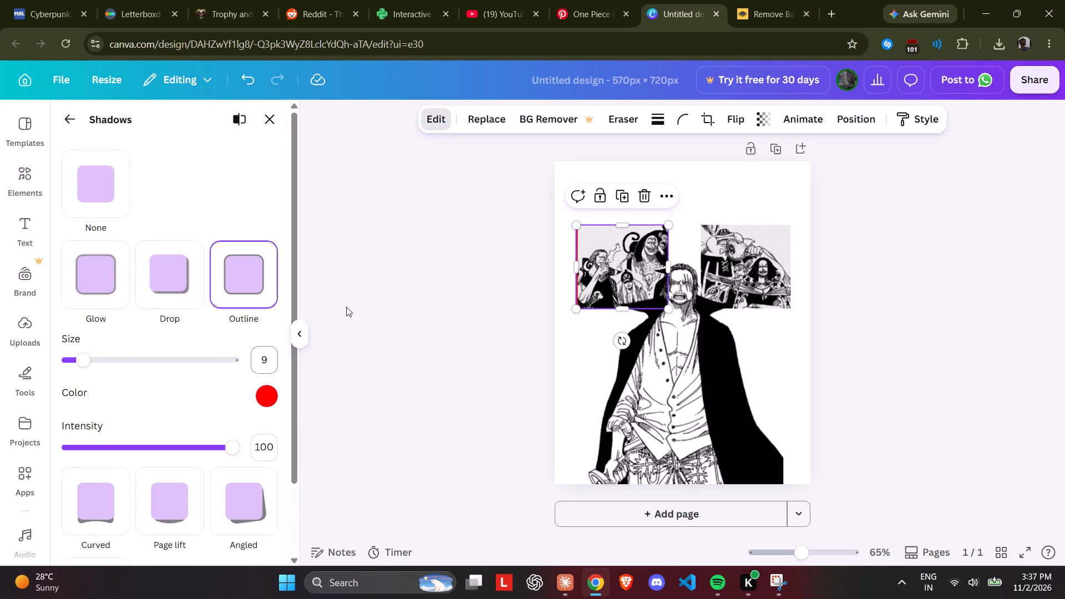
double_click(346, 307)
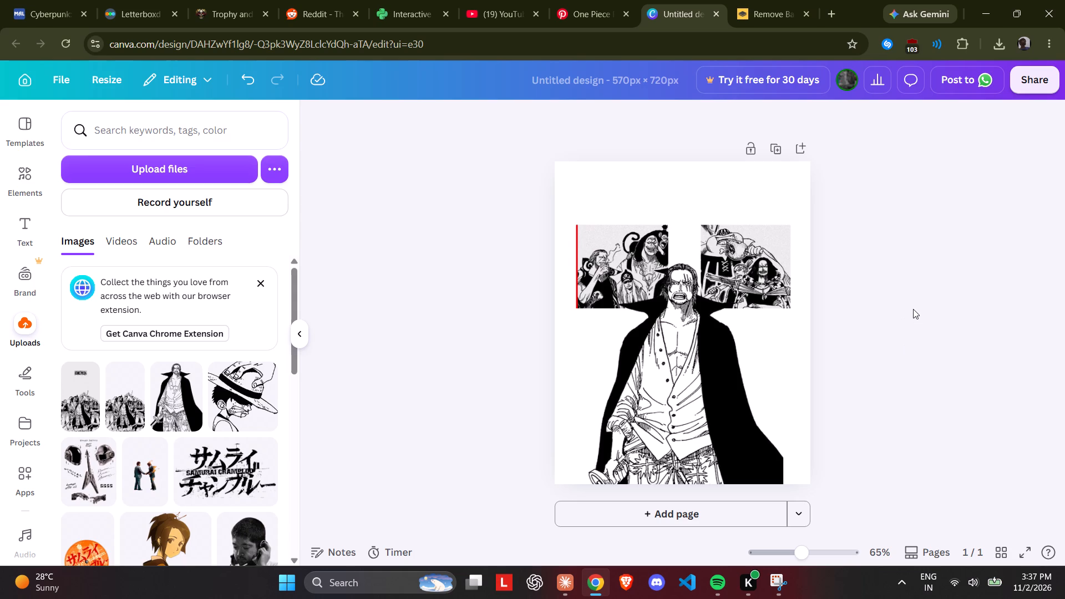
Undo the edits back to the layout with red-outlined left and right crew pieces behind the centred Shanks cutout.
key(ctrl+z)
key(ctrl+z)
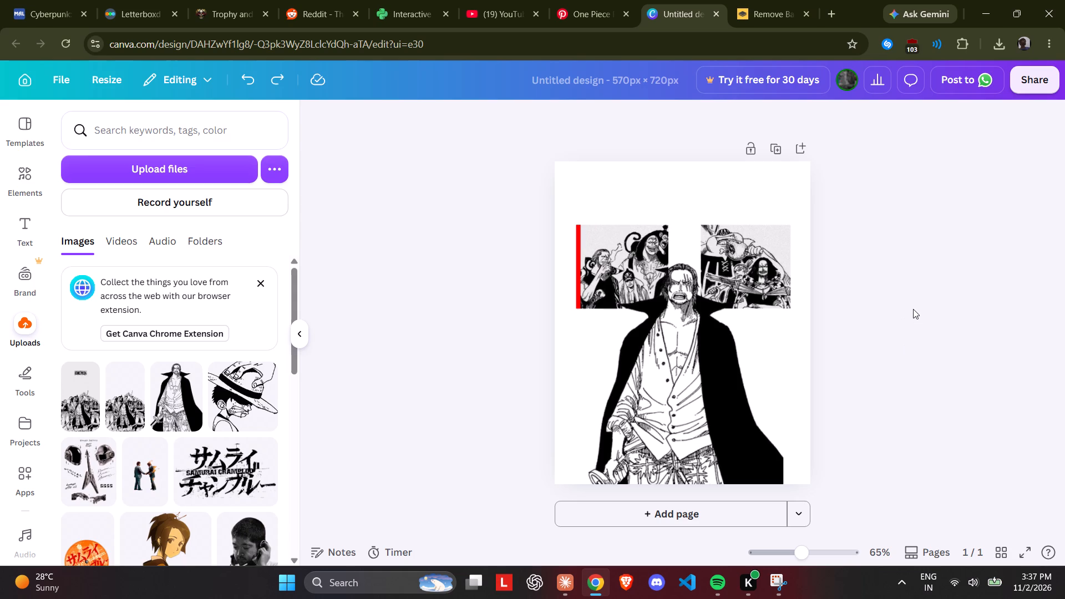
key(ctrl+z)
key(ctrl+z)
key(ctrl+z)
key(ctrl+z)
key(ctrl+z)
key(ctrl+z)
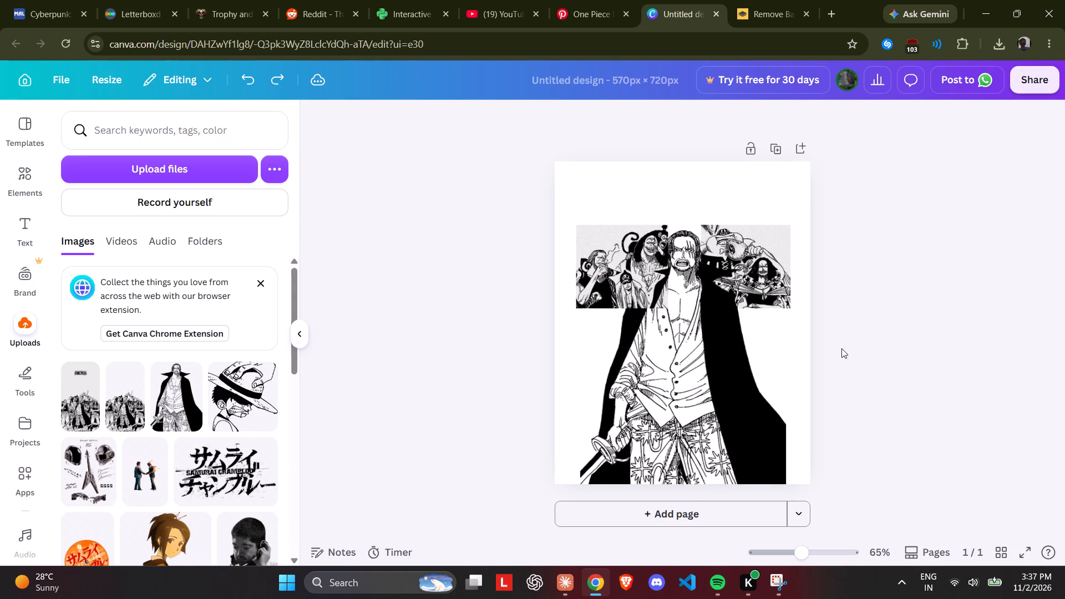
key(ctrl+z)
key(ctrl+z)
key(ctrl+z)
key(ctrl+z)
key(ctrl+z)
key(ctrl+z)
key(ctrl+z)
key(ctrl+z)
key(ctrl+z)
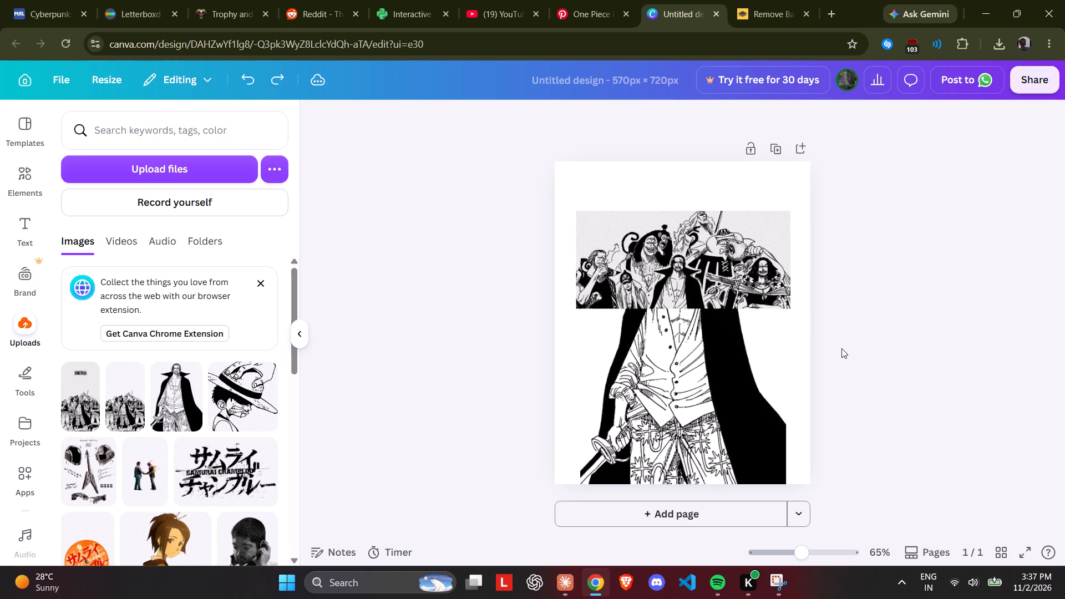
key(ctrl+z)
key(ctrl+z)
key(ctrl+z)
key(ctrl+z)
key(ctrl+z)
key(ctrl+z)
key(ctrl+z)
key(ctrl+z)
key(ctrl+z)
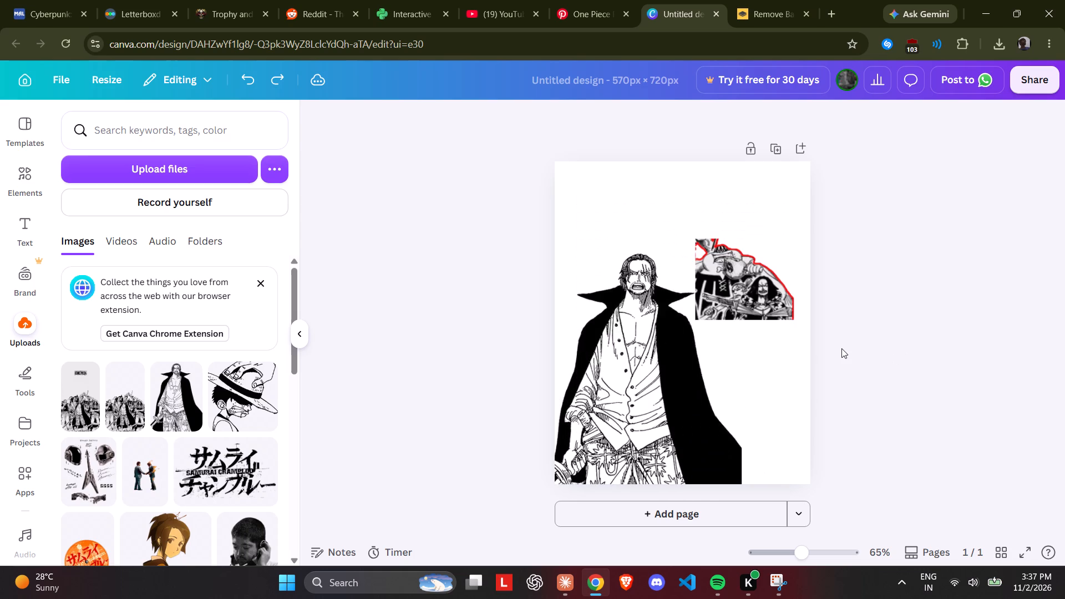
key(ctrl+z)
key(ctrl+z)
key(ctrl+z)
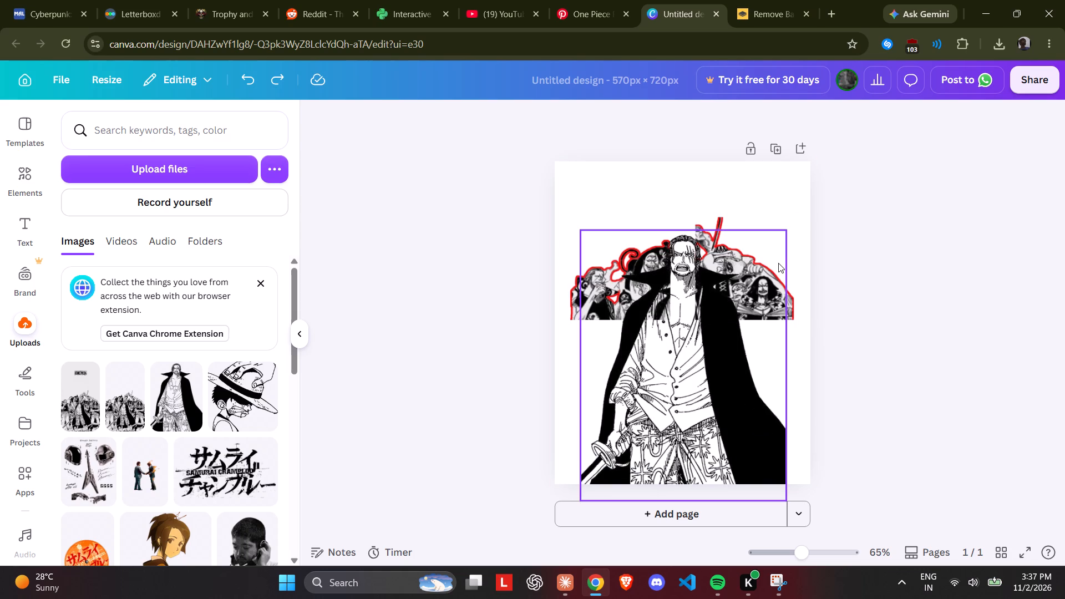
Crop the top of the right red-outlined crew piece down to about the top of Shanks's head.
click(707, 220)
drag(741, 217, 741, 231)
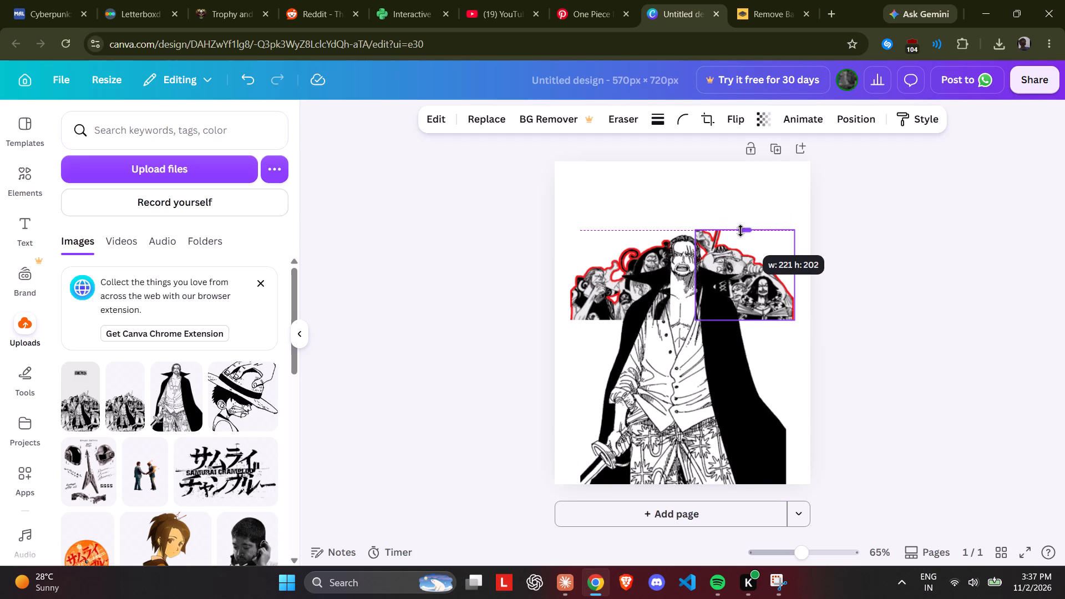
drag(741, 231, 741, 238)
click(924, 193)
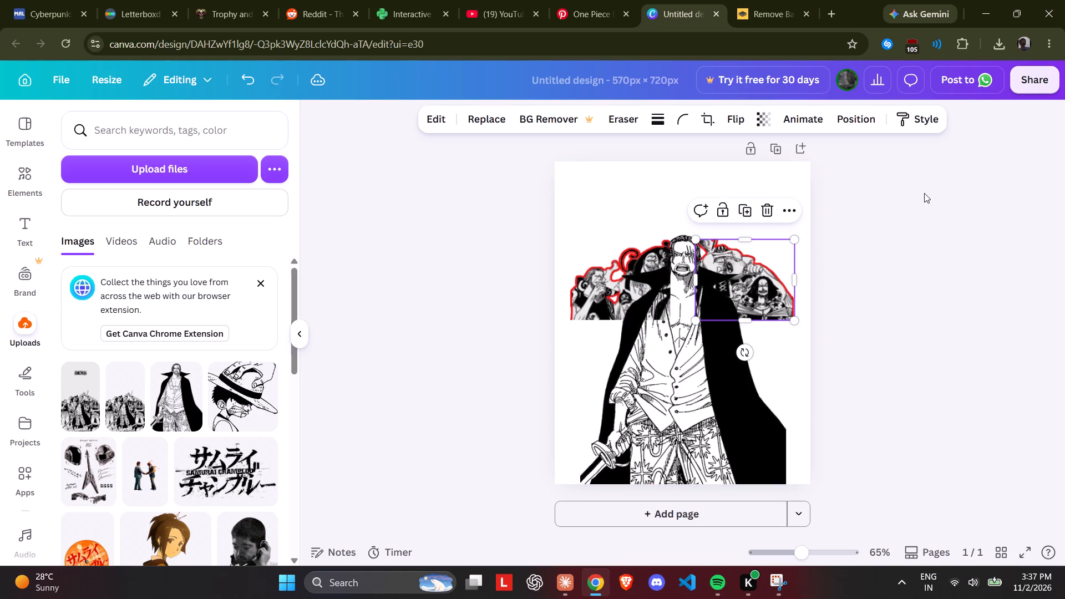
click(924, 193)
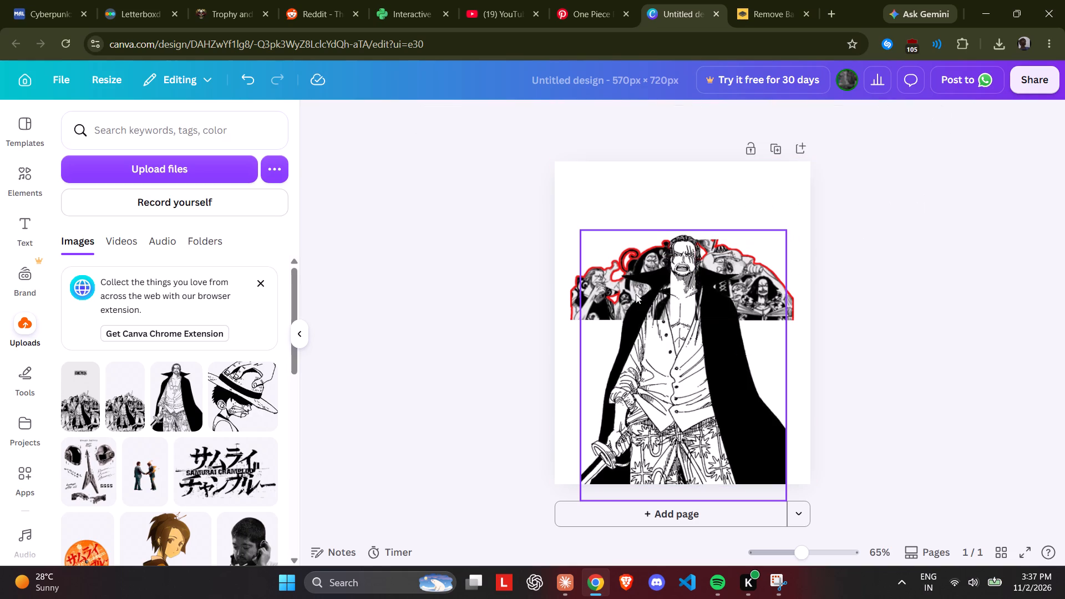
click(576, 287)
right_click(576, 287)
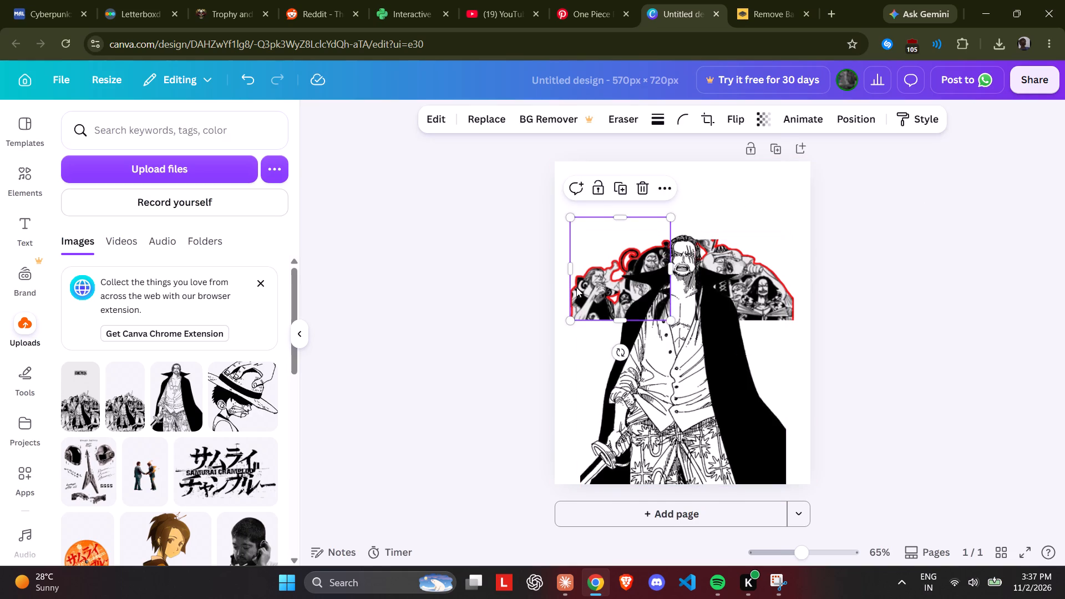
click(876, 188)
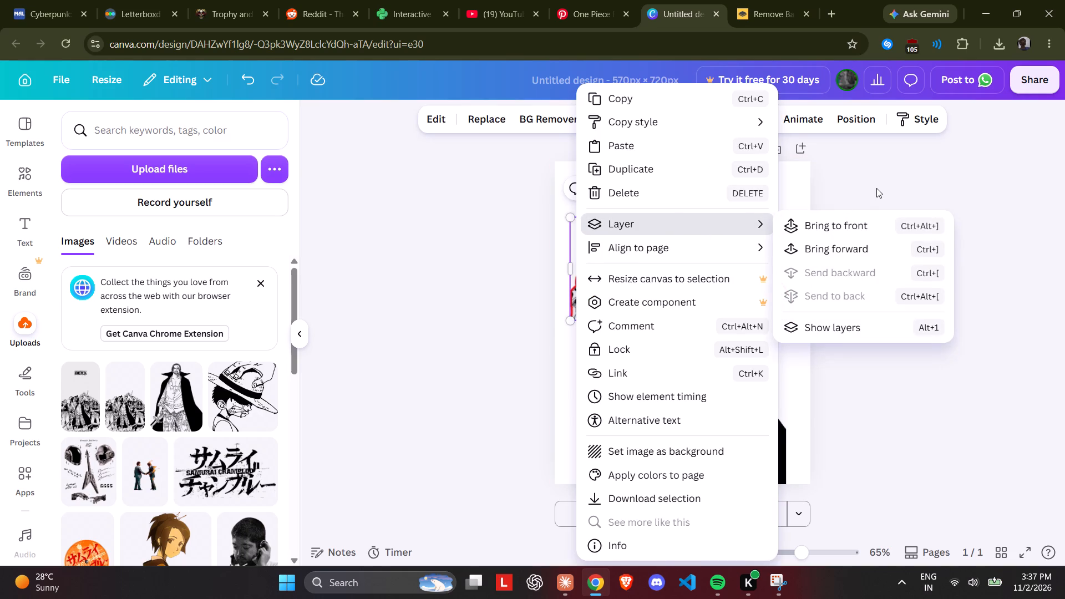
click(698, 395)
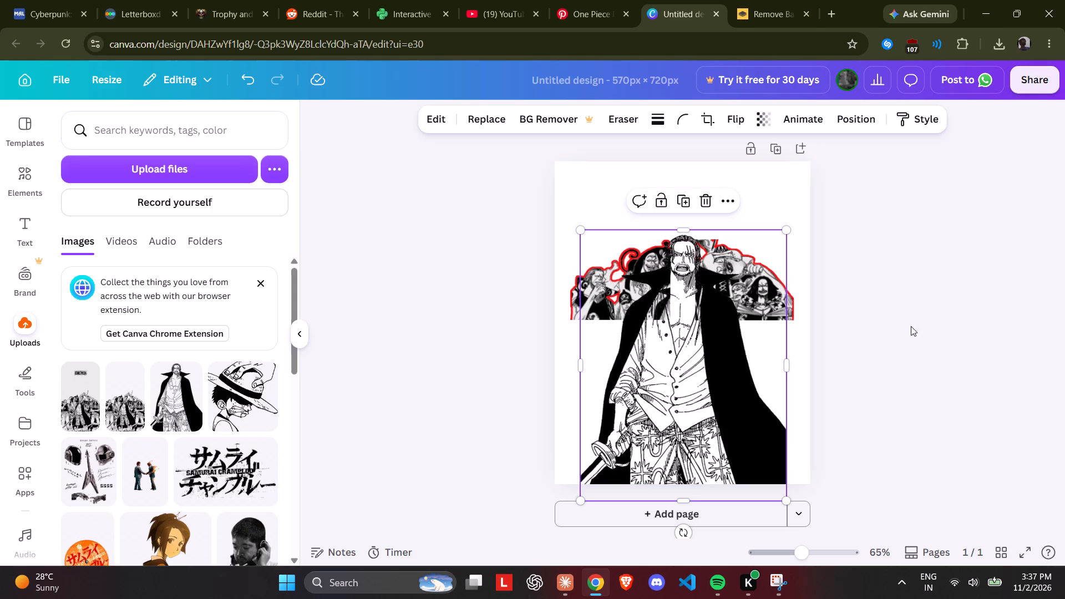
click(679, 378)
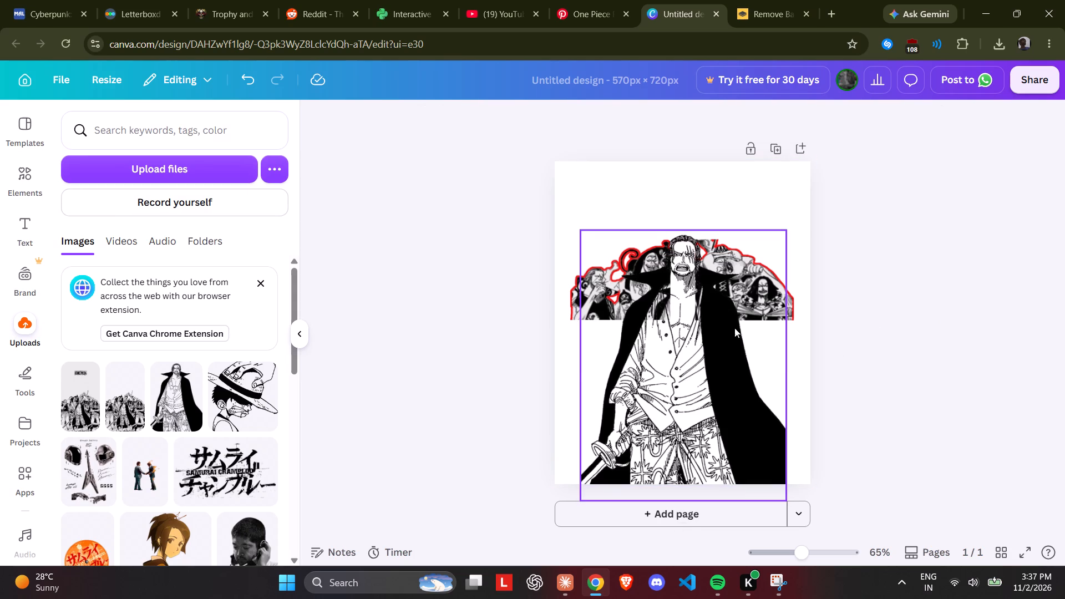
Try the Lavender filter on the Shanks cutout, and settle on the red Coral filter.
click(696, 404)
click(433, 118)
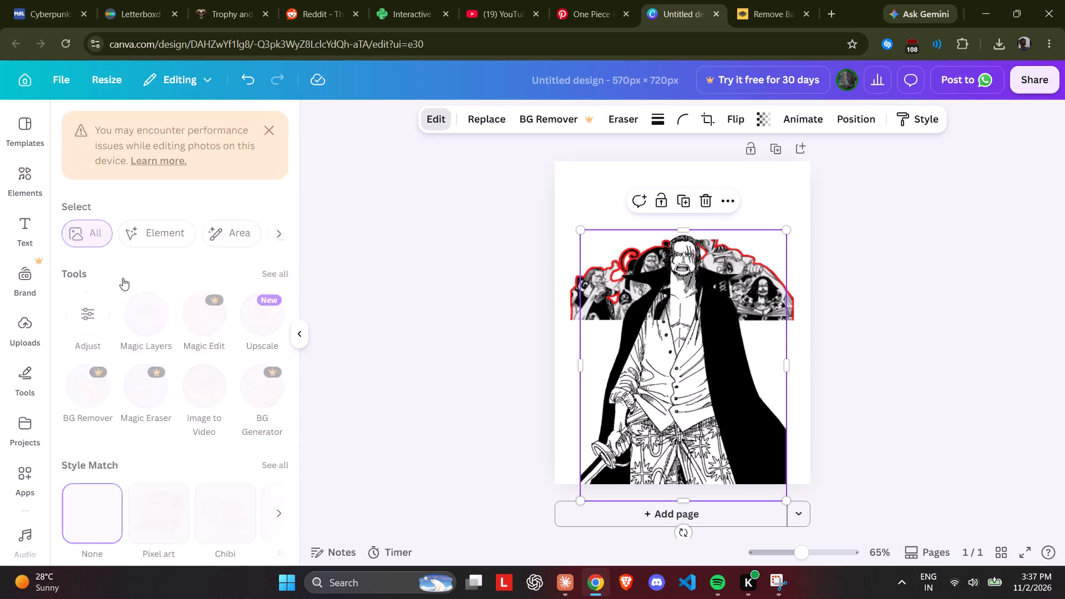
scroll(99, 328, down, 11)
scroll(209, 457, down, 3)
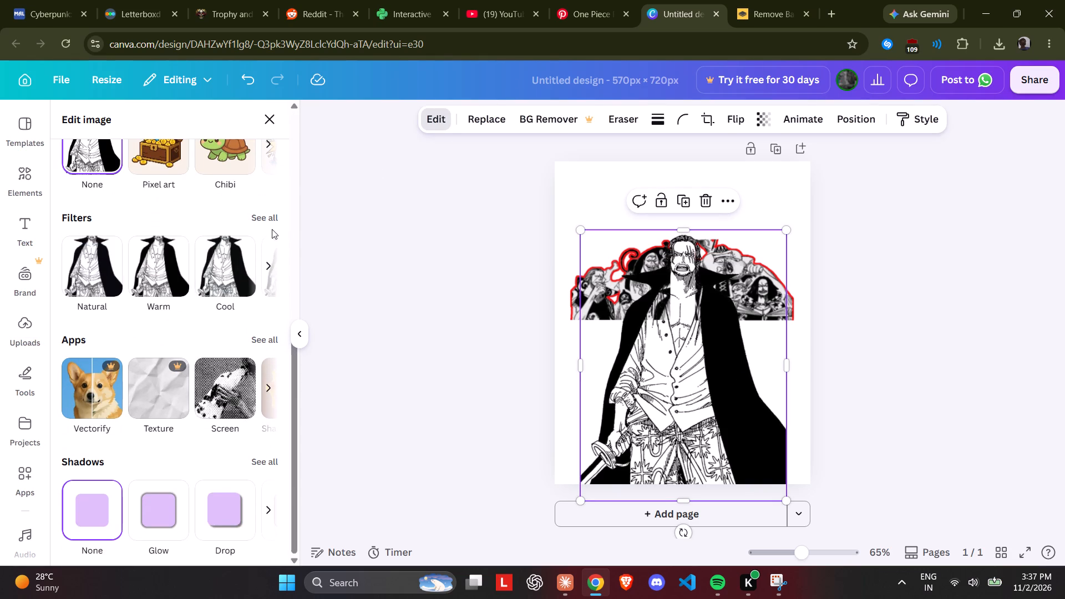
click(272, 220)
scroll(219, 420, down, 8)
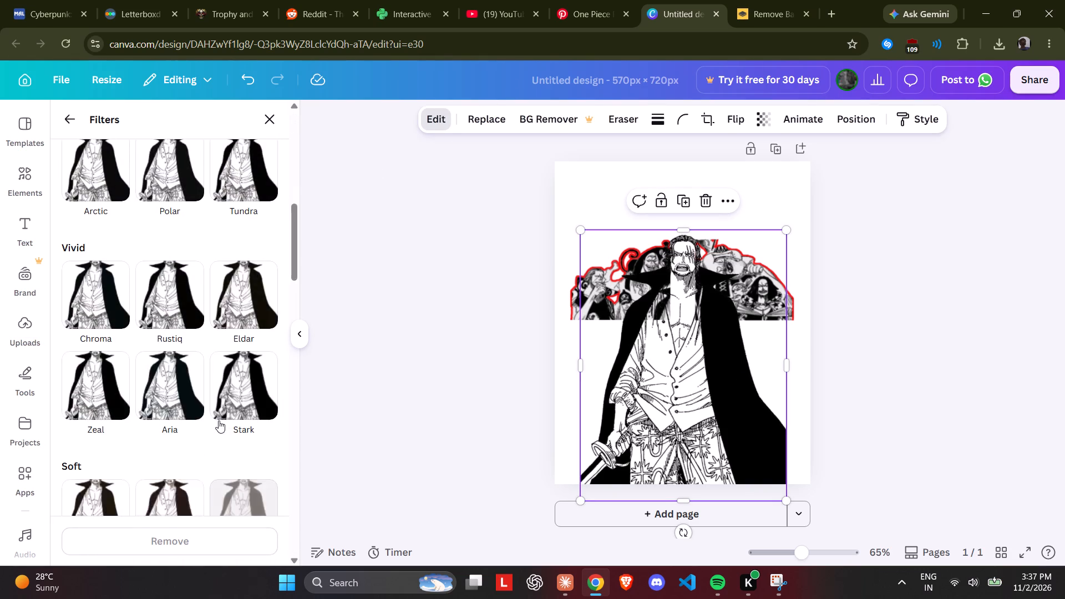
scroll(219, 420, down, 20)
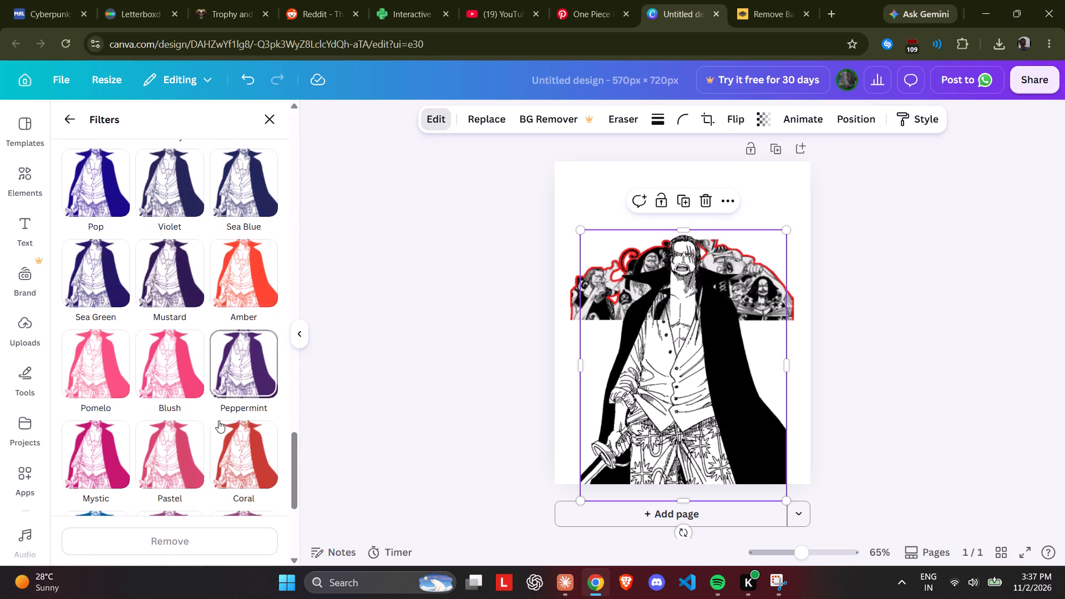
scroll(142, 467, down, 3)
scroll(184, 431, down, 4)
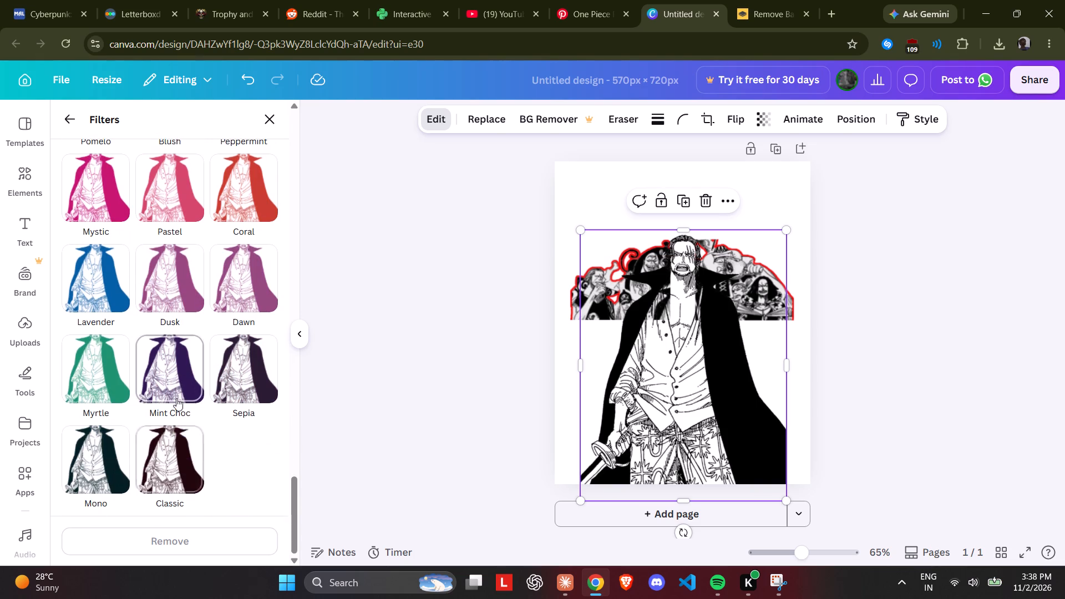
click(103, 276)
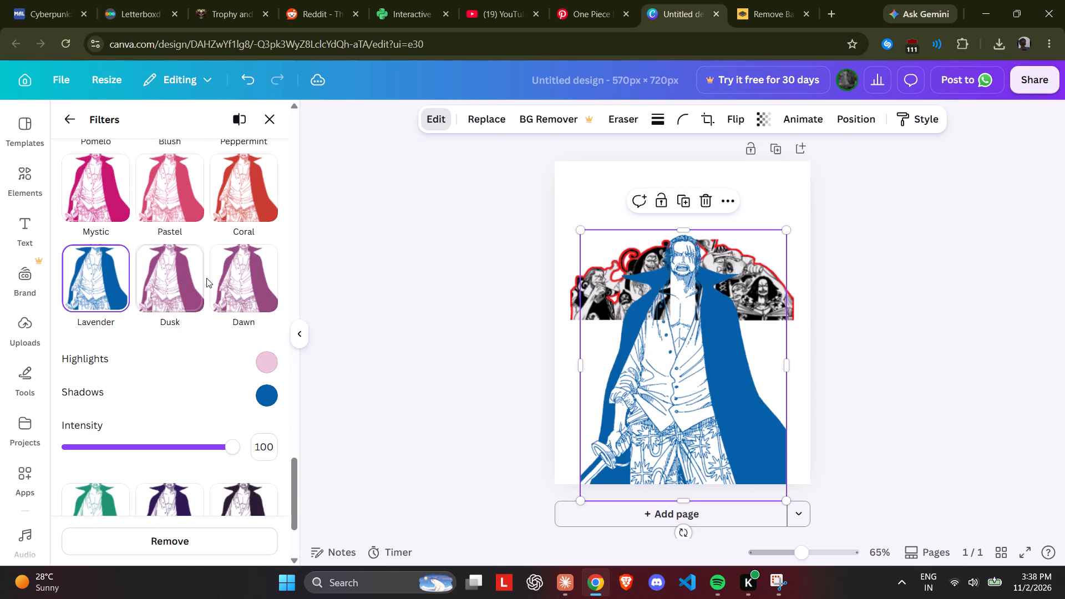
click(231, 208)
click(429, 325)
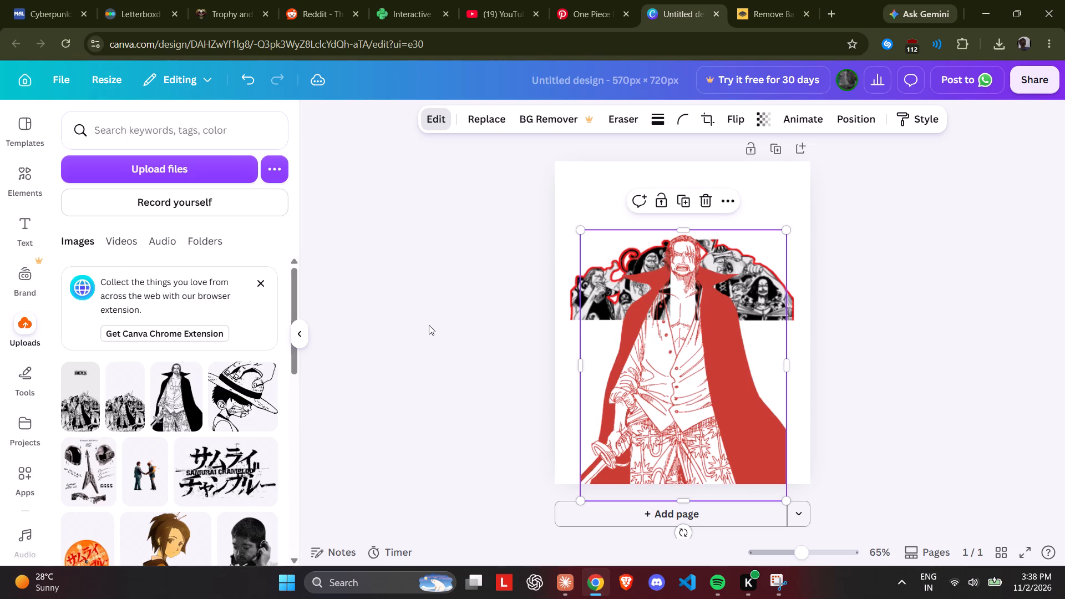
click(429, 325)
Try the Flint, Myst, Latte and Sangri filters on the left crew piece, and settle on the Warm filter Sandi.
click(602, 273)
click(570, 293)
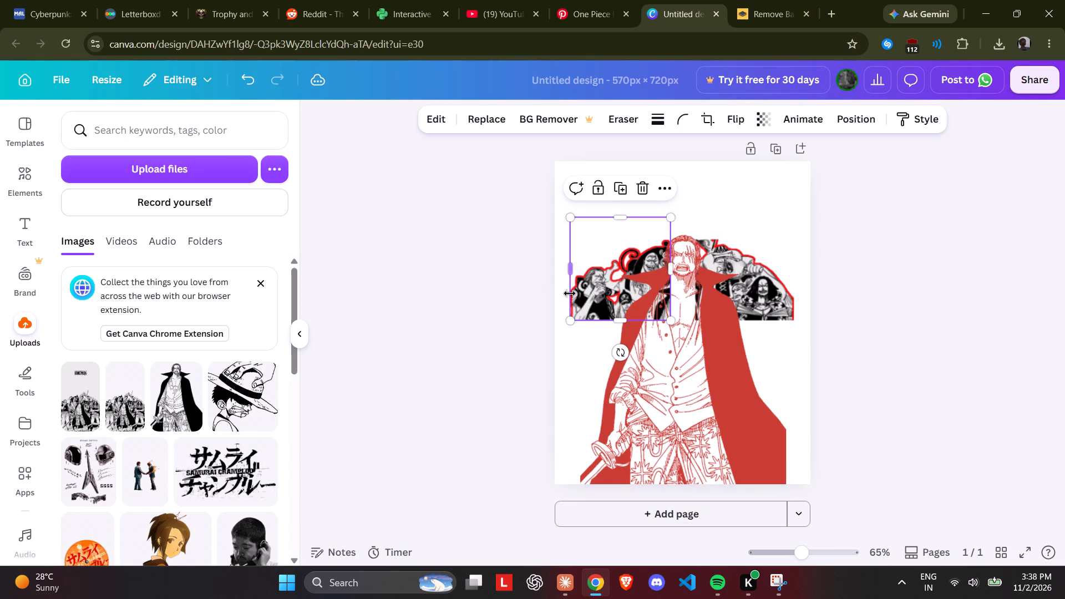
click(434, 116)
scroll(228, 373, down, 7)
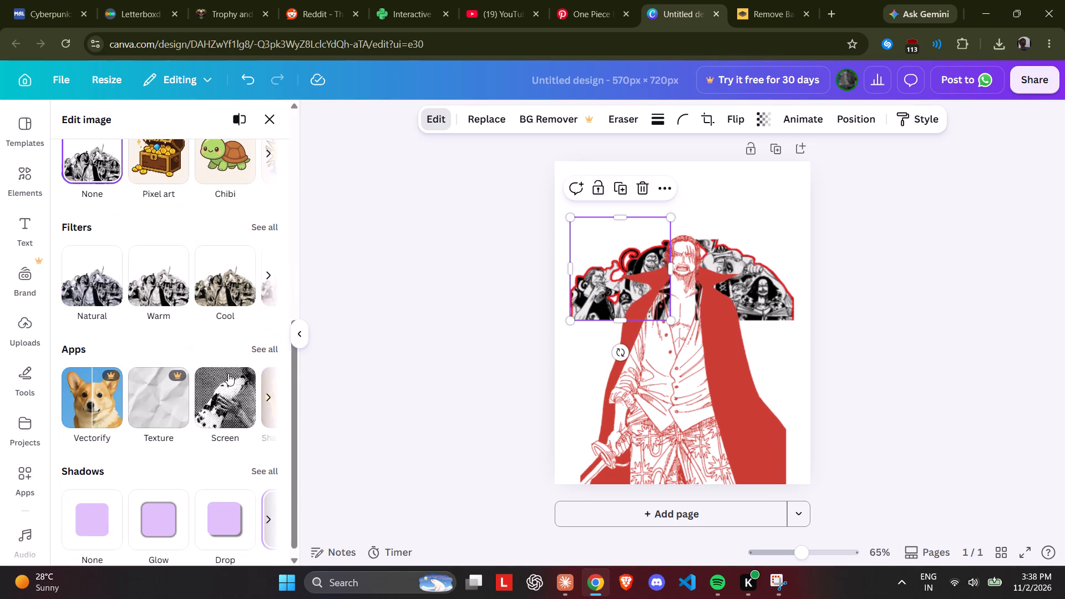
scroll(228, 373, down, 2)
click(268, 221)
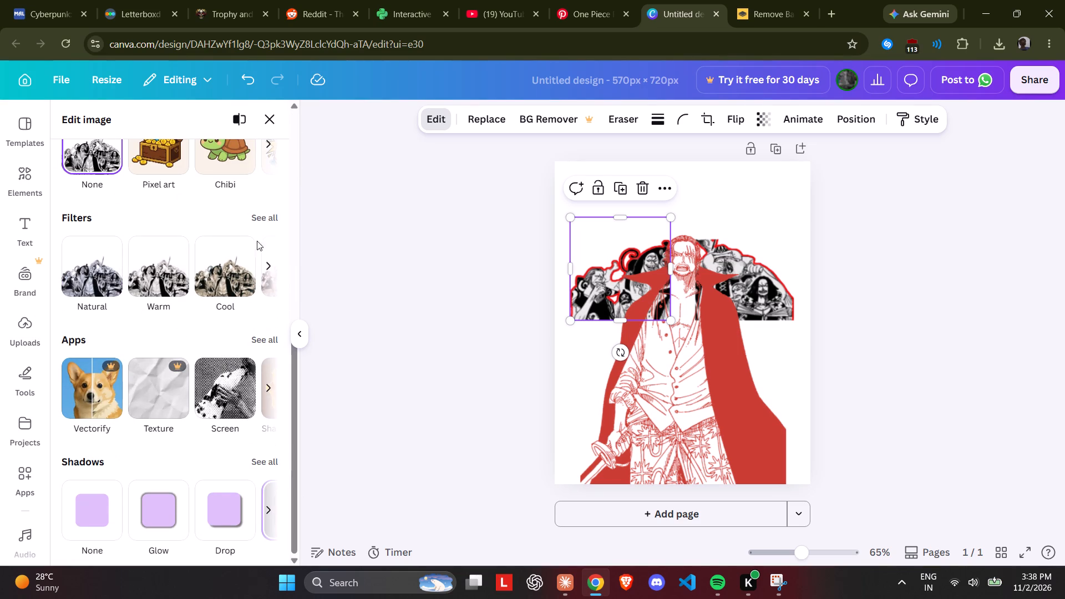
click(242, 212)
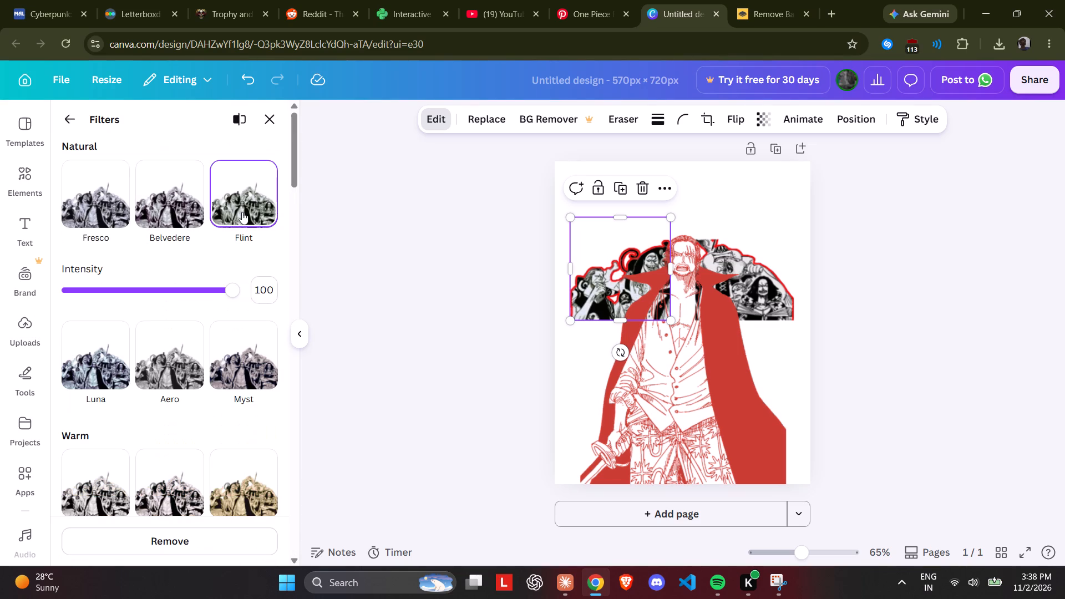
click(232, 395)
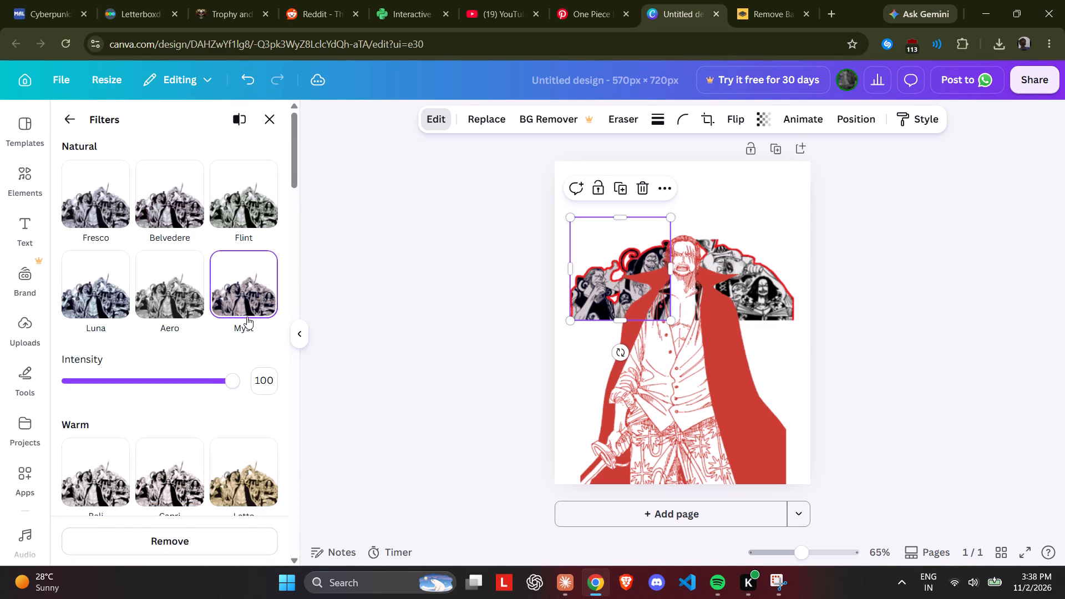
scroll(247, 317, down, 2)
click(248, 324)
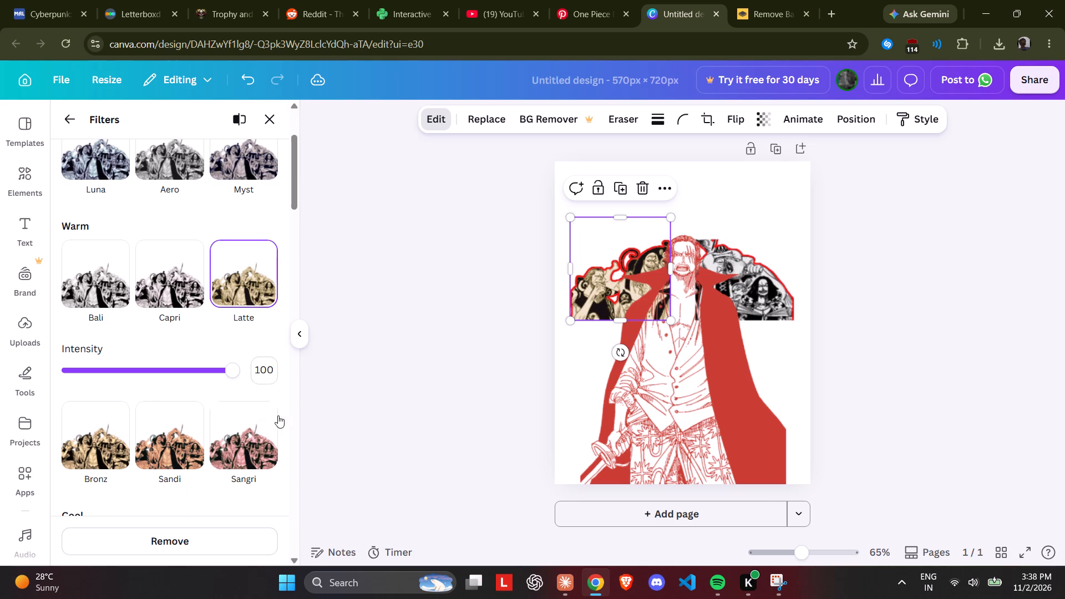
click(236, 441)
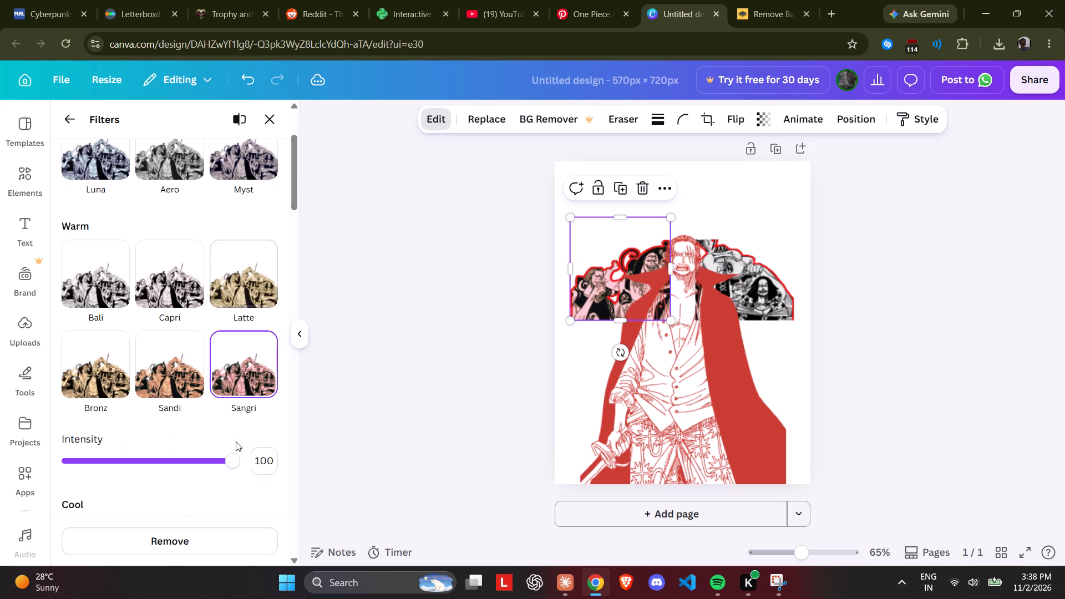
click(163, 390)
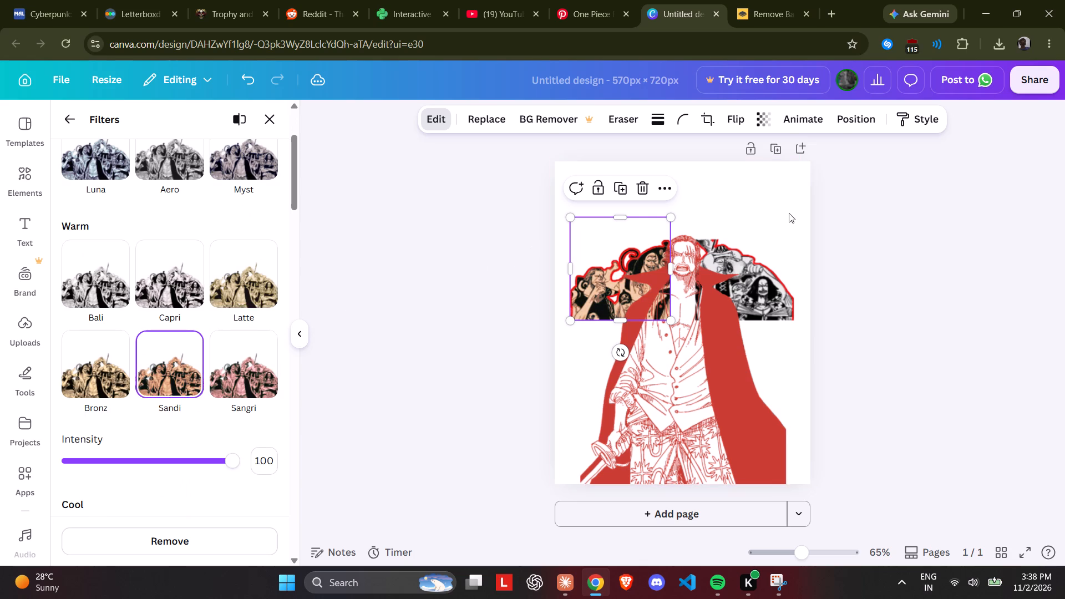
Try the Sangri filter on the right crew piece, and settle on Sandi to match the left piece.
click(775, 238)
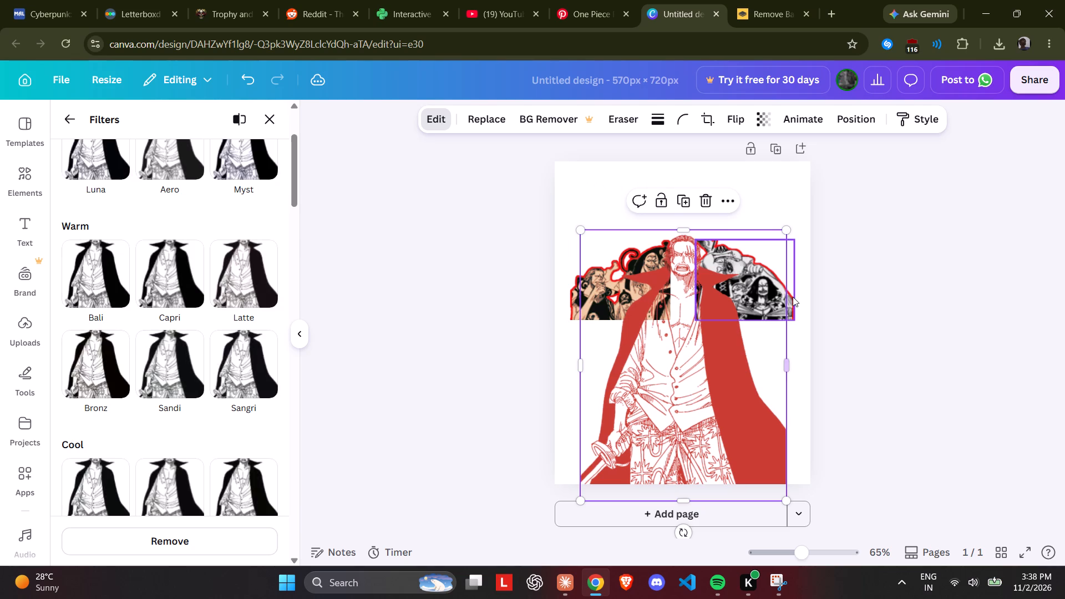
click(793, 297)
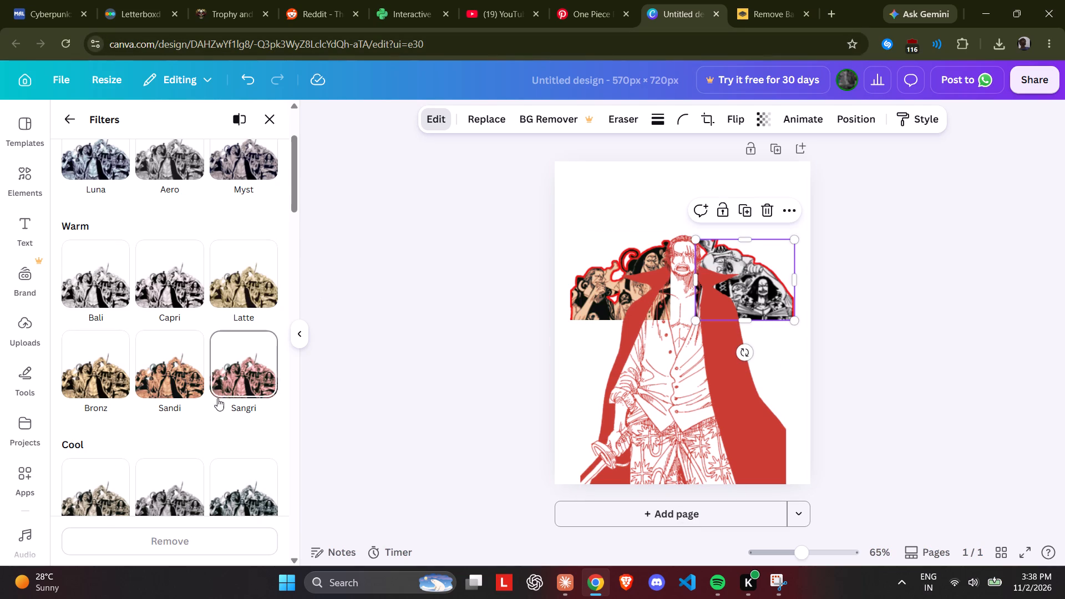
click(229, 374)
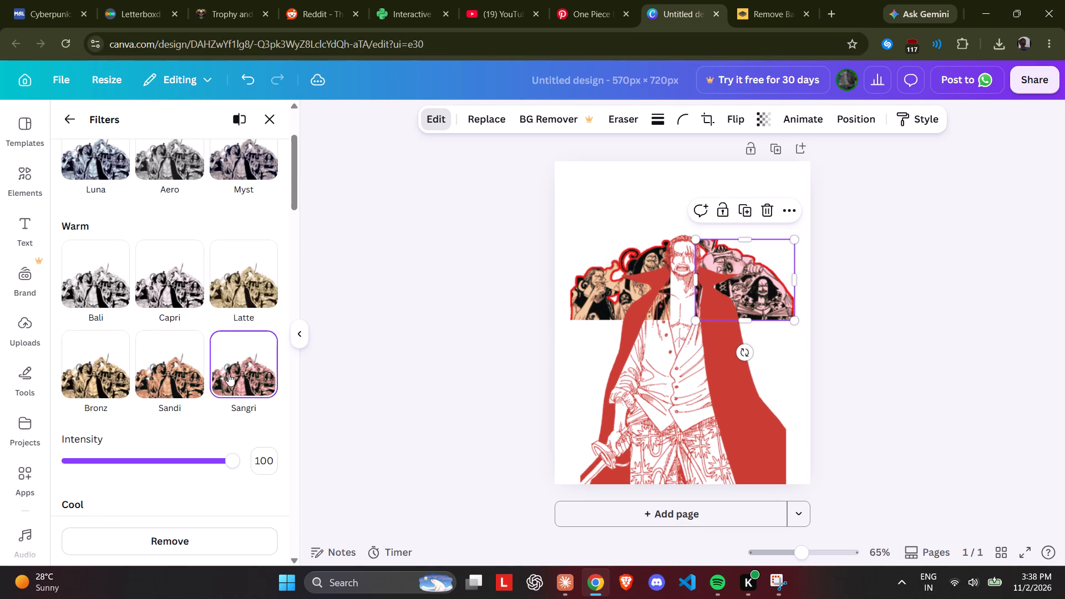
click(156, 370)
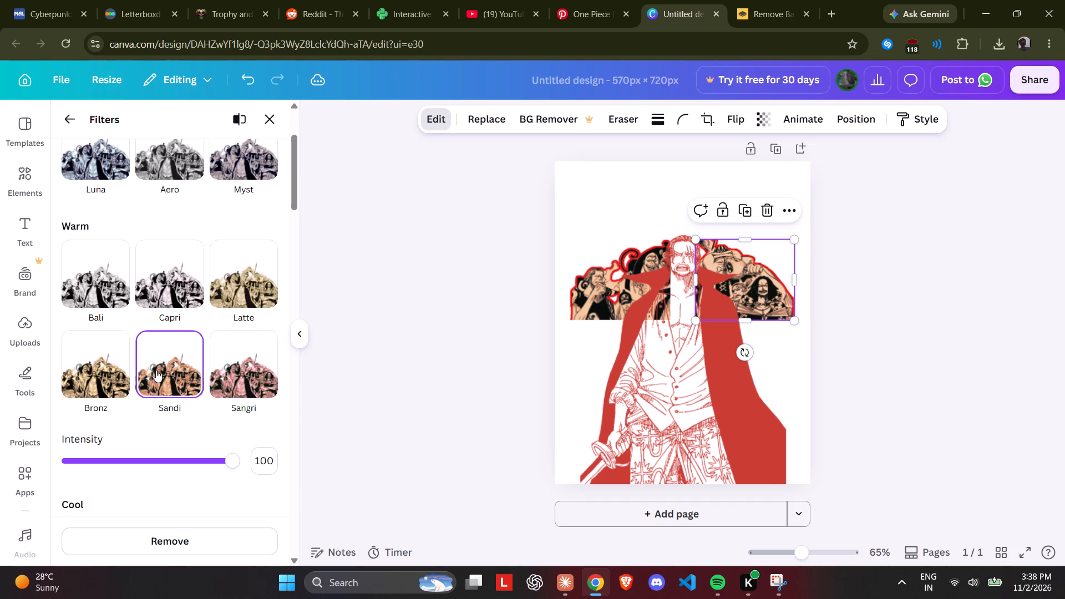
Crop the left crew piece slightly inward from its lower right corner, trimming its bottom and right edges.
click(496, 332)
click(577, 302)
click(581, 296)
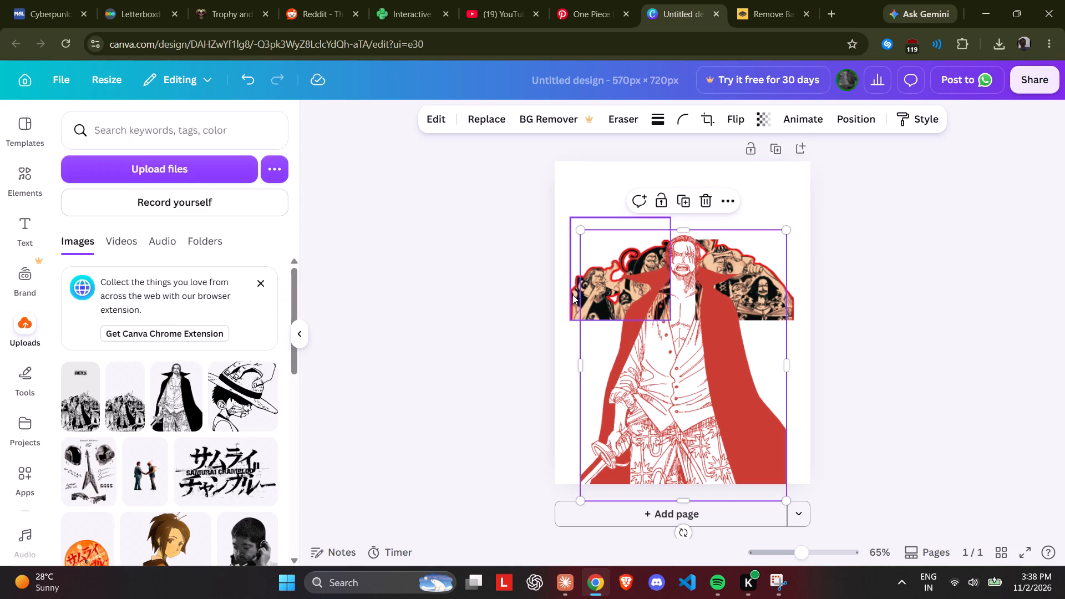
double_click(572, 295)
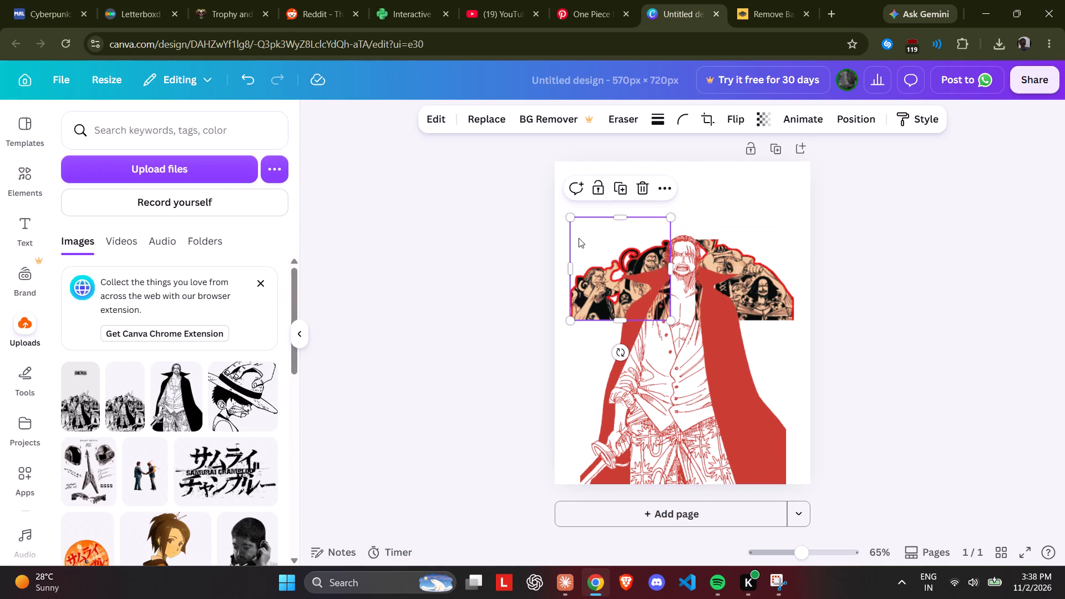
double_click(579, 232)
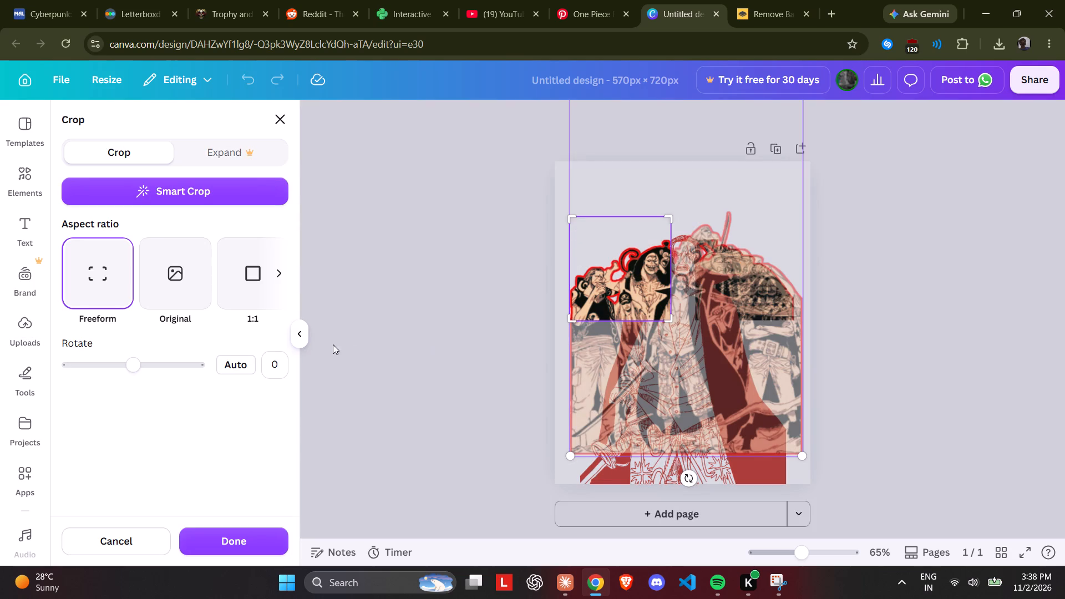
click(275, 268)
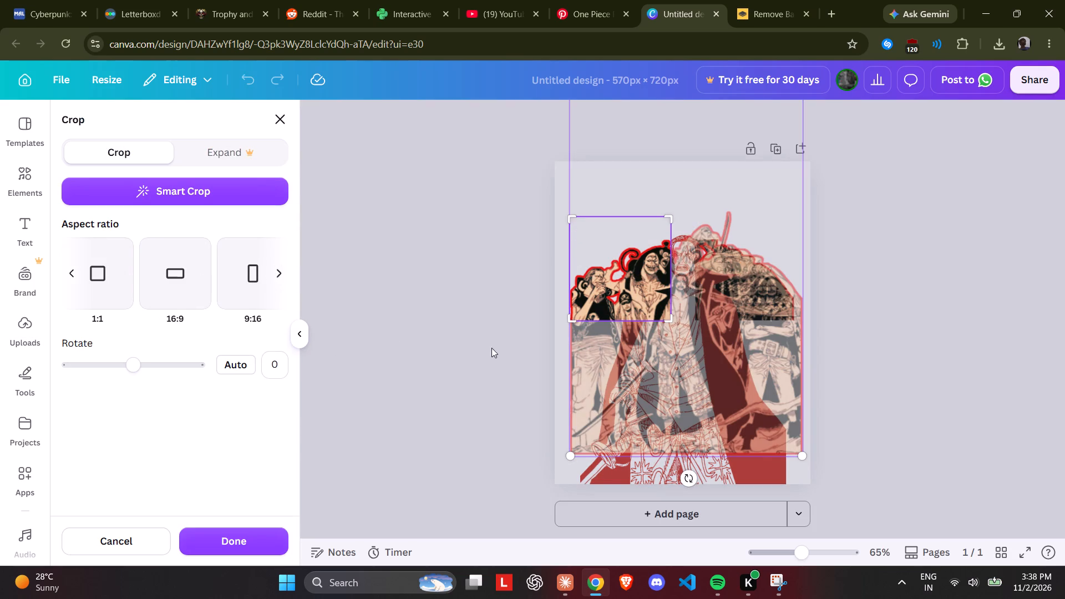
drag(668, 319, 661, 311)
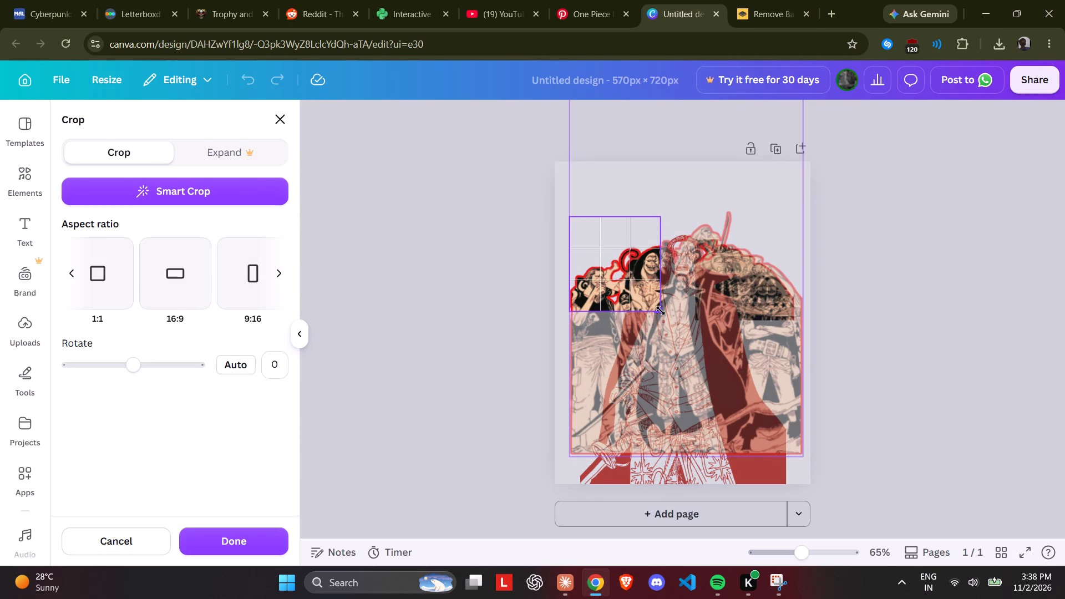
drag(661, 311, 663, 306)
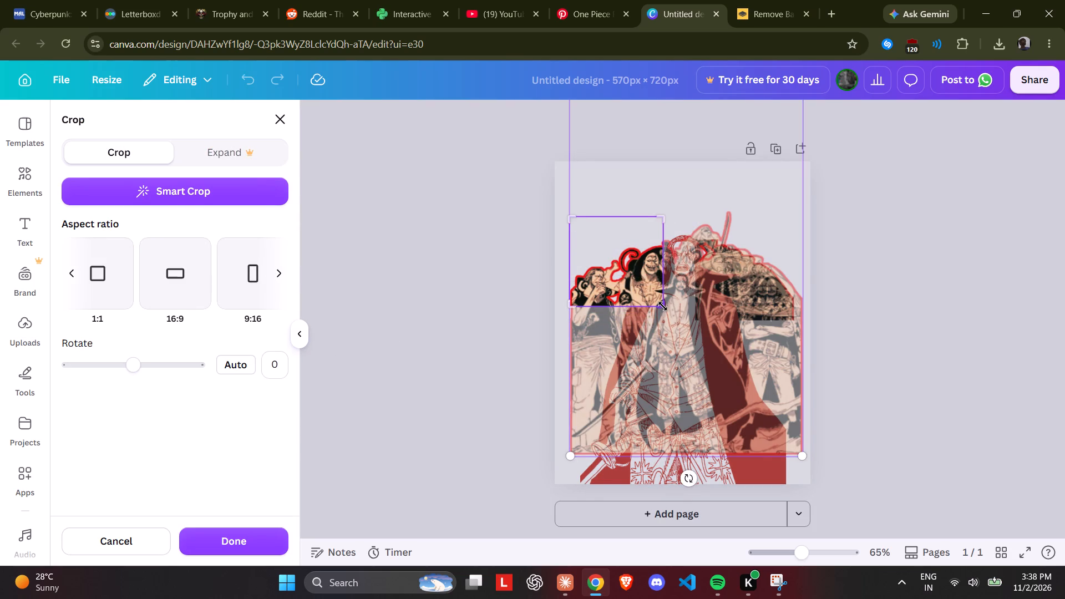
click(907, 237)
click(907, 237)
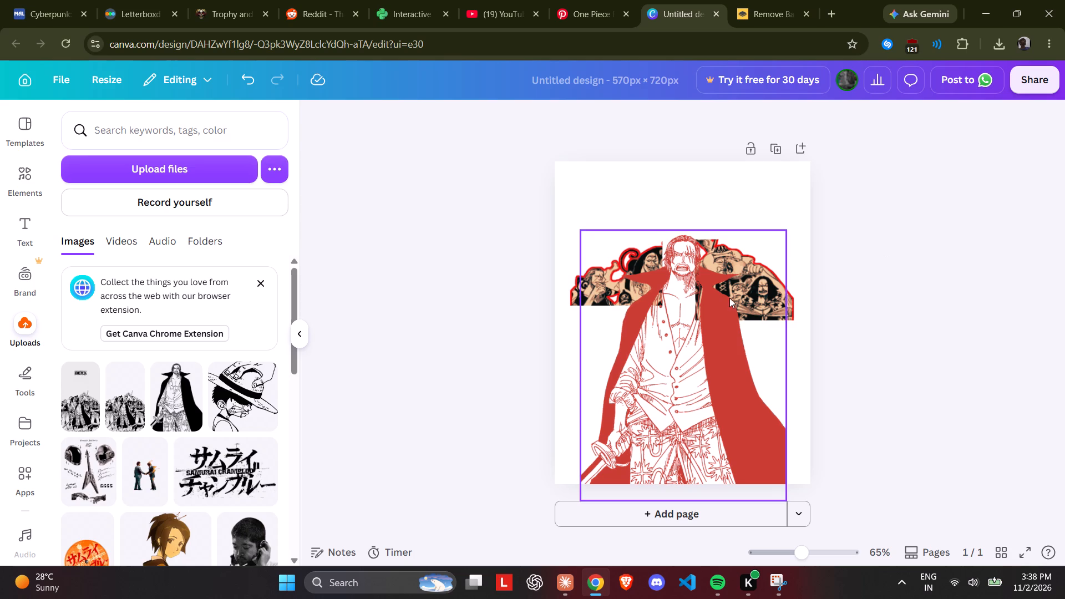
Move the right crew piece up so its bottom edge lines up with the left crew piece's bottom edge.
click(787, 279)
drag(787, 279, 787, 263)
click(869, 250)
Crop the top of the right crew piece slightly, down to just above Shanks's head.
click(759, 246)
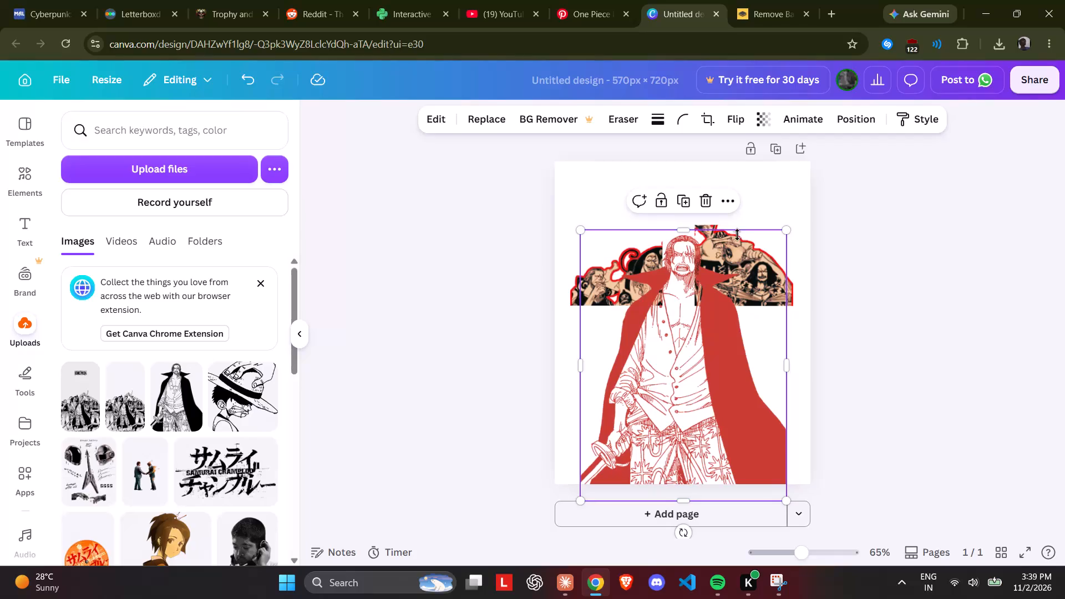
click(737, 225)
click(737, 220)
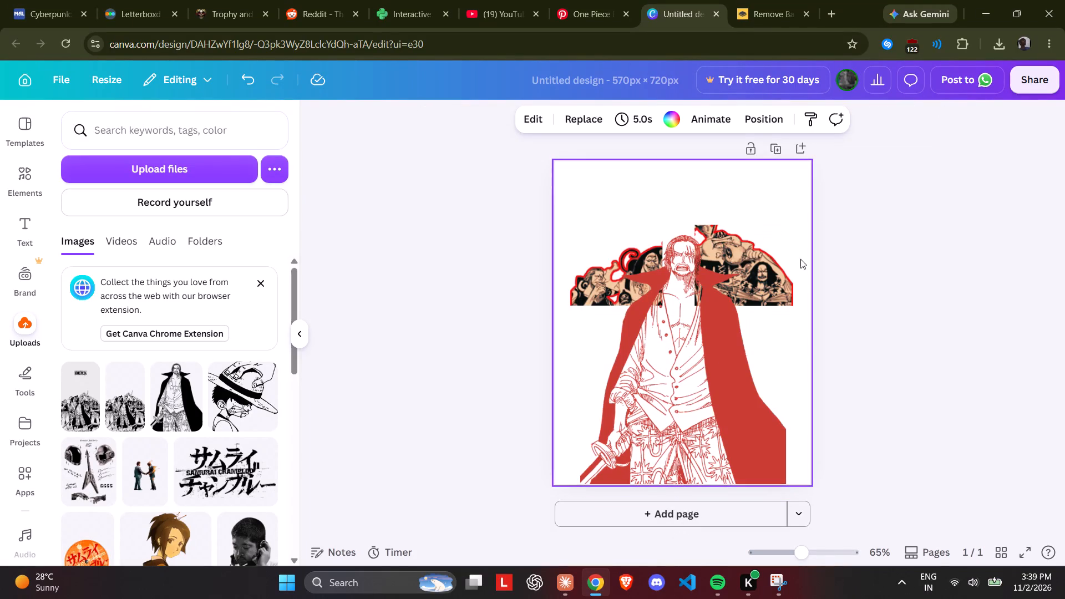
click(793, 285)
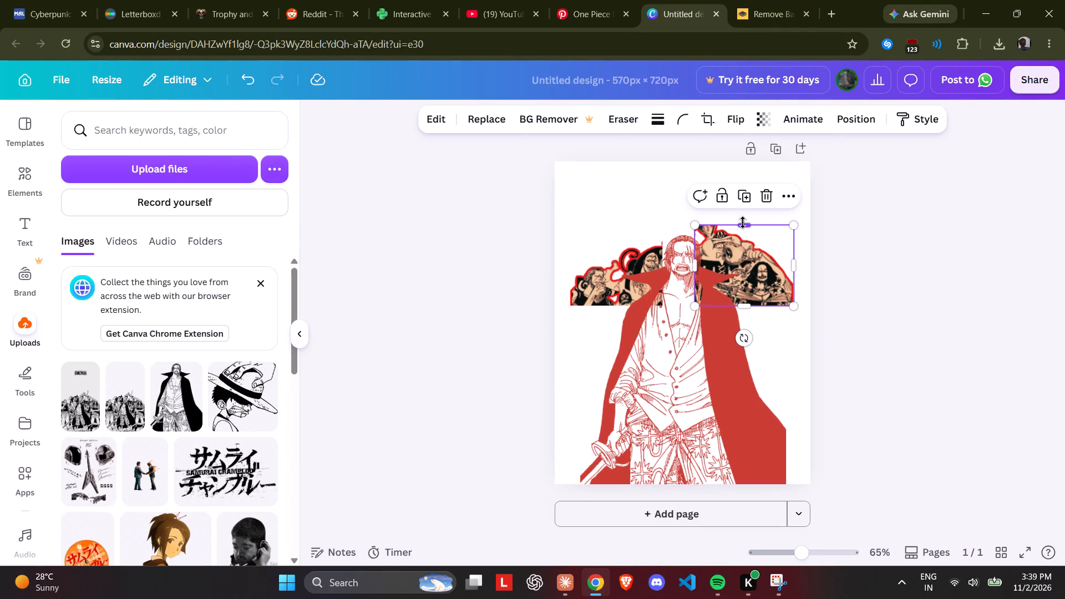
drag(743, 222, 743, 233)
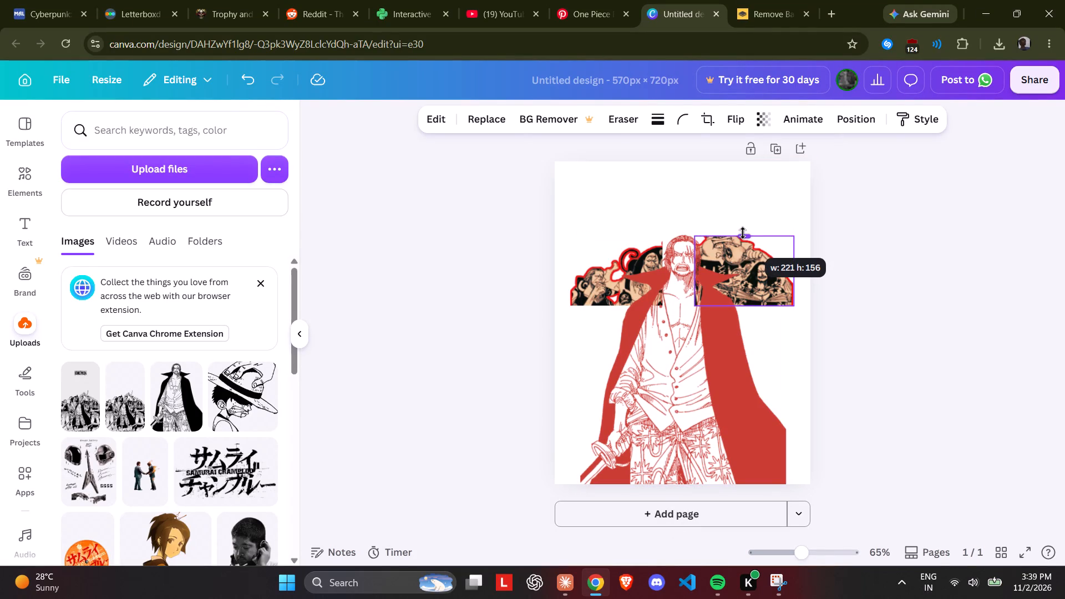
drag(743, 233, 744, 231)
click(830, 219)
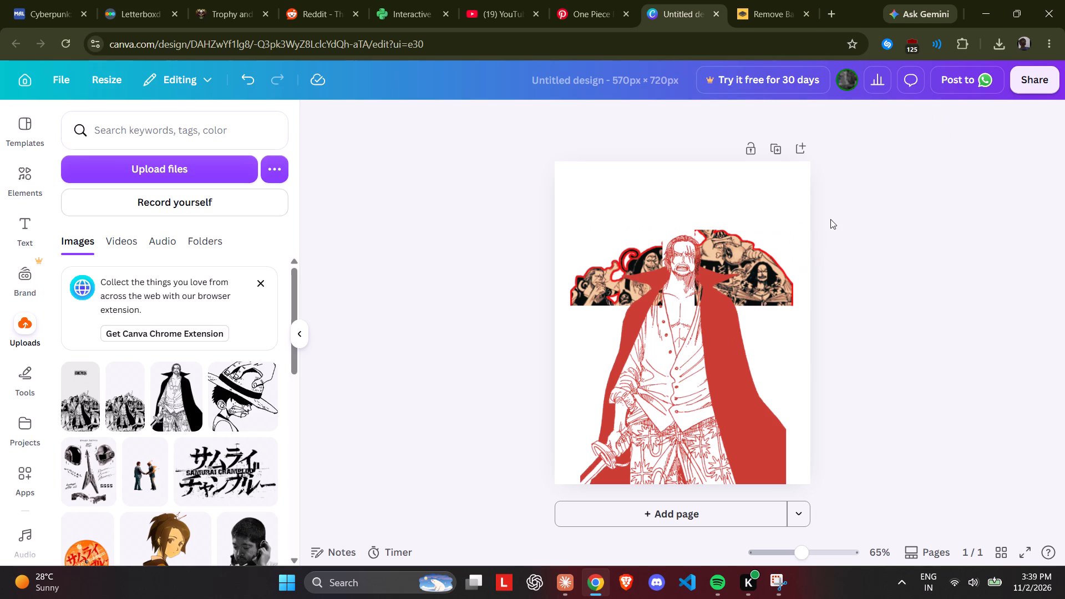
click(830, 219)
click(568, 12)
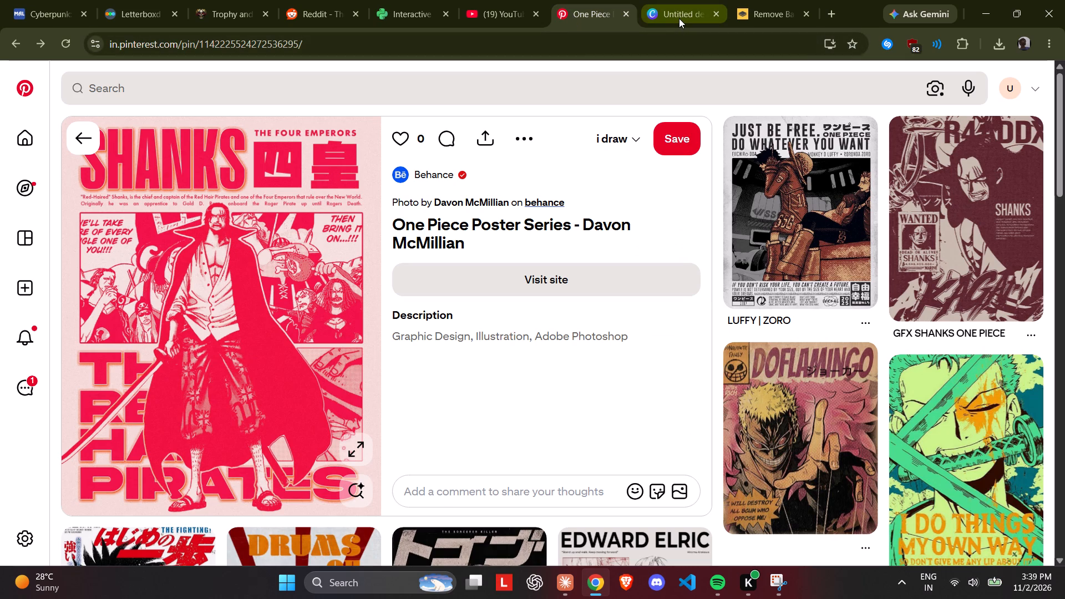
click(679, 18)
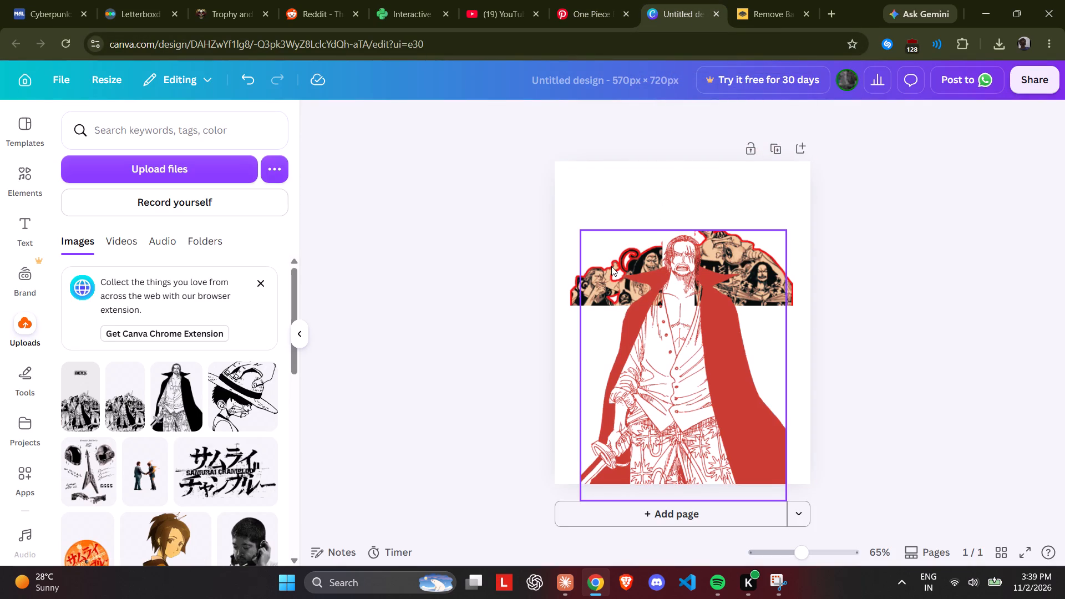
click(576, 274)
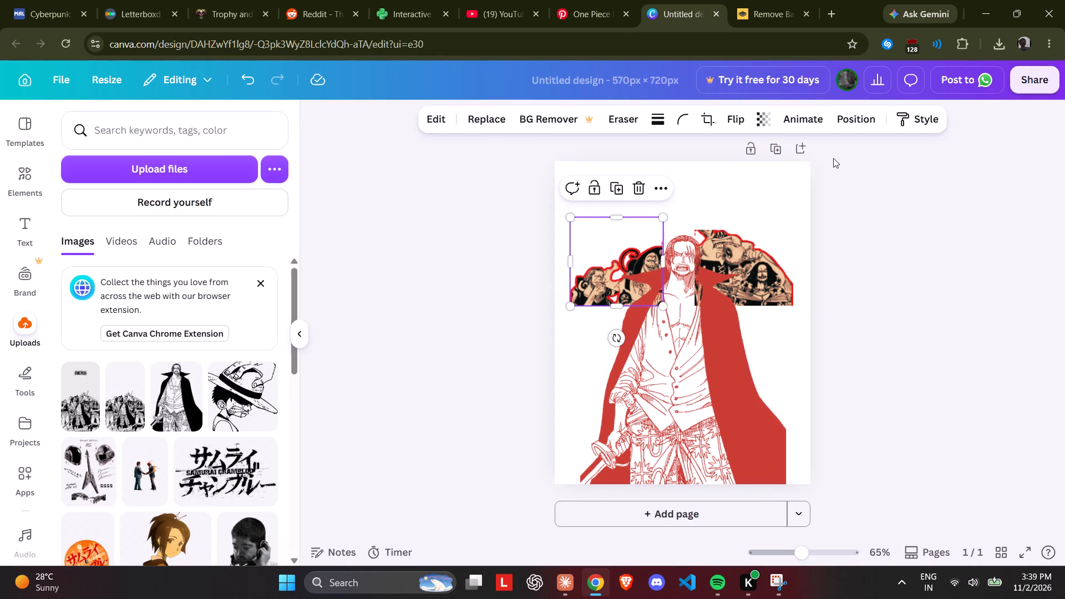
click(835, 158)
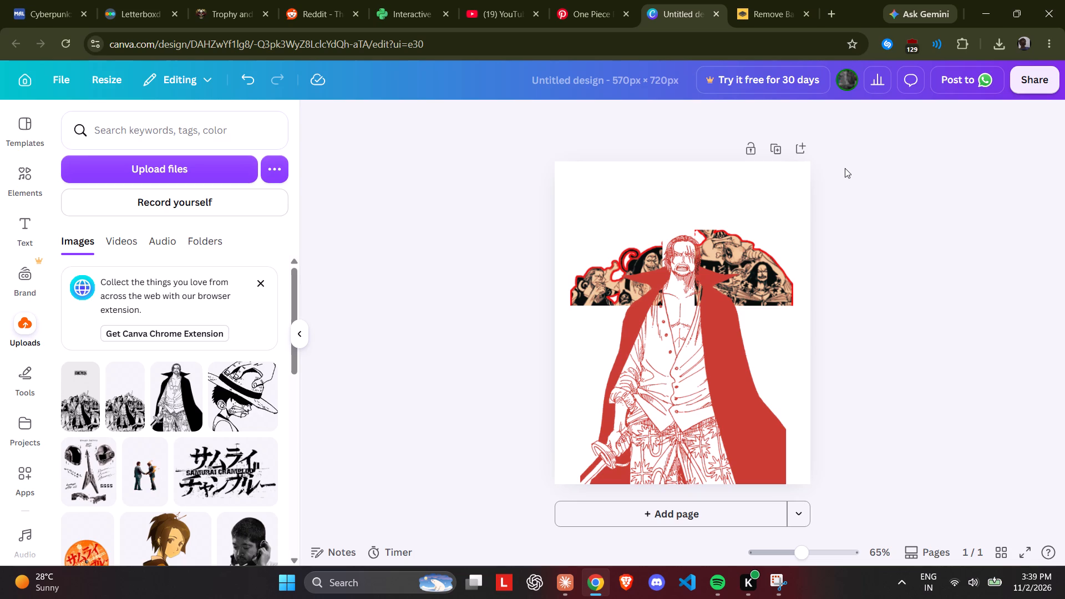
Add the uploaded straw-hat Luffy drawing, send it backward behind Shanks, shrink it, and place it beside his cape overlapping the canvas's right edge.
click(240, 392)
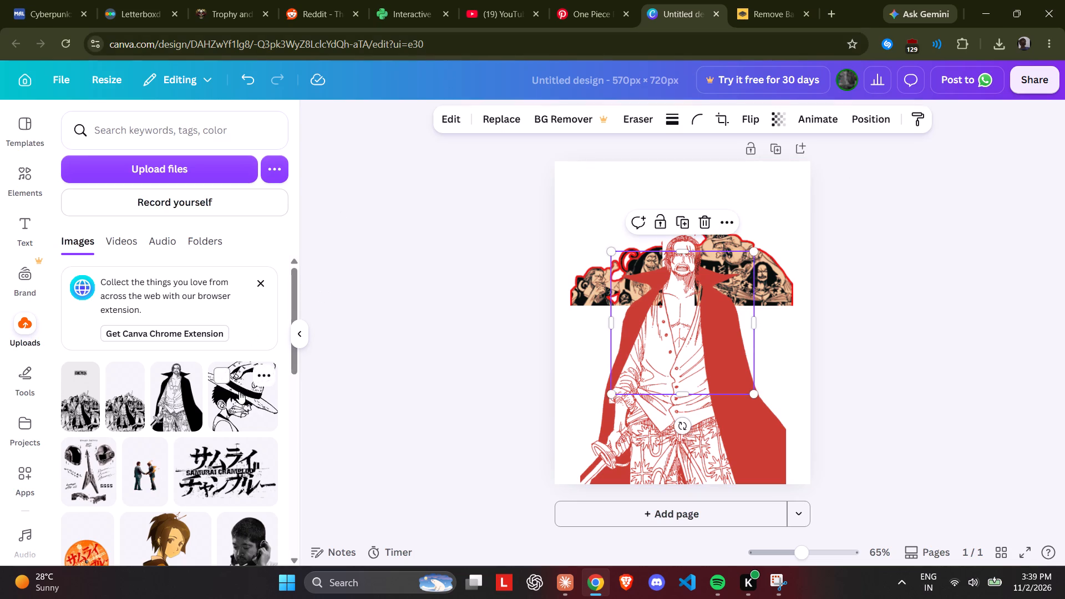
drag(688, 316, 798, 356)
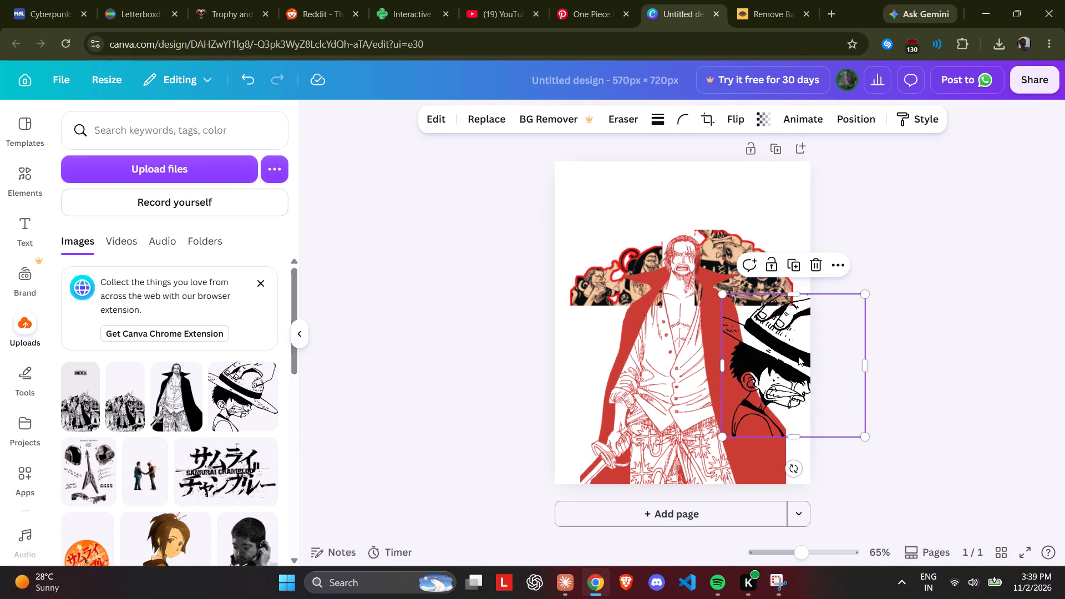
right_click(794, 350)
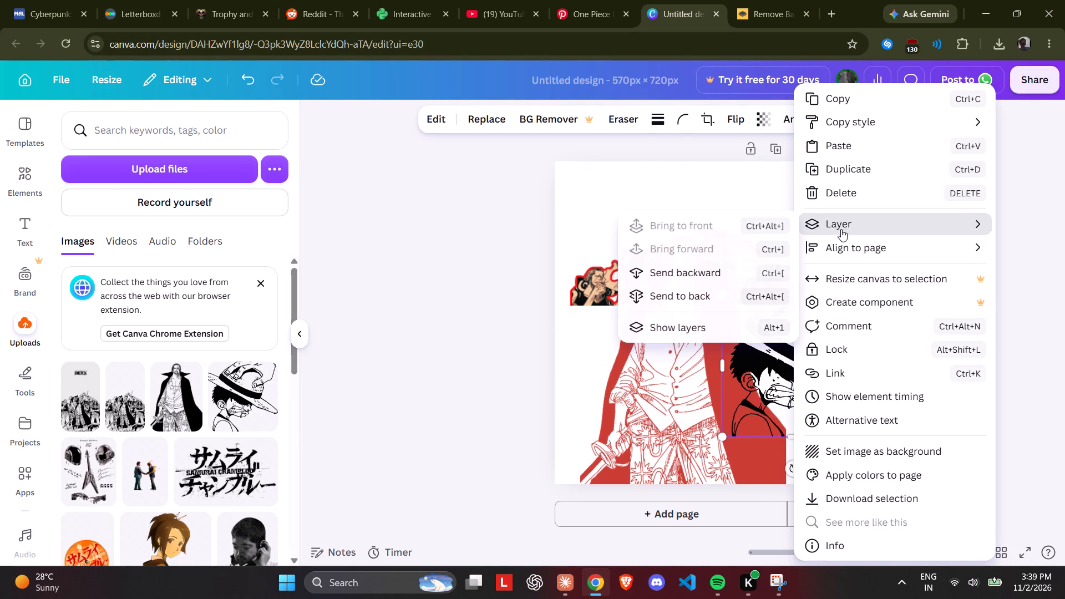
click(736, 281)
click(1038, 218)
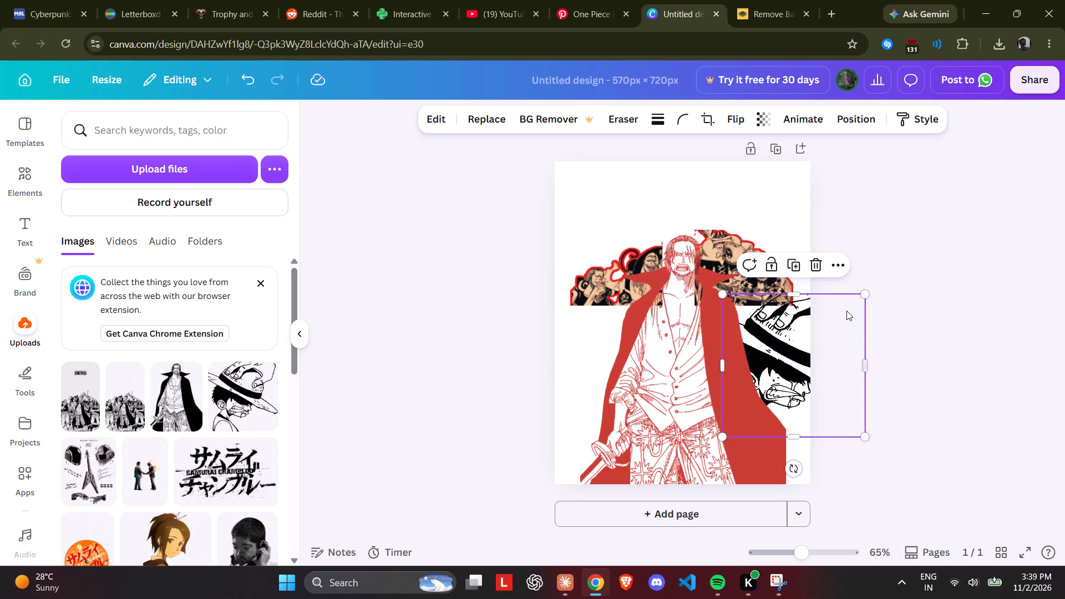
drag(866, 295, 830, 318)
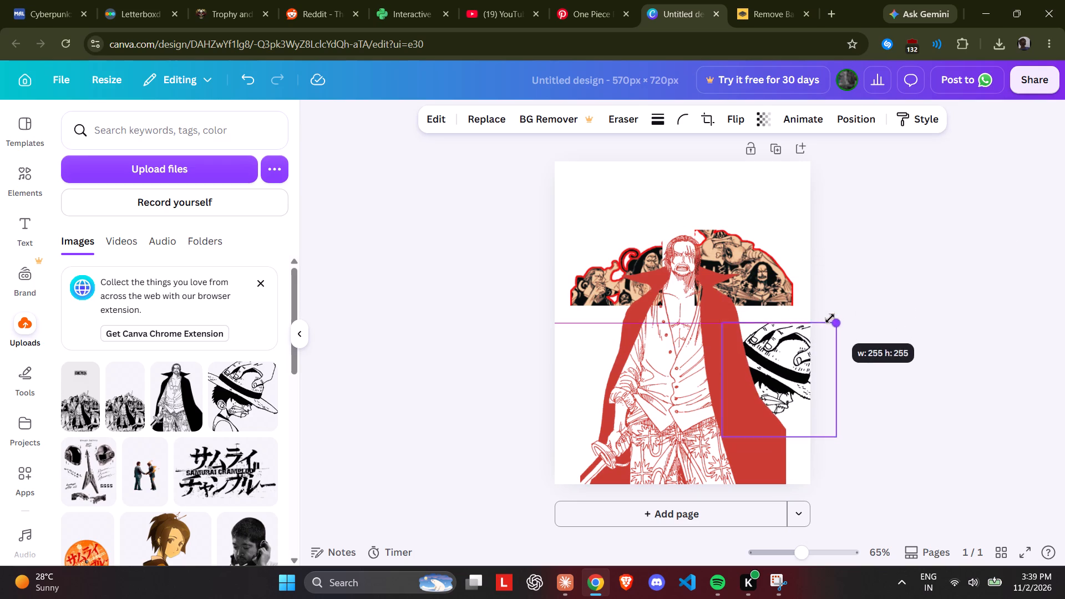
drag(830, 318, 825, 321)
drag(792, 356, 793, 342)
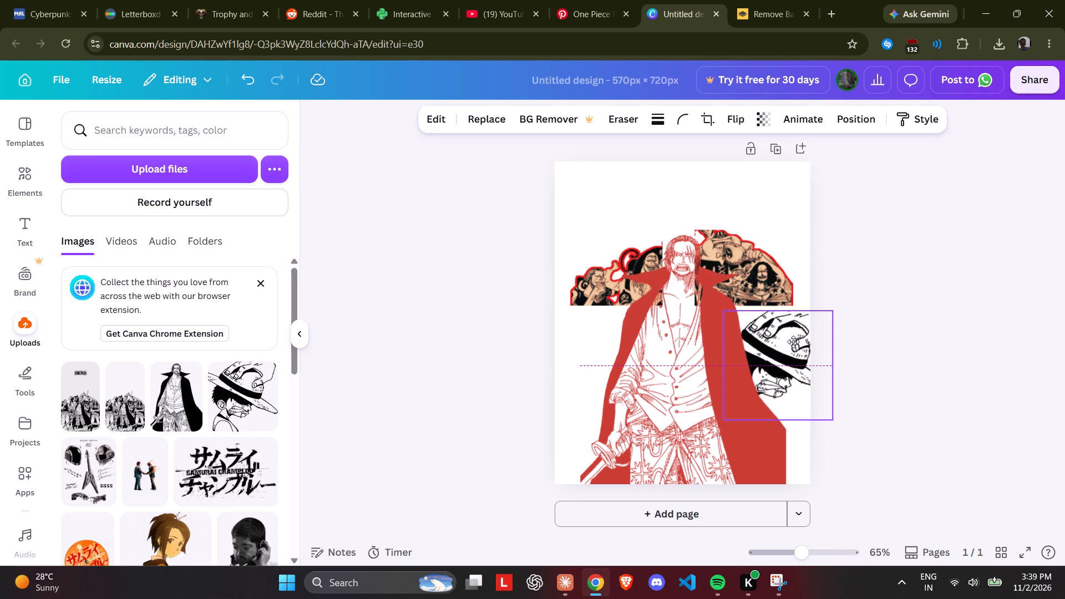
drag(793, 342, 806, 342)
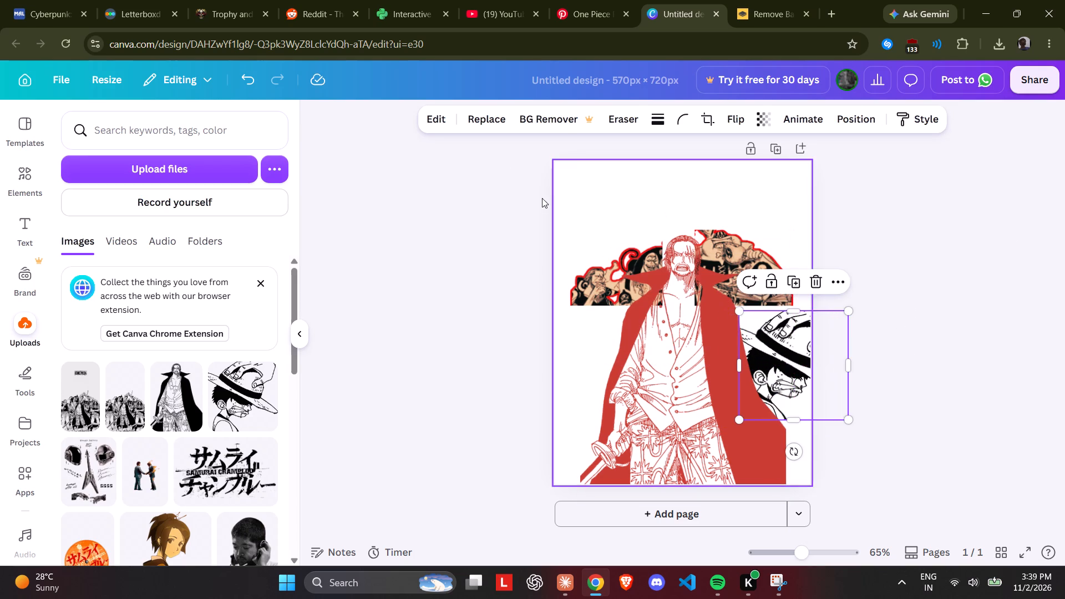
Try the Lavender and Amber filters on the Luffy drawing, and settle on Coral to match Shanks.
click(433, 116)
scroll(195, 329, down, 7)
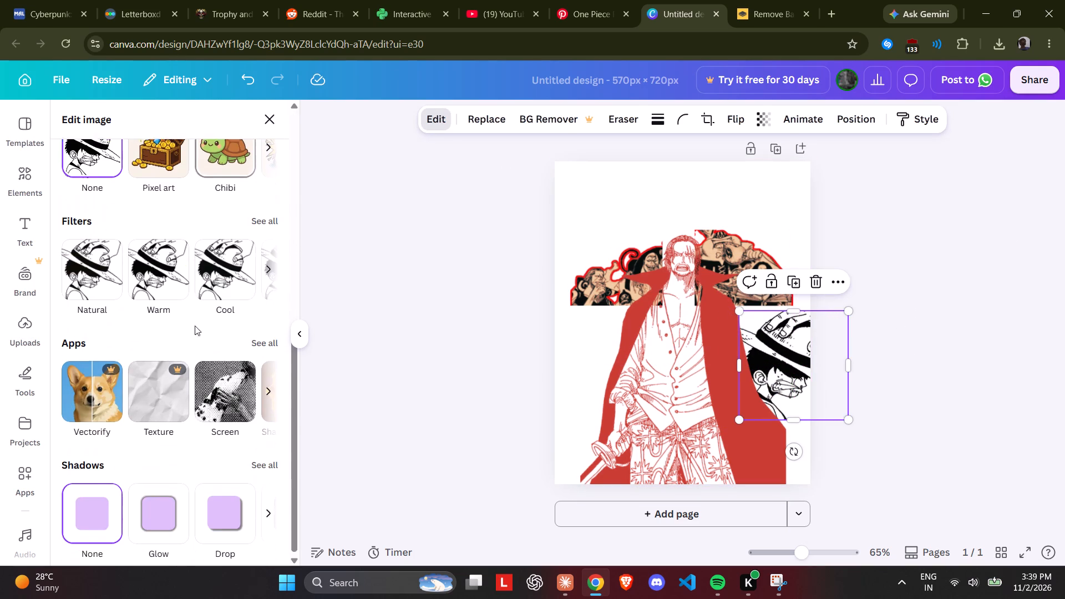
click(266, 221)
scroll(254, 258, down, 7)
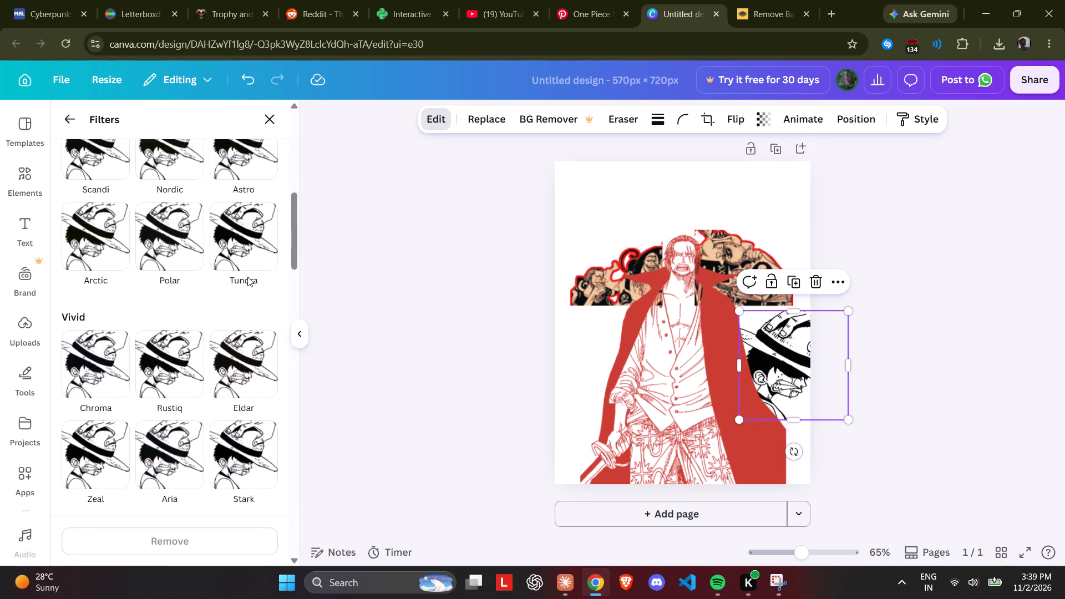
scroll(247, 277, down, 17)
scroll(247, 277, down, 4)
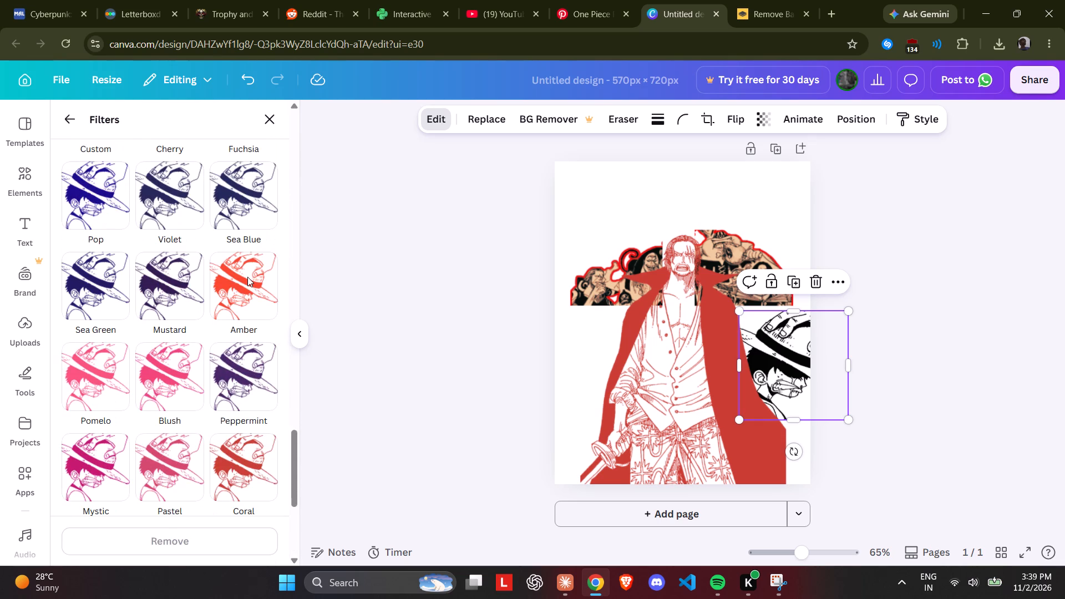
scroll(247, 277, down, 4)
scroll(140, 298, up, 2)
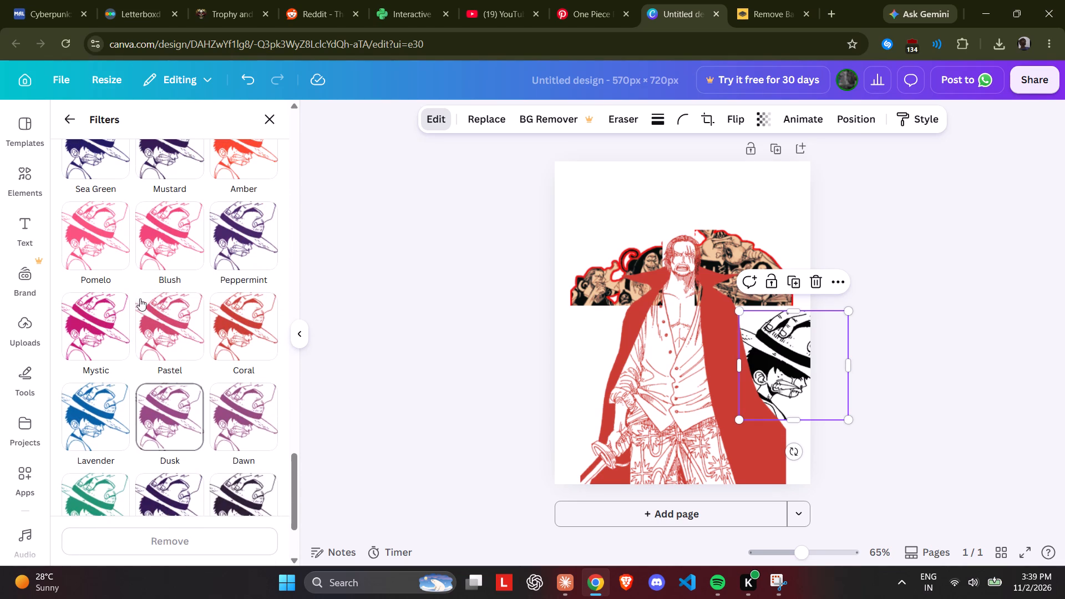
click(106, 404)
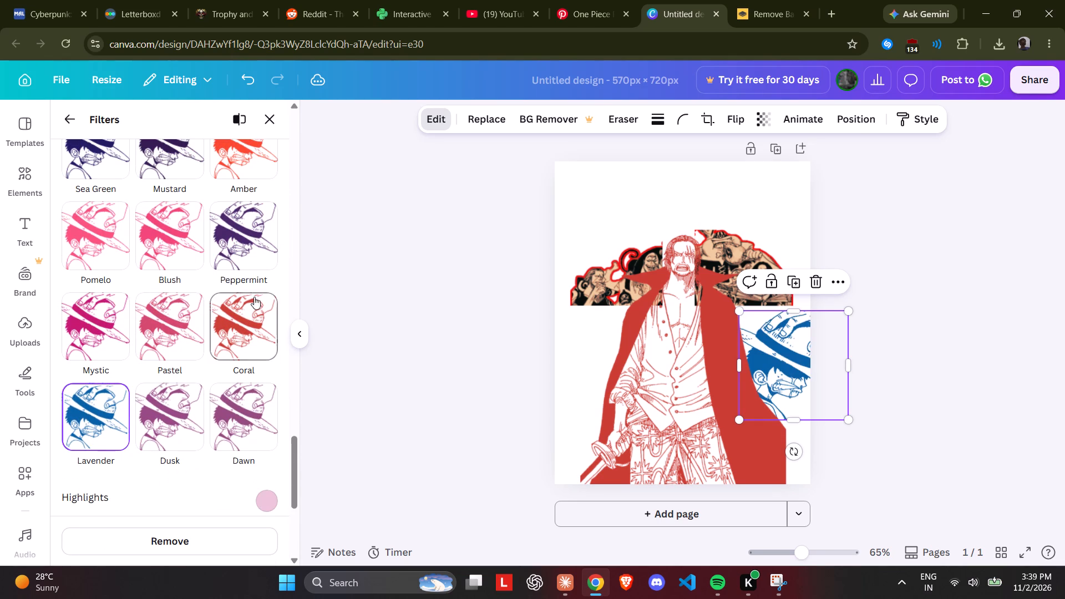
click(254, 297)
scroll(171, 293, up, 2)
click(229, 273)
scroll(232, 279, down, 3)
scroll(155, 384, down, 6)
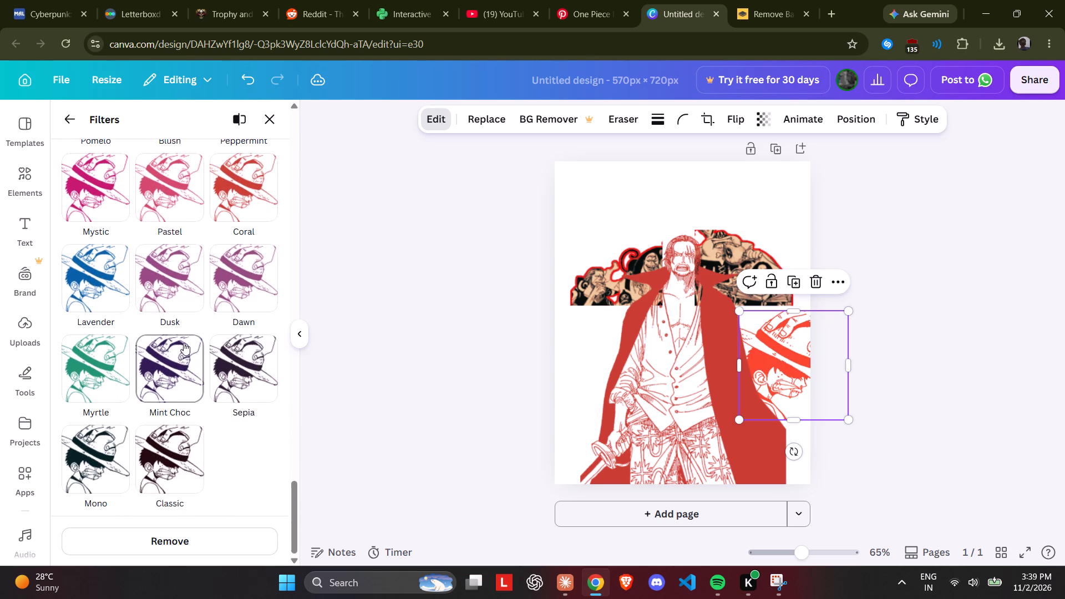
scroll(192, 329, up, 1)
scroll(235, 276, up, 2)
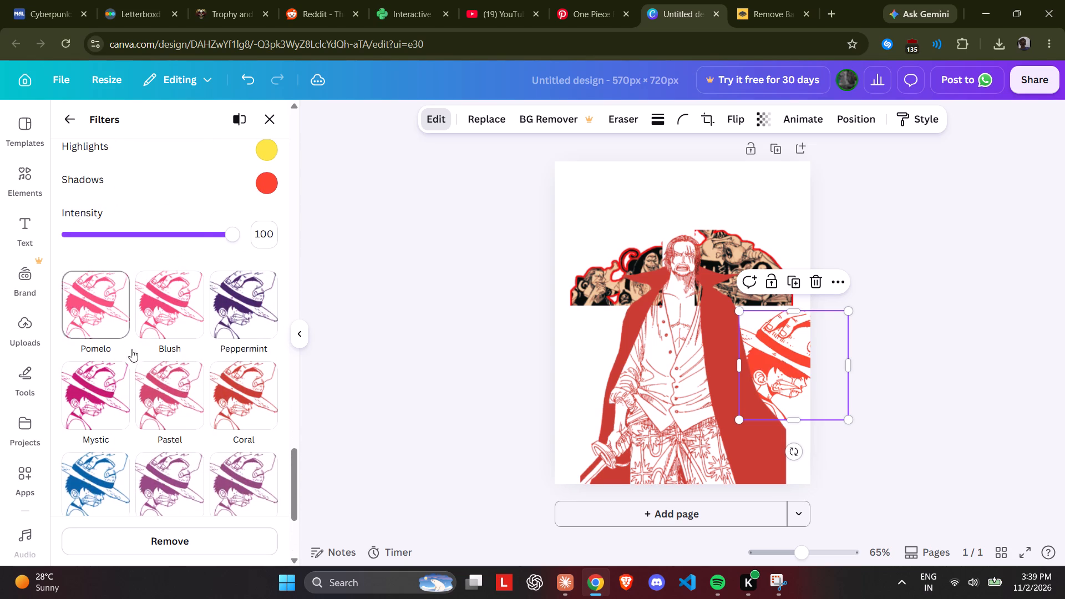
click(212, 375)
click(866, 220)
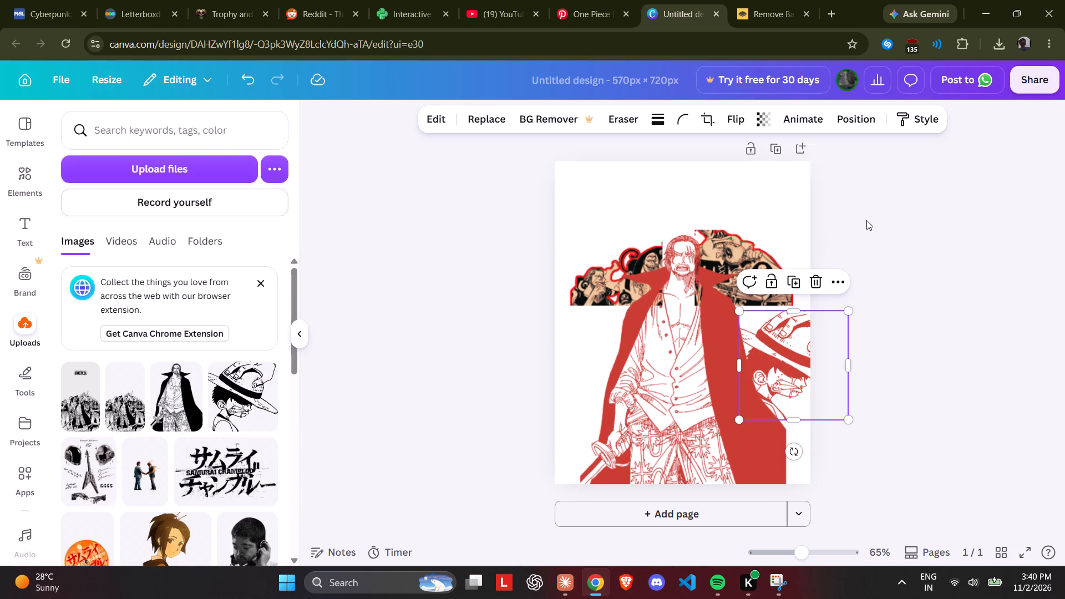
click(866, 220)
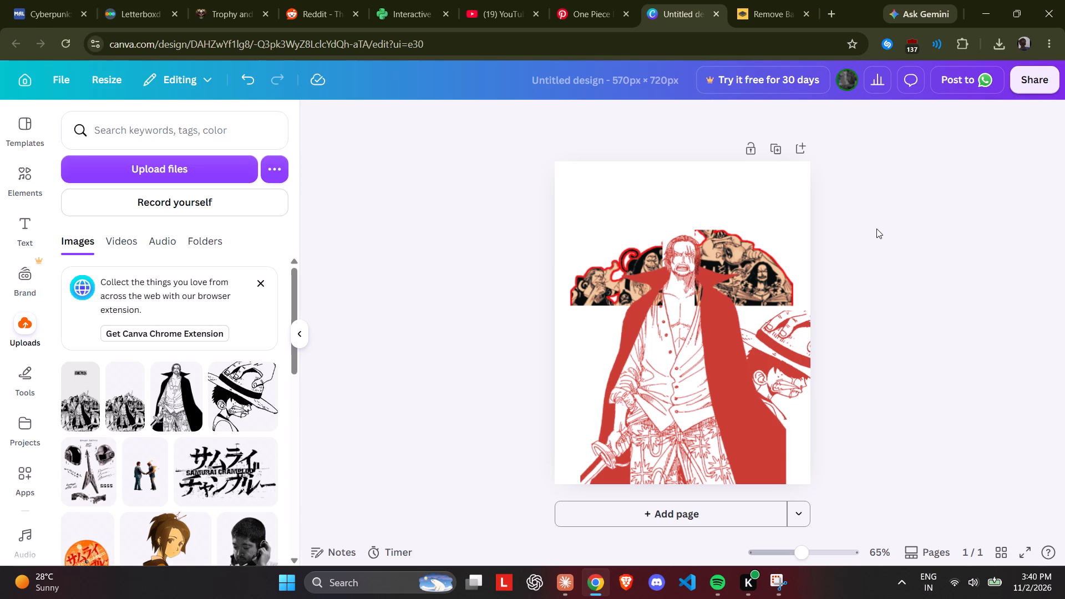
Add a text box in the blank area above the crew artwork and make it read SHANKS.
click(607, 0)
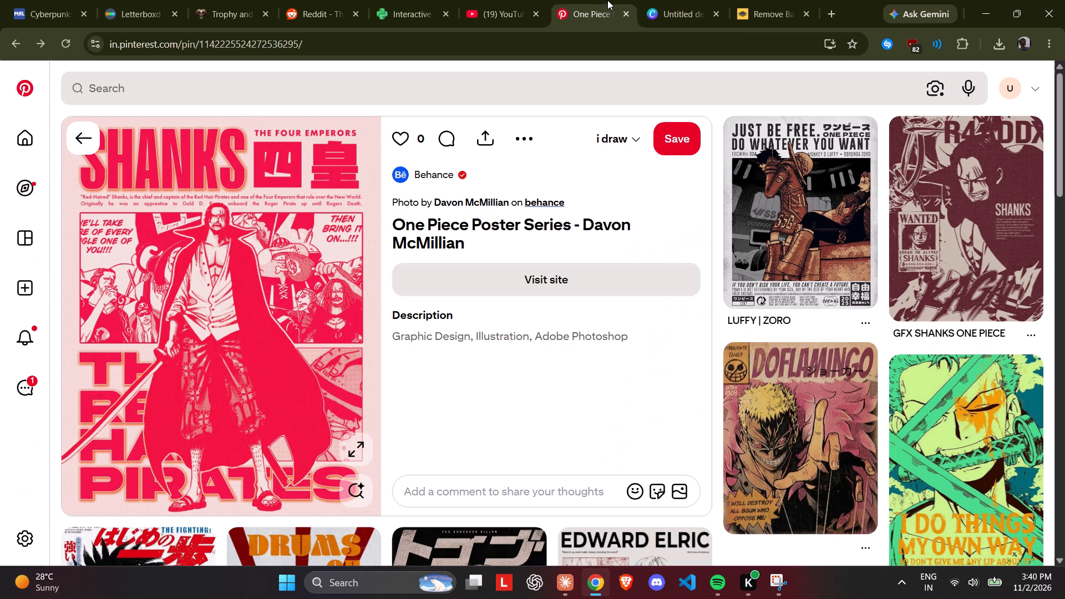
click(694, 6)
click(24, 219)
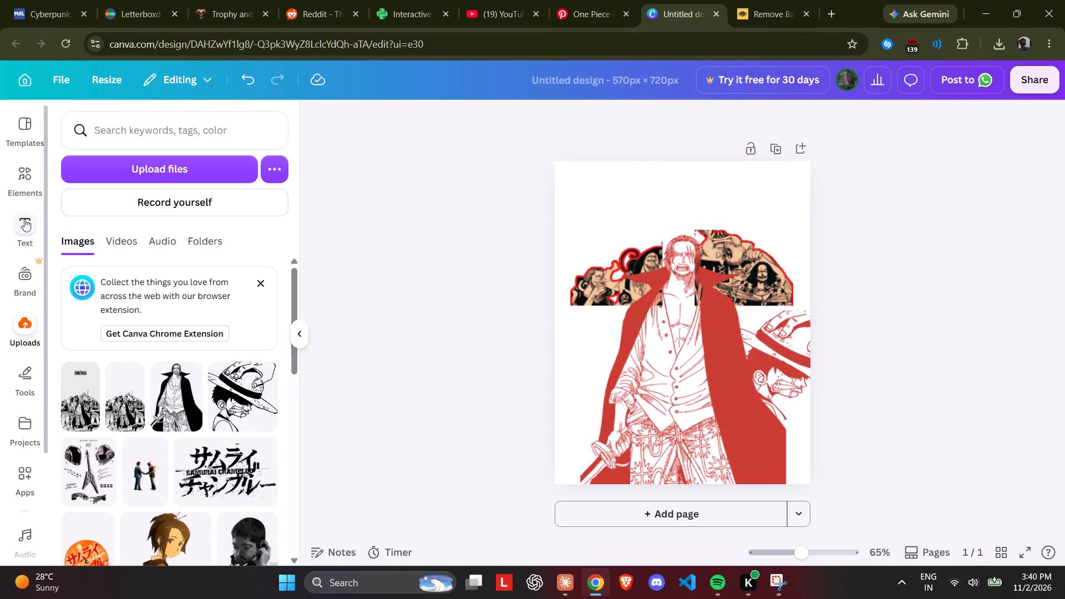
click(151, 181)
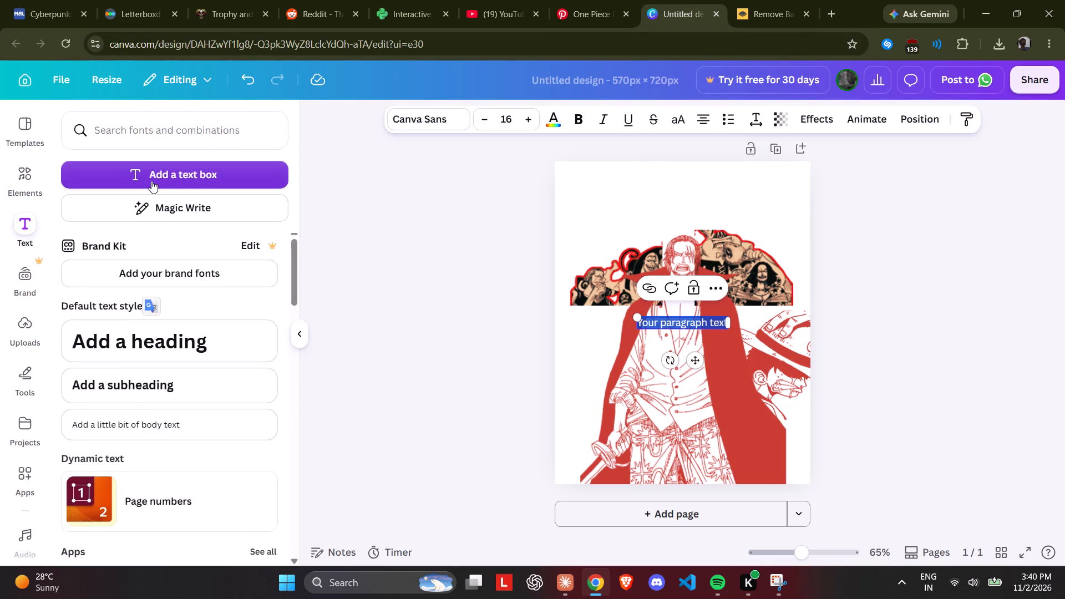
click(676, 323)
click(855, 255)
drag(706, 317, 681, 205)
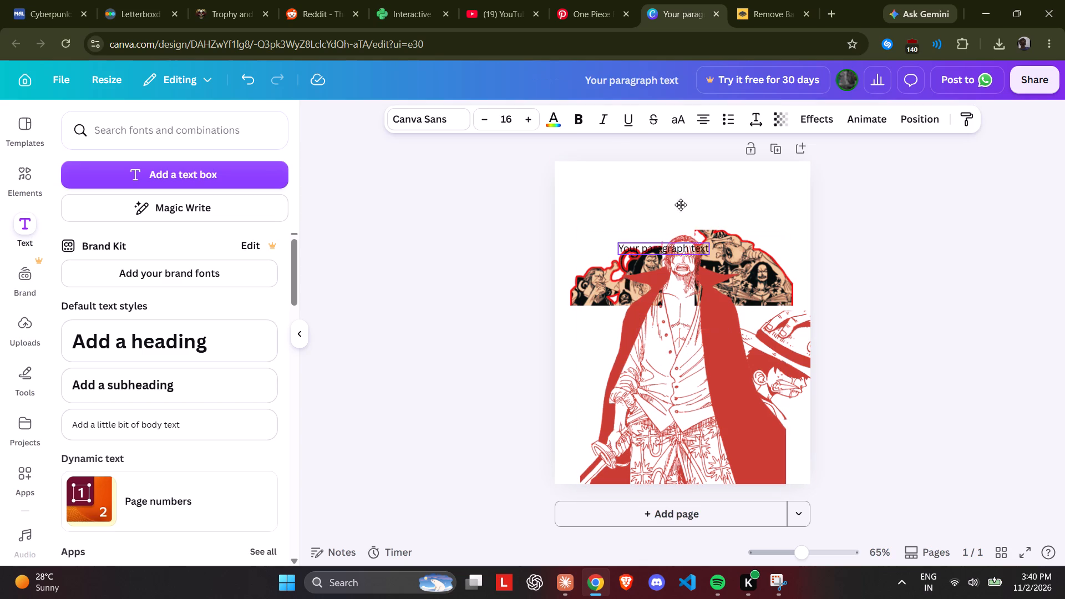
drag(681, 205, 679, 183)
double_click(679, 183)
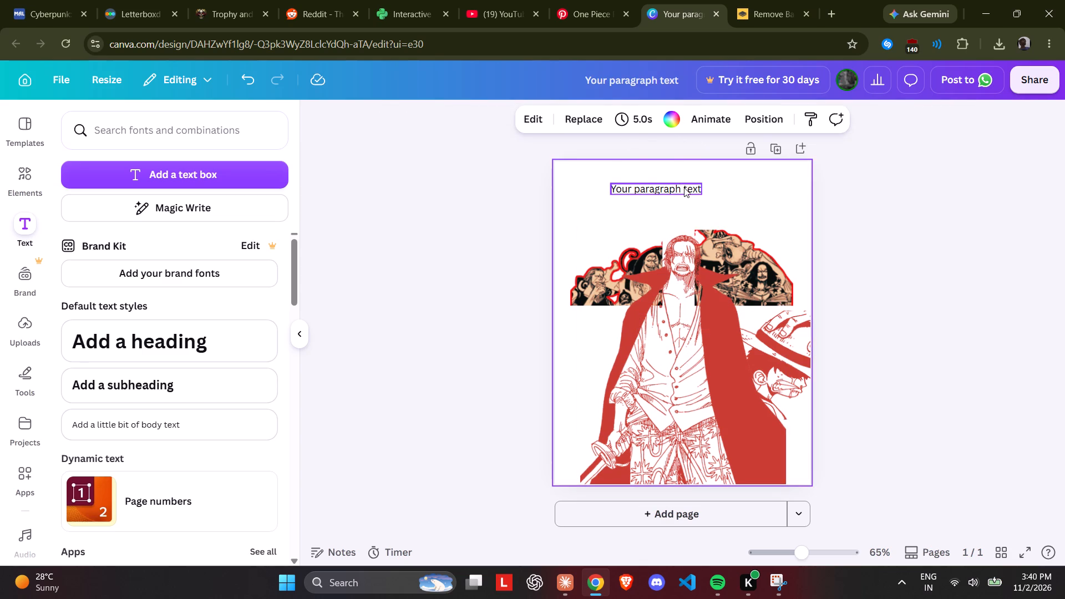
double_click(684, 187)
key(BackSpace)
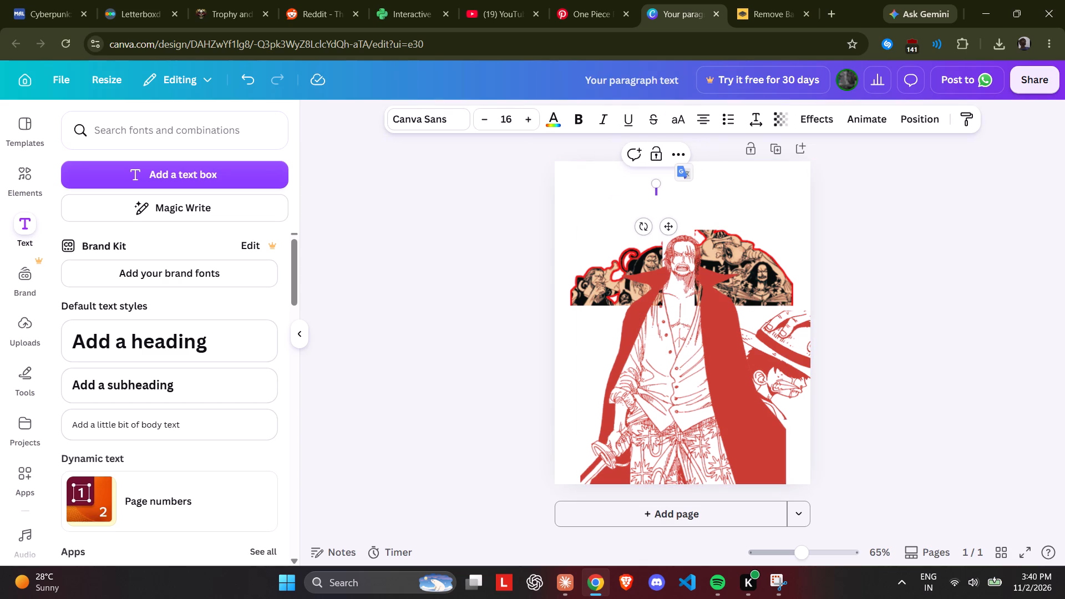
key(a)
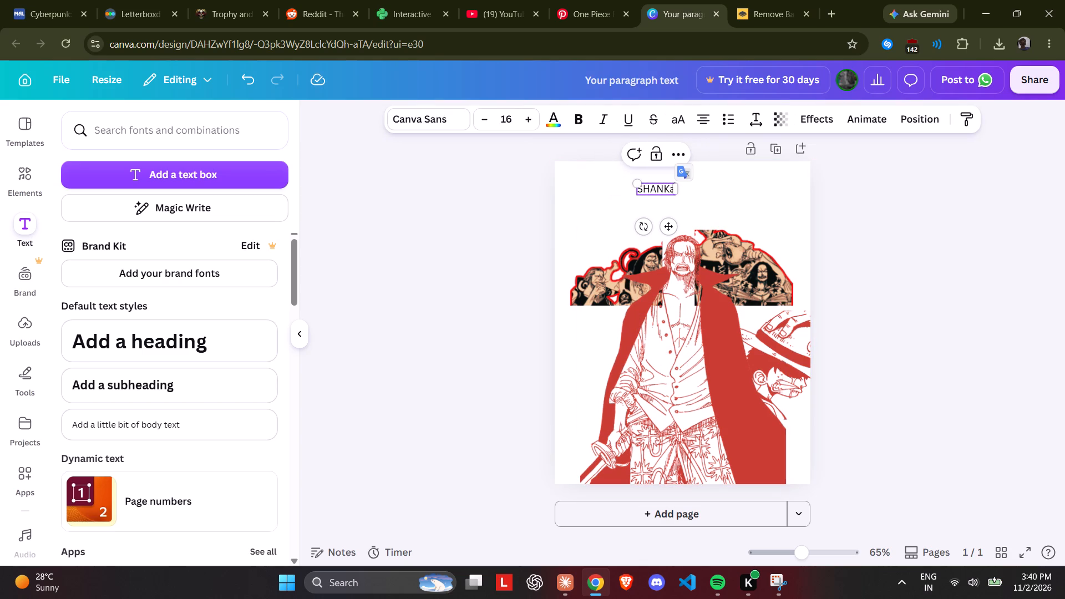
key(BackSpace)
key(s)
Set the SHANKS text size to 60 and move it toward the canvas's top-left corner.
triple_click(530, 123)
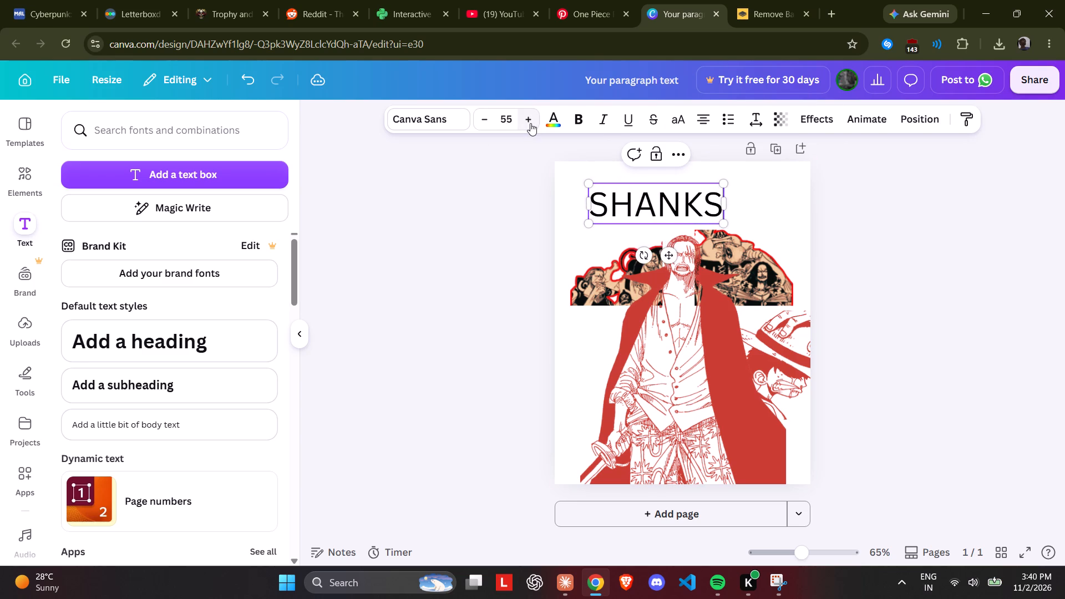
click(490, 207)
drag(637, 203, 620, 189)
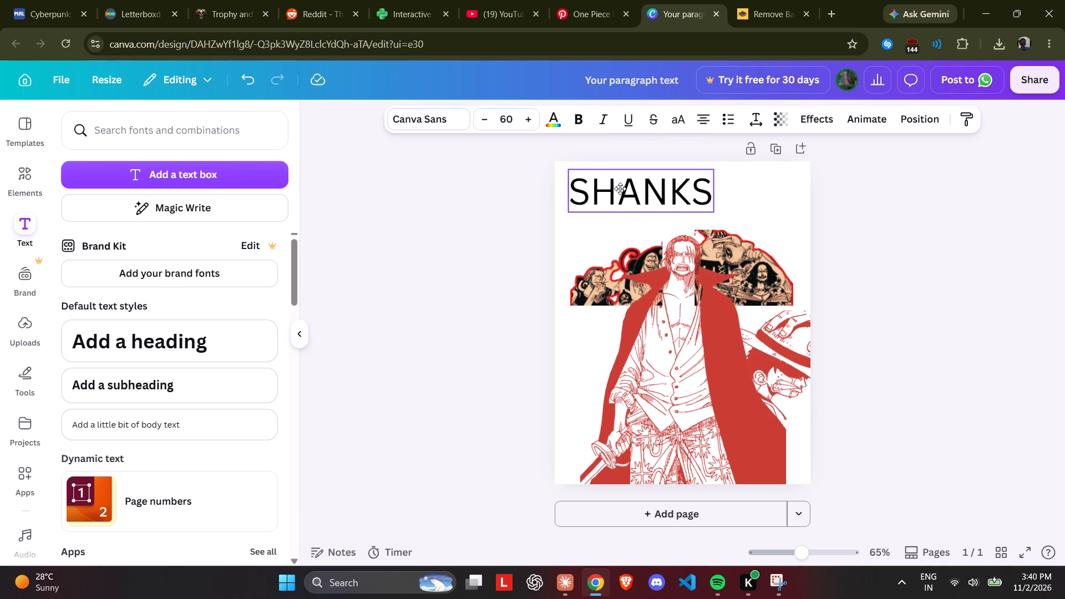
drag(620, 189, 619, 187)
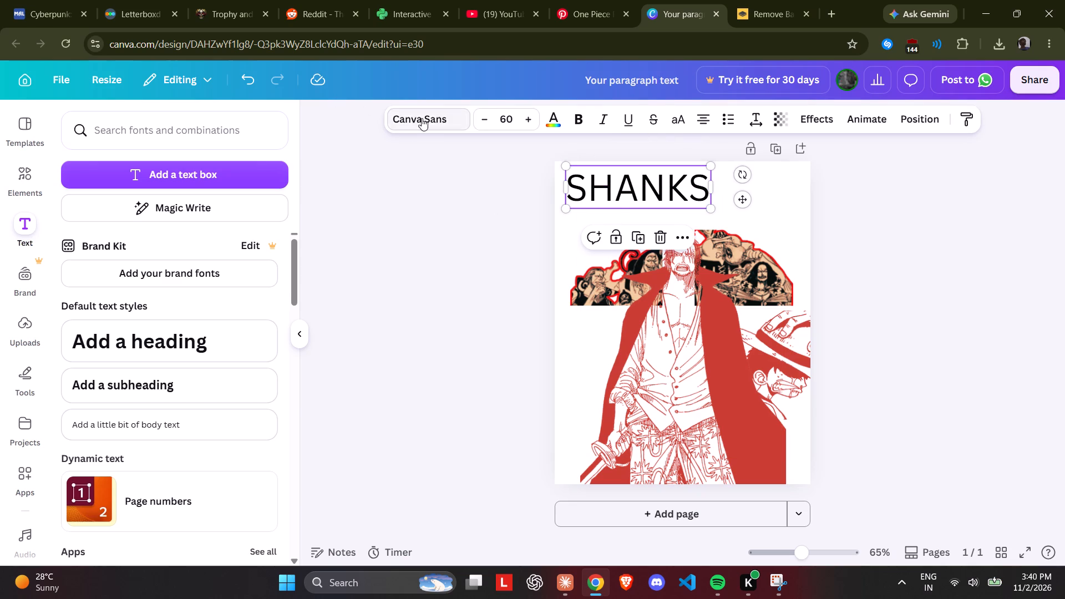
Change the font of the SHANKS title to Anton.
click(423, 119)
scroll(202, 299, down, 5)
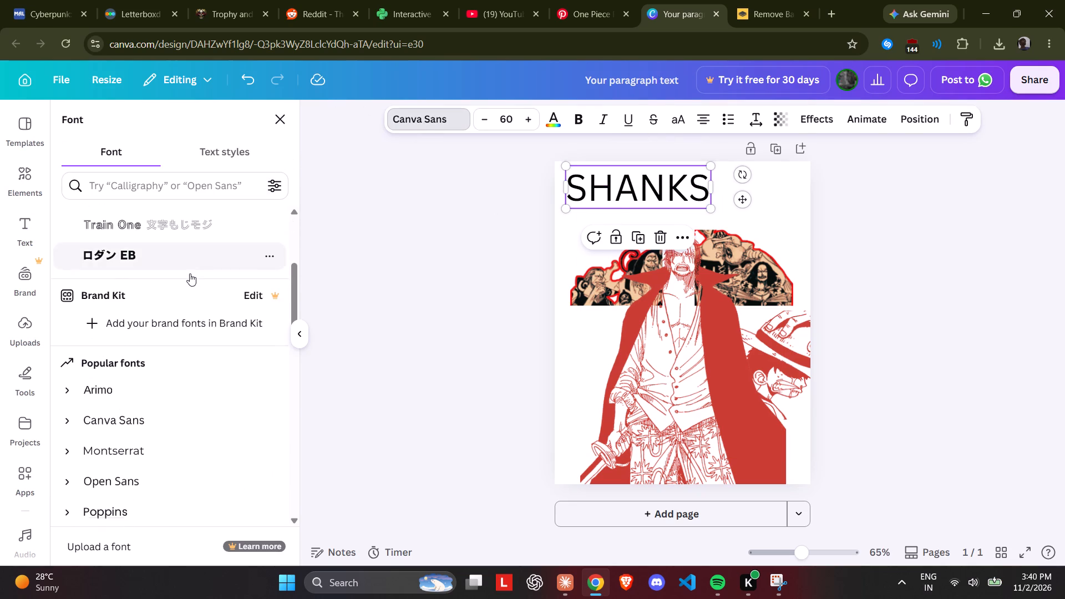
scroll(190, 273, down, 2)
click(153, 342)
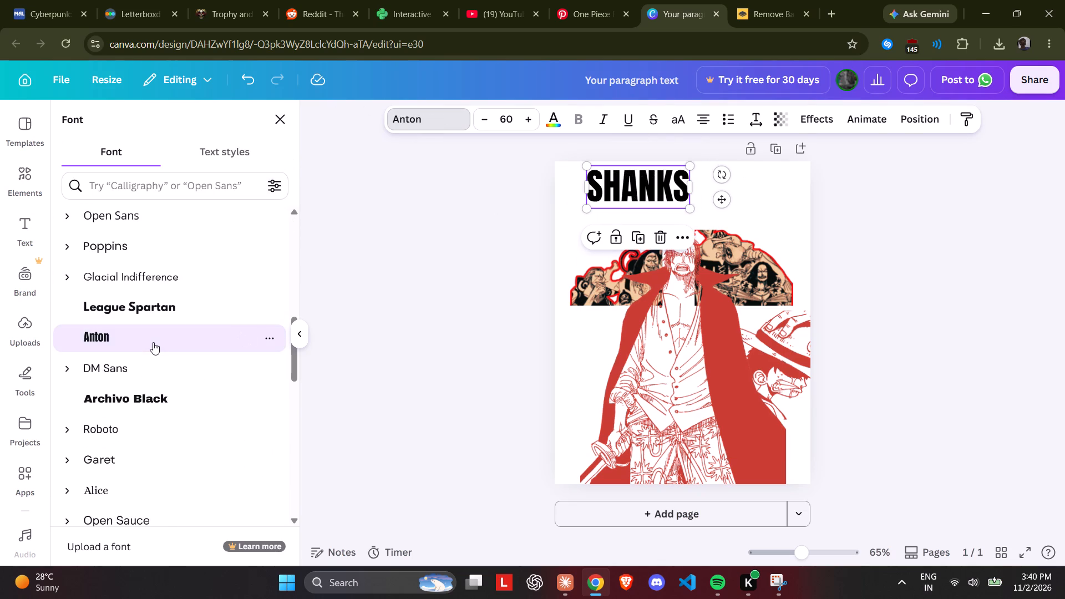
Enlarge the SHANKS title to about size 82.9 and place it in the canvas's top-left corner, flush with the left edge.
drag(692, 209, 726, 233)
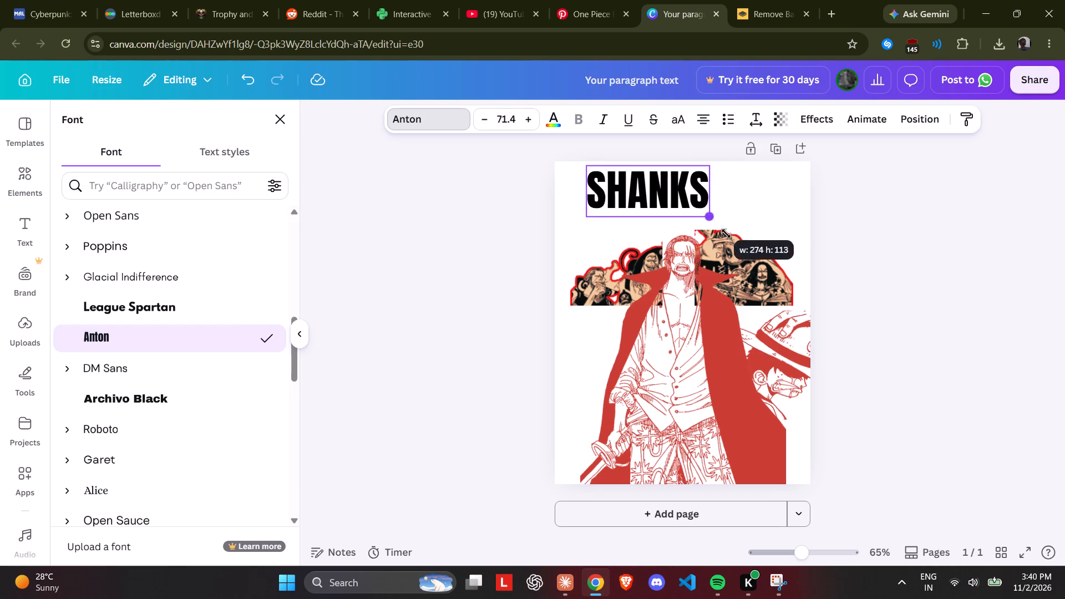
drag(726, 233, 727, 234)
drag(701, 198, 677, 203)
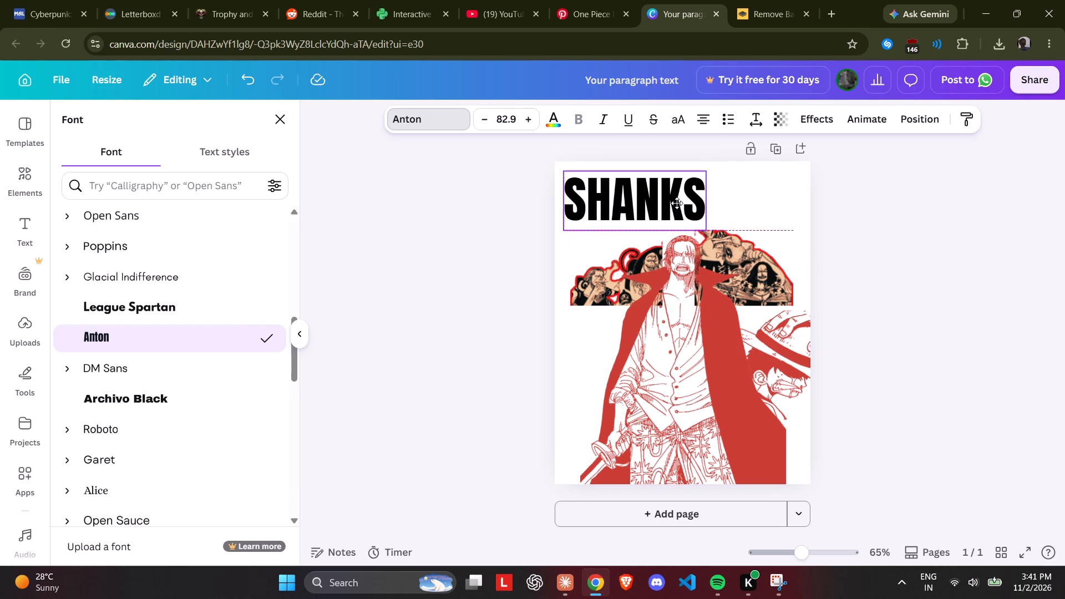
drag(677, 203, 677, 200)
click(904, 187)
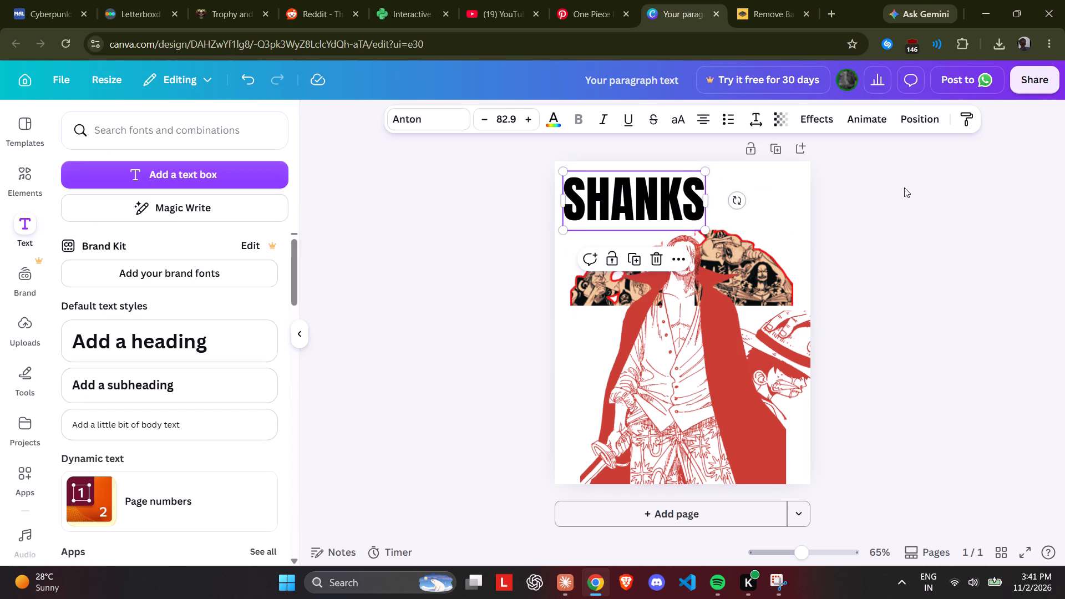
click(904, 187)
drag(658, 189, 657, 179)
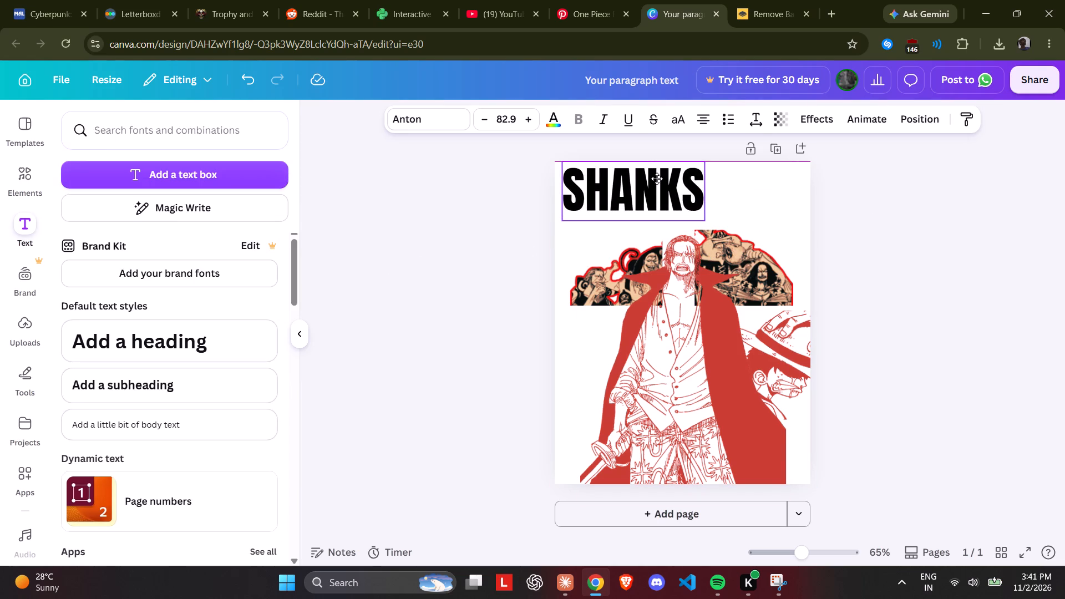
drag(657, 179, 652, 173)
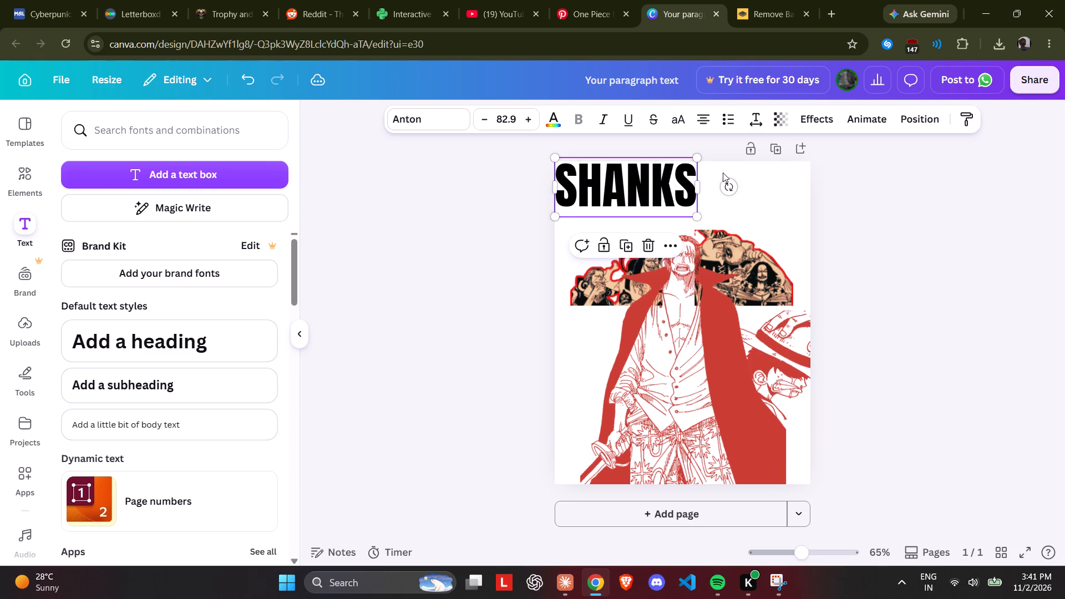
click(888, 172)
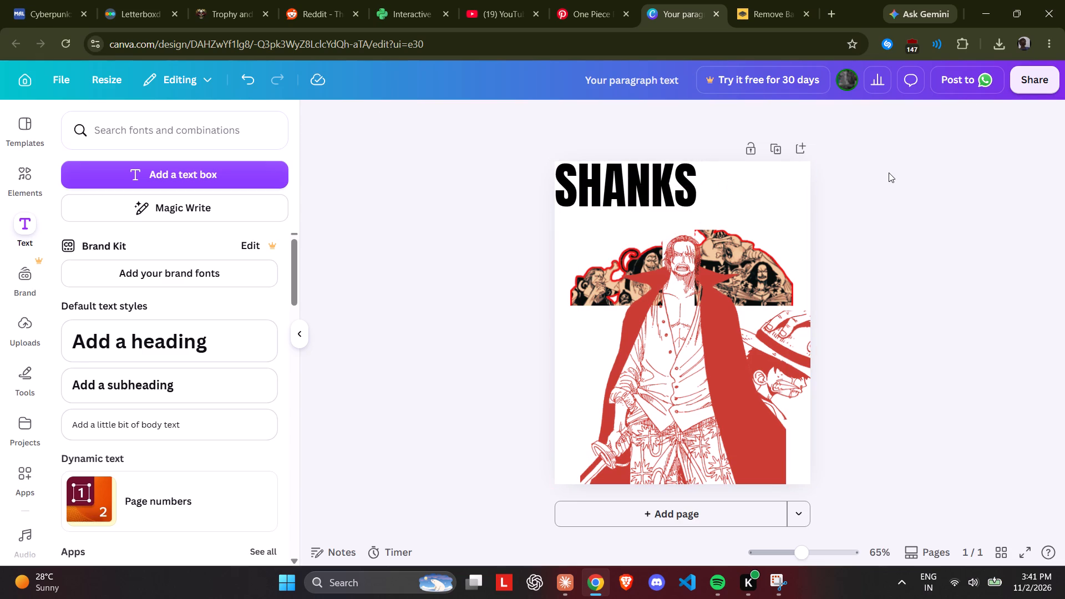
Color the SHANKS title bright red from the default solid colors.
click(689, 190)
click(544, 121)
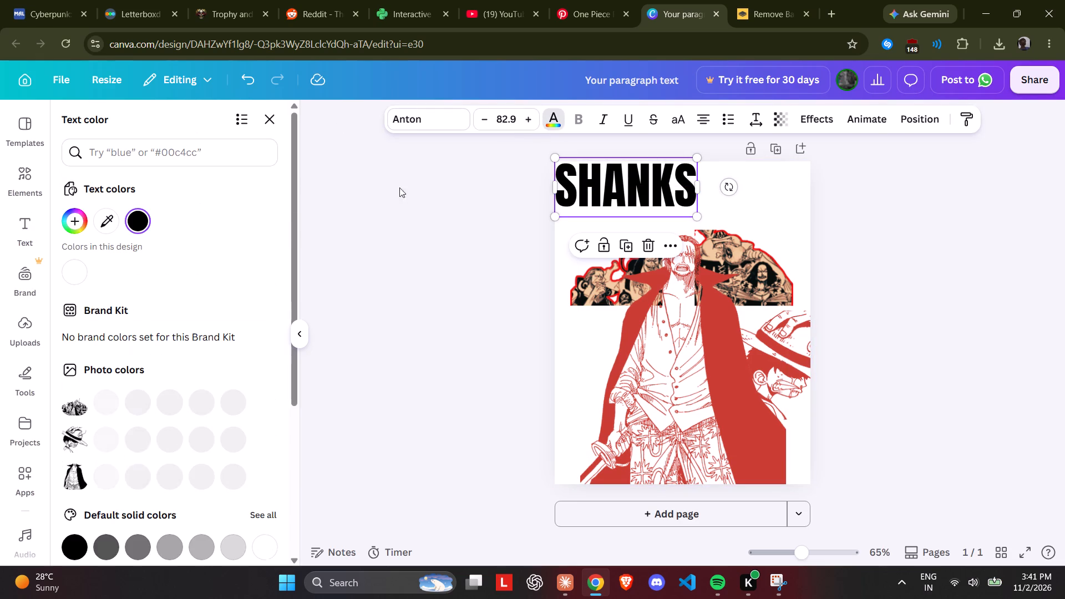
scroll(118, 313, down, 5)
click(80, 346)
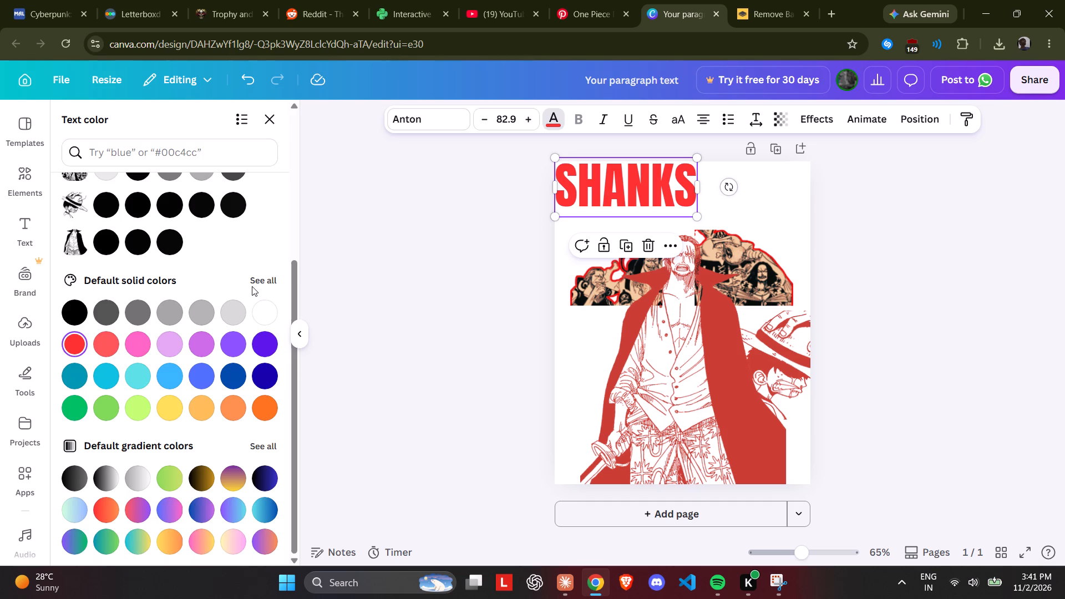
click(466, 227)
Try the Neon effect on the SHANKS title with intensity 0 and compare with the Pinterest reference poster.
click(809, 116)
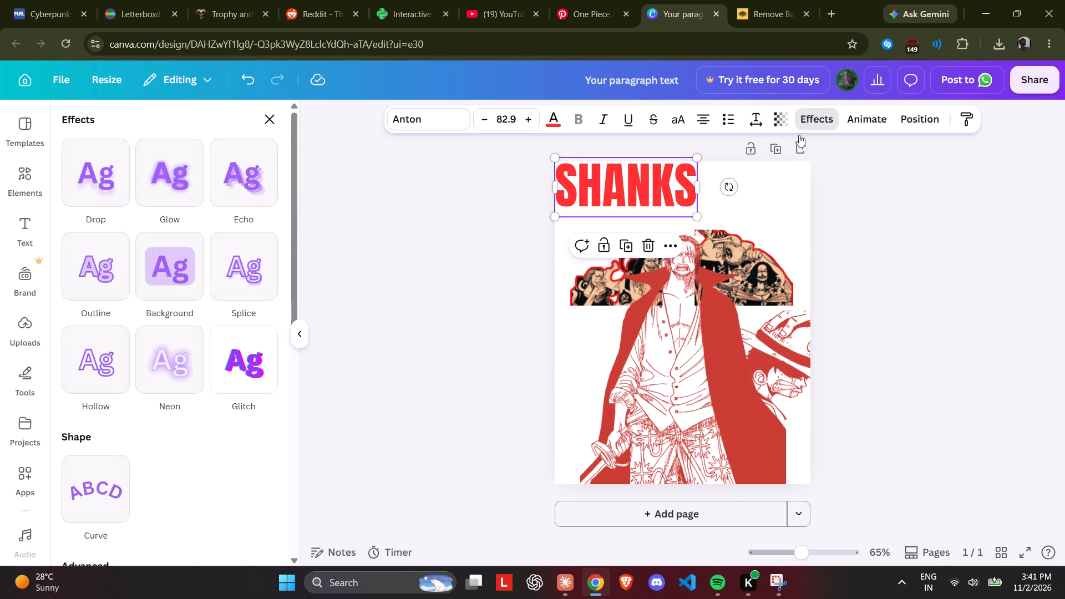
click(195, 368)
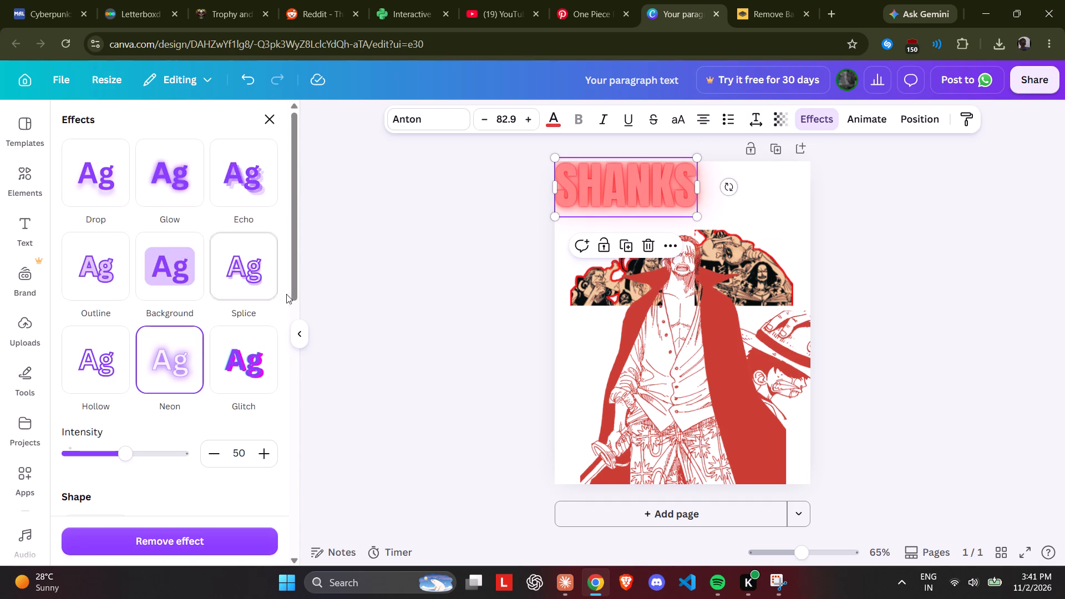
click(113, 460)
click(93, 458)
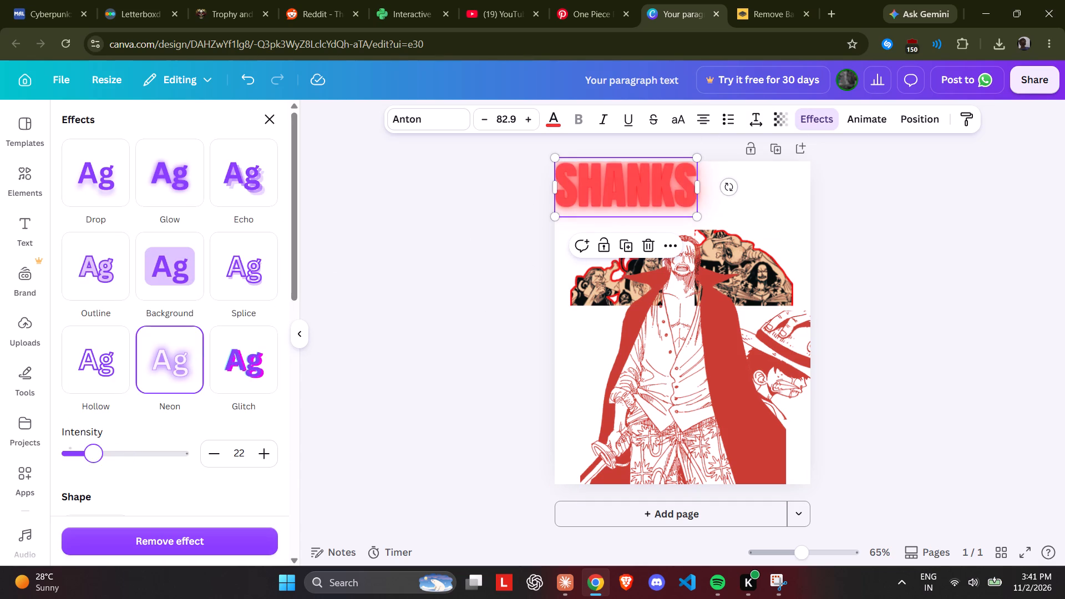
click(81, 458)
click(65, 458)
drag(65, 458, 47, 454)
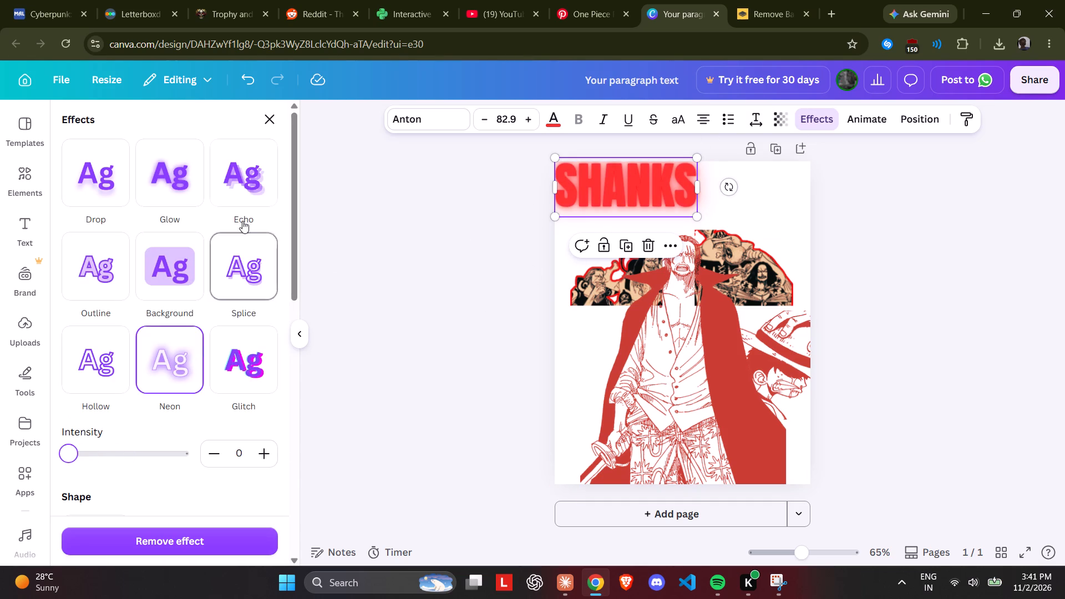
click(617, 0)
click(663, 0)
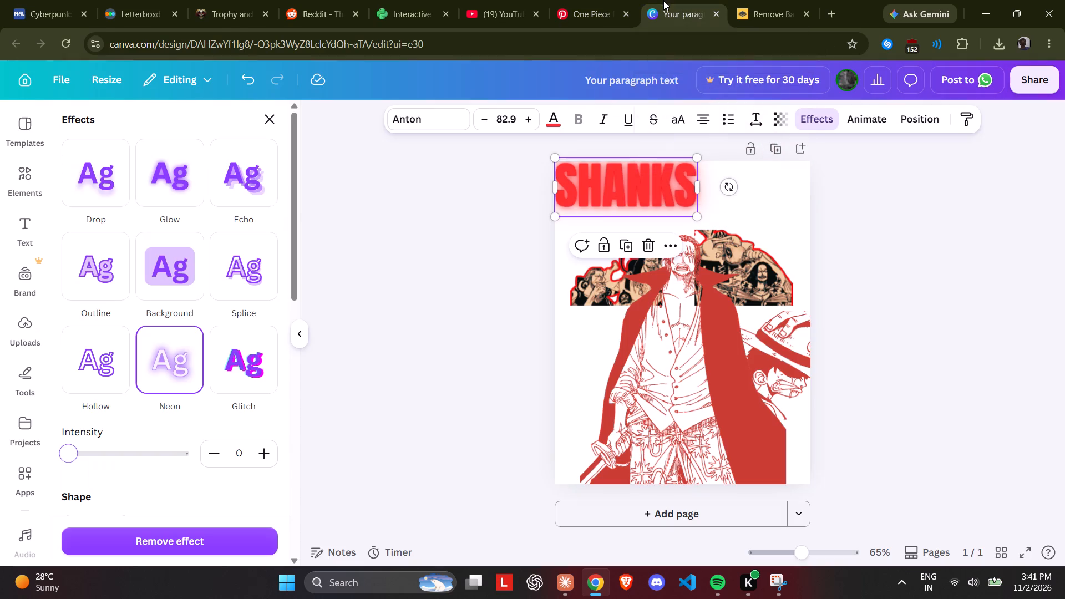
Apply a Drop shadow effect to the SHANKS title with direction 39, offset 43 and blur 100.
click(117, 196)
drag(115, 268, 150, 277)
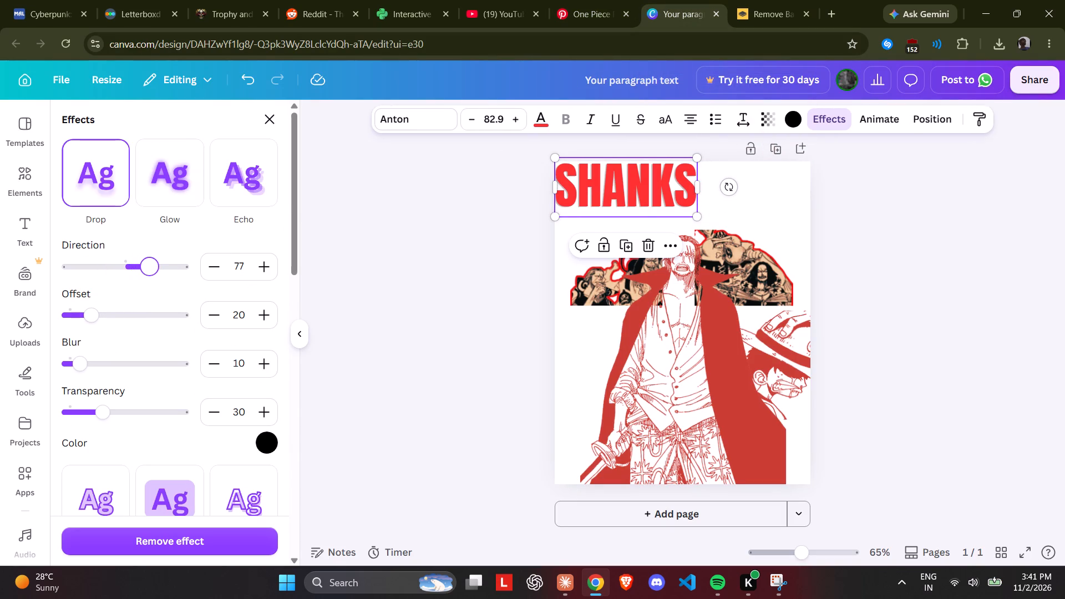
drag(150, 277, 103, 278)
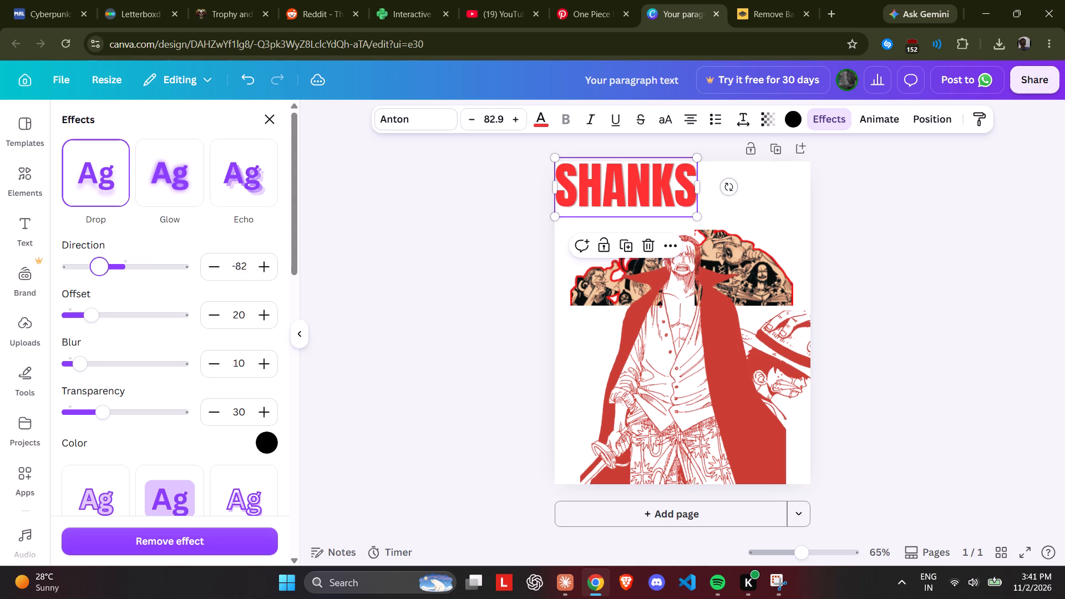
drag(103, 278, 138, 276)
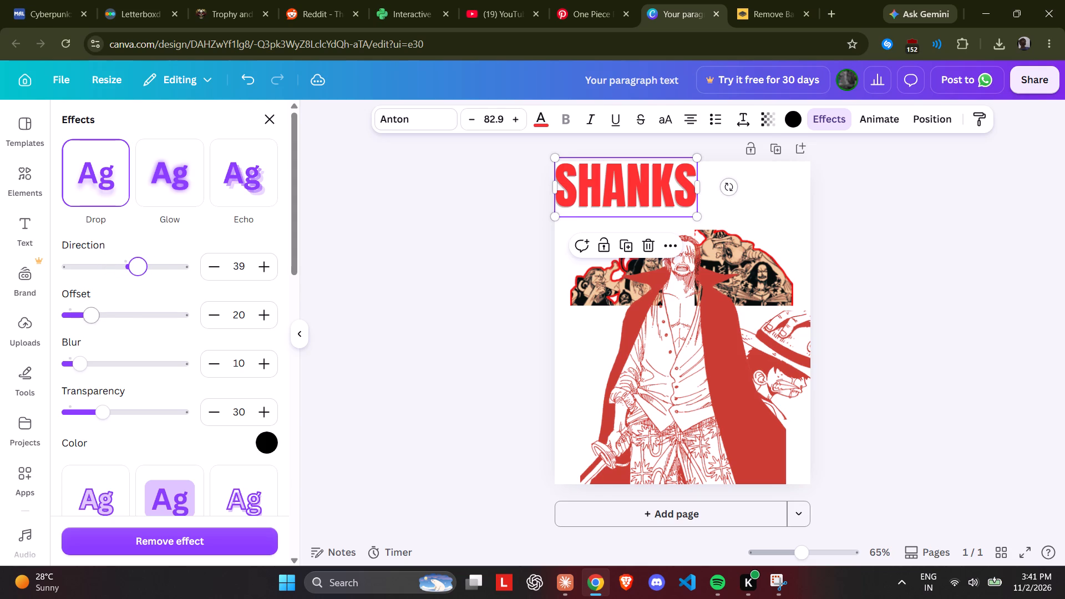
drag(86, 322, 128, 316)
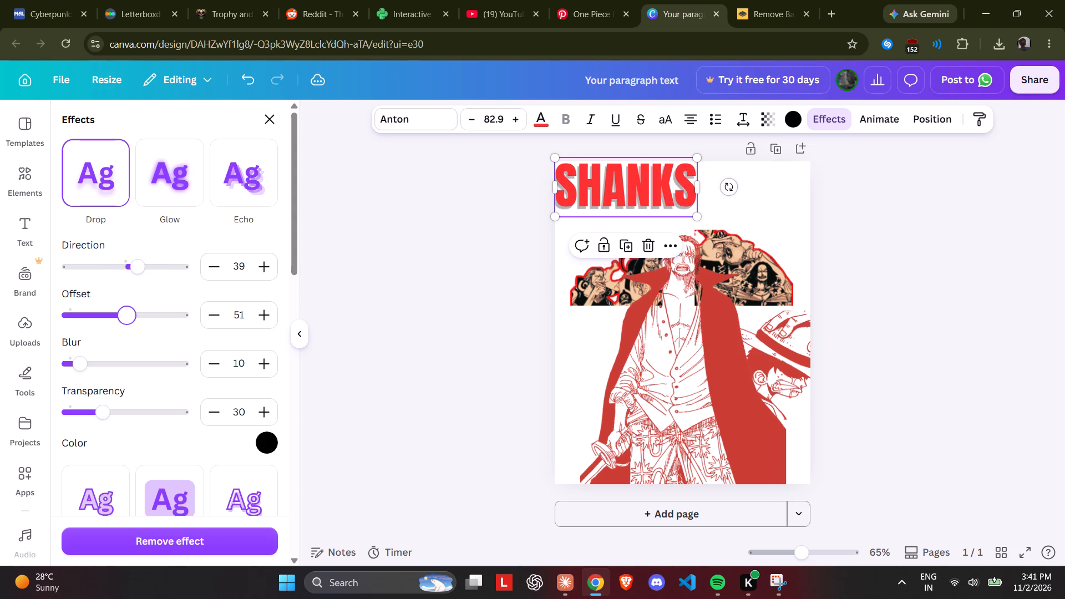
drag(128, 316, 117, 314)
drag(75, 365, 161, 365)
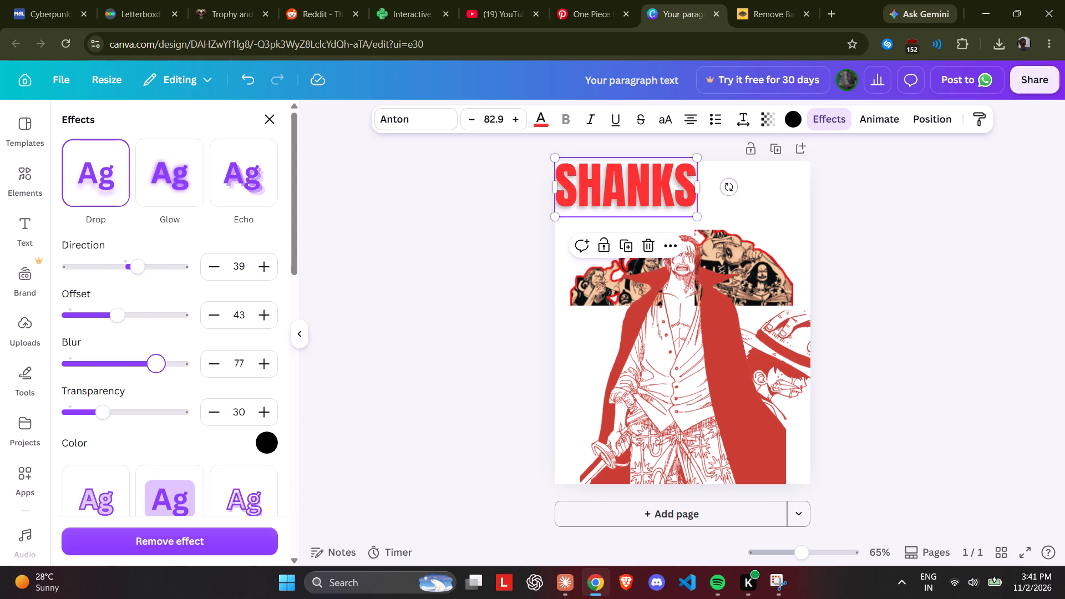
drag(161, 365, 205, 365)
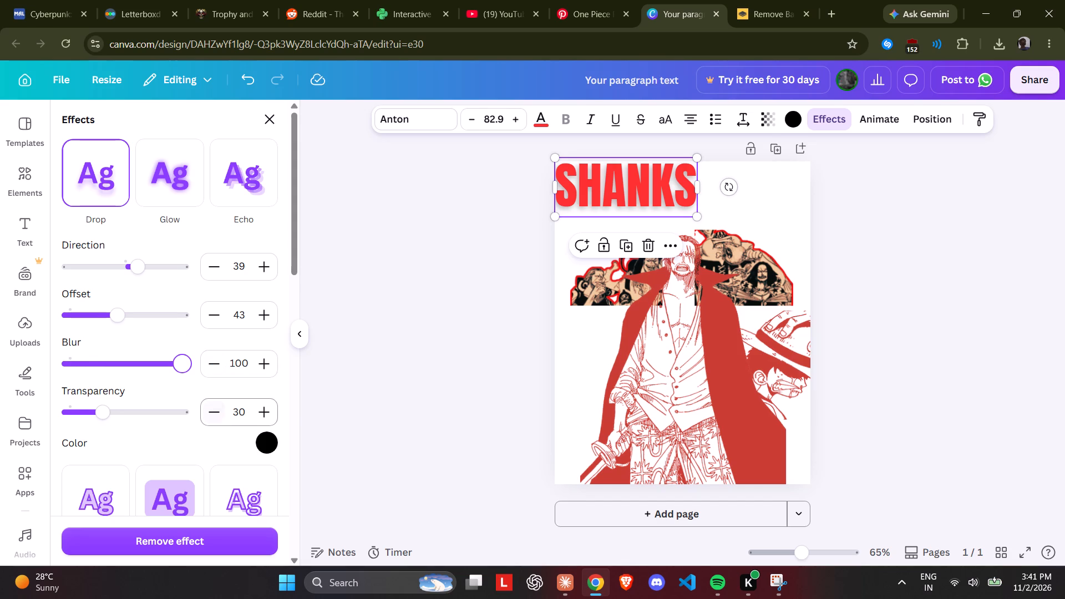
click(584, 1)
click(656, 0)
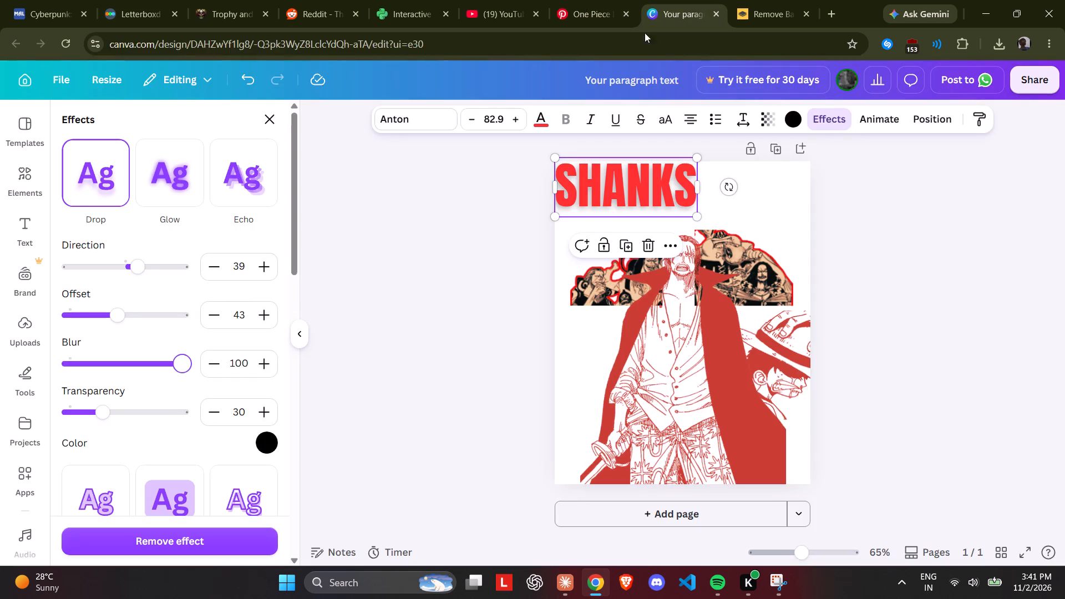
click(589, 26)
click(667, 12)
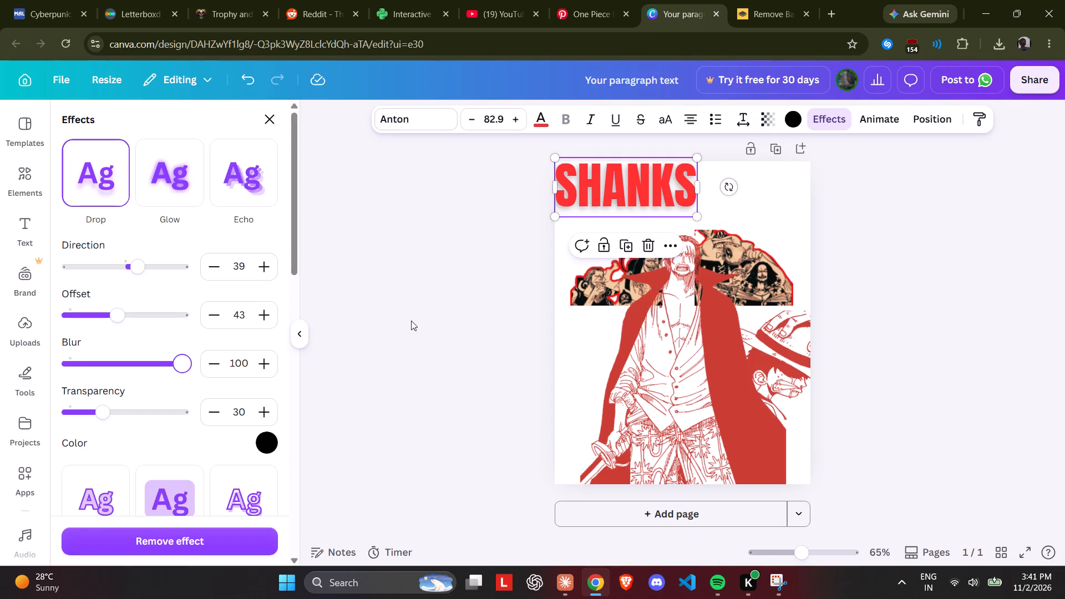
Set the drop shadow's color to the design's red, matching the SHANKS title.
click(270, 445)
click(128, 274)
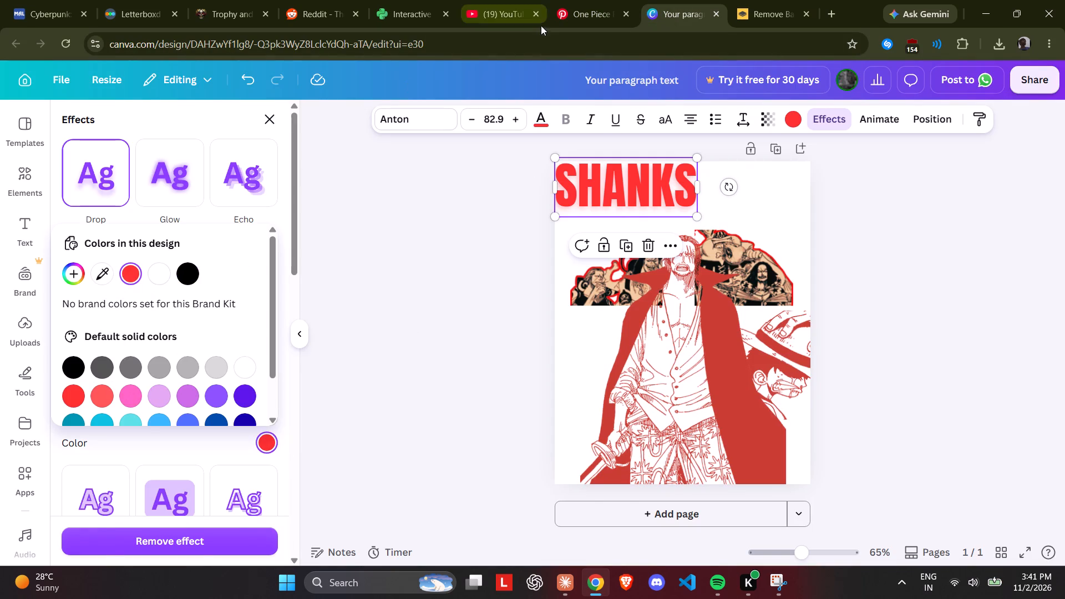
Check the Pinterest reference poster, and replace the SHANKS title's drop shadow with an Outline effect of thickness 32.
click(559, 18)
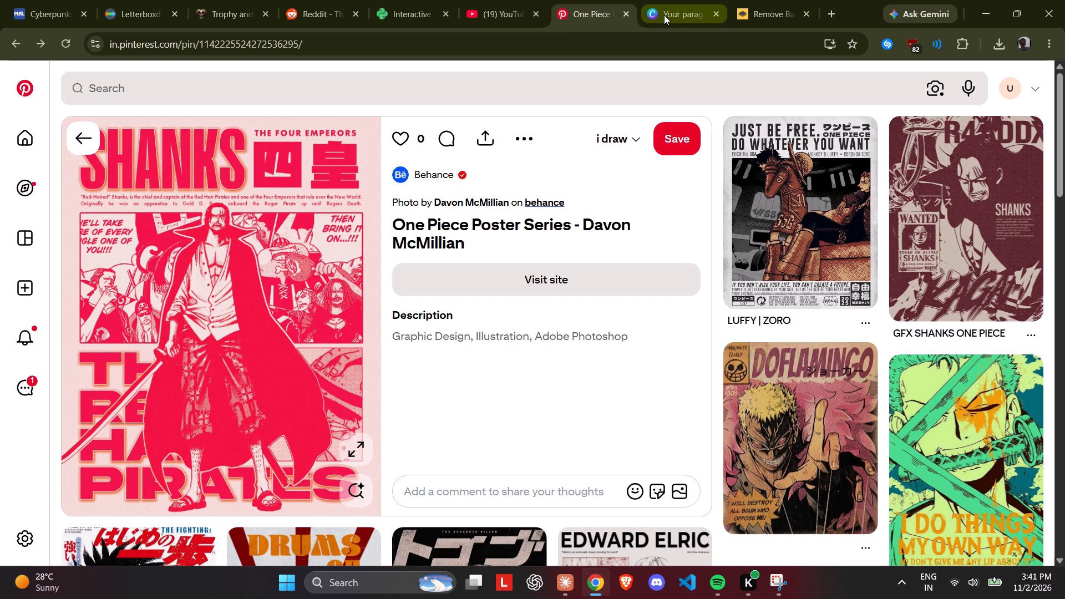
click(664, 15)
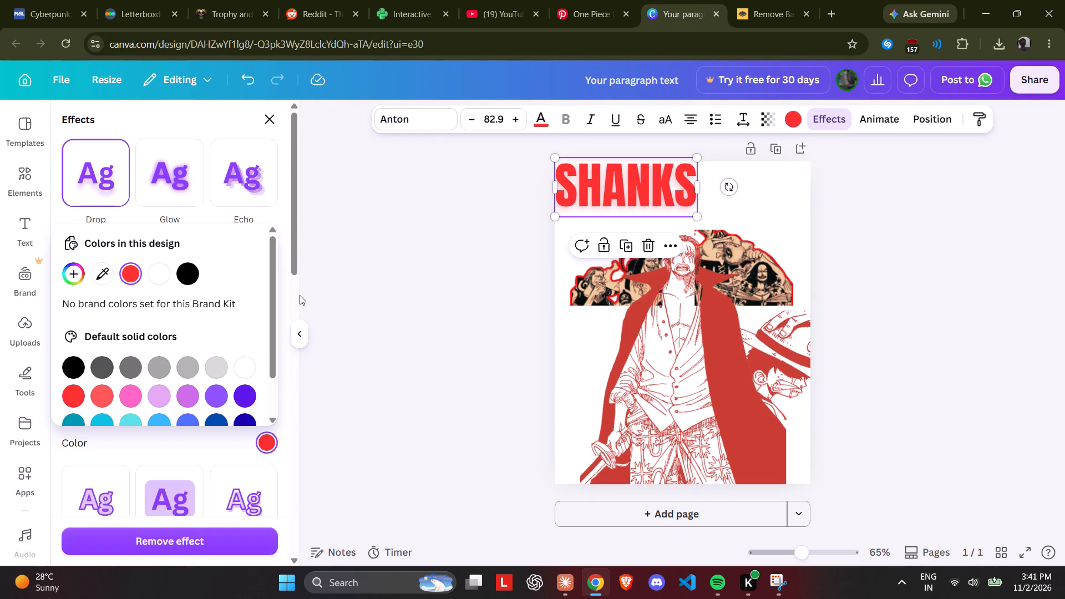
click(300, 295)
click(839, 109)
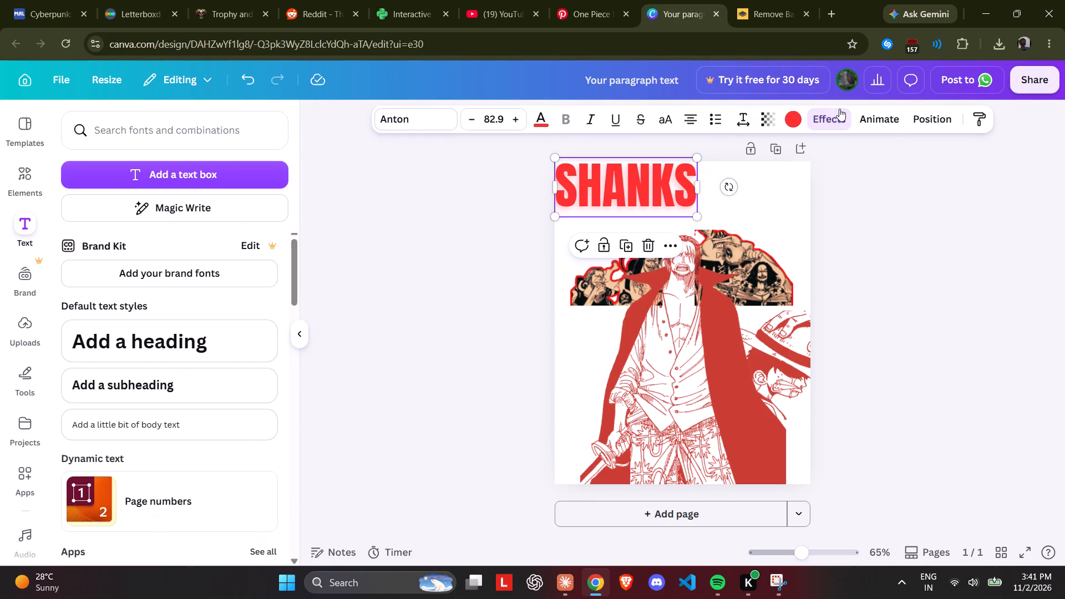
click(823, 125)
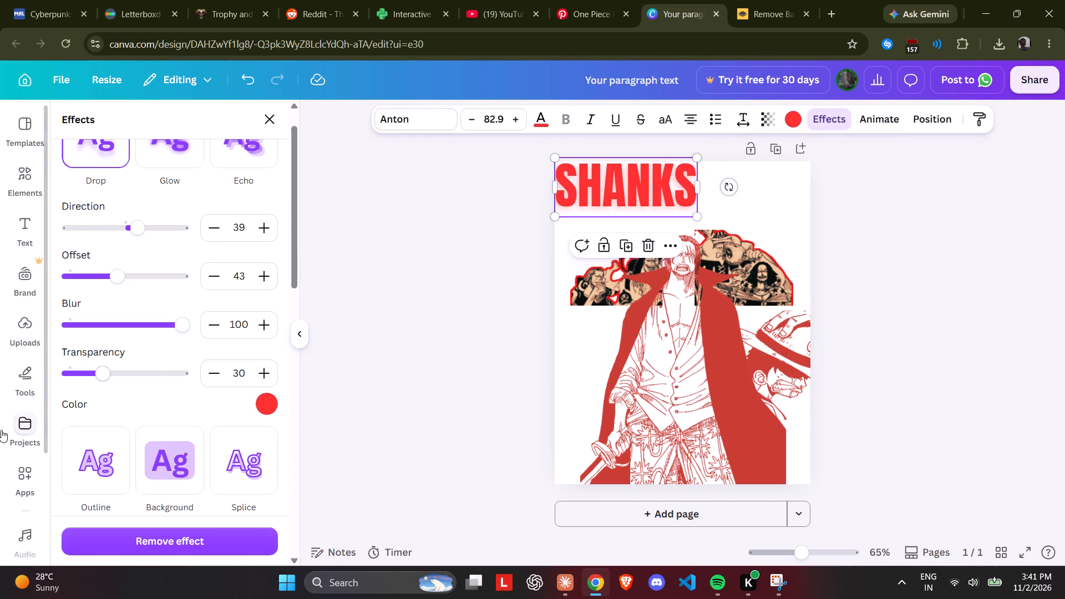
scroll(155, 363, down, 3)
click(100, 263)
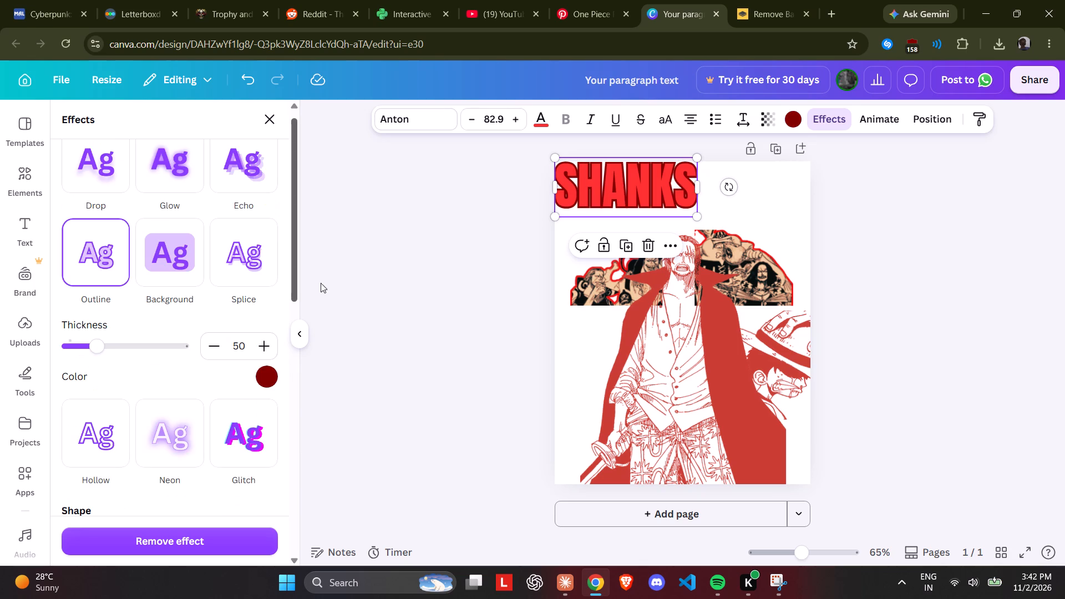
triple_click(206, 341)
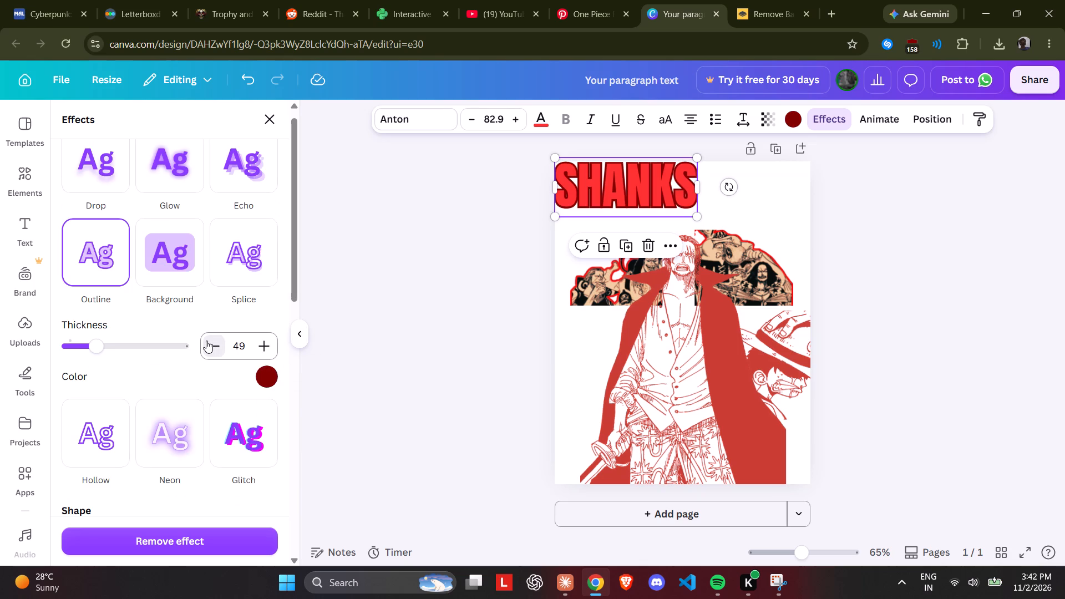
triple_click(206, 341)
triple_click(206, 341)
triple_click(206, 341)
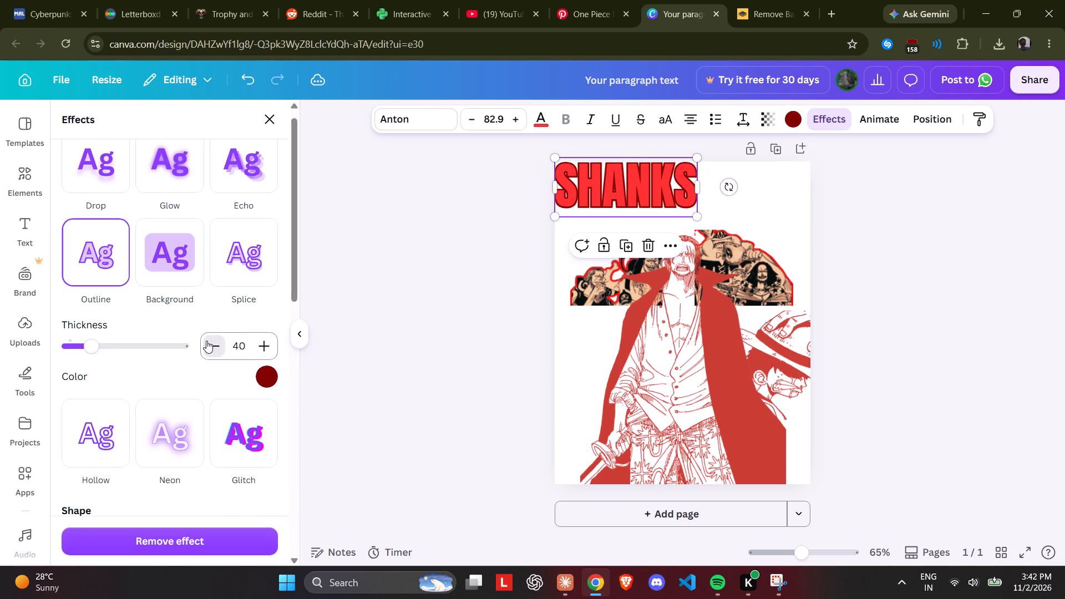
double_click(206, 341)
click(206, 341)
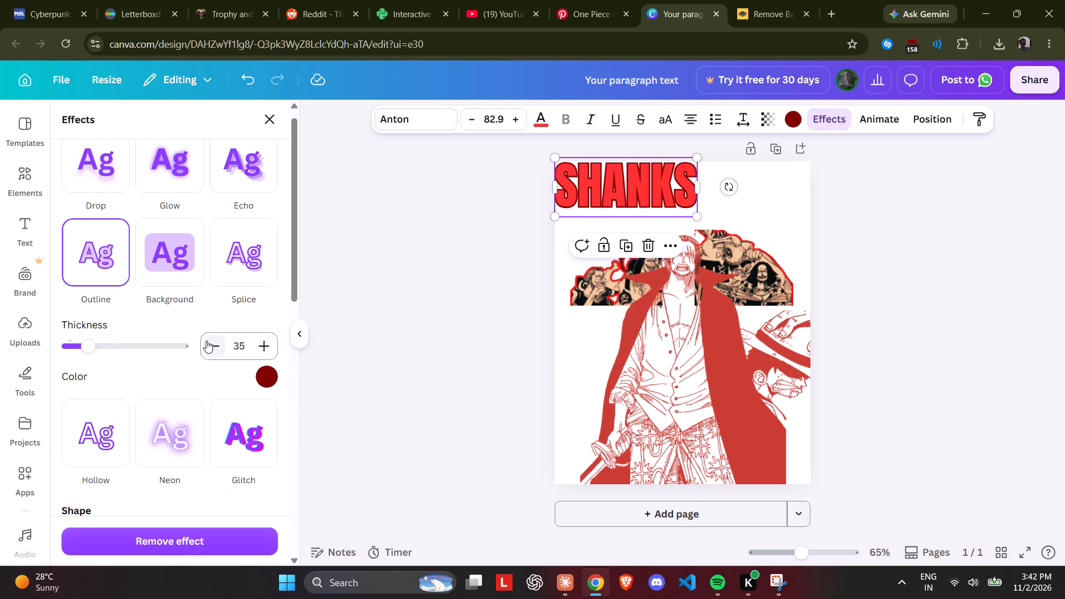
triple_click(206, 341)
Color the SHANKS title's outline light orange from the default solid colors and compare it with the Pinterest reference poster.
click(265, 372)
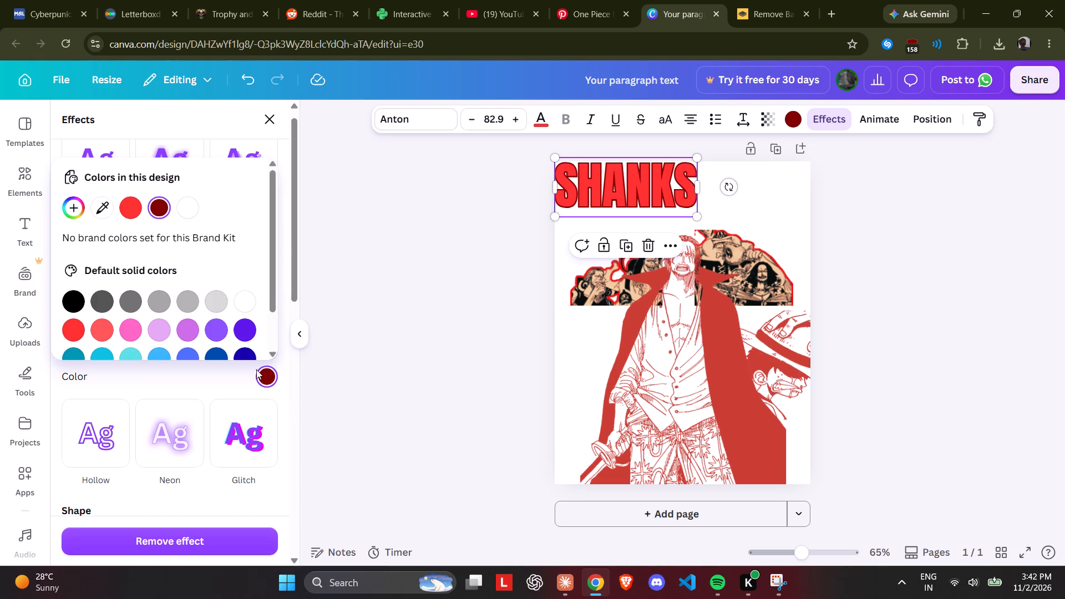
scroll(200, 302, down, 3)
click(193, 336)
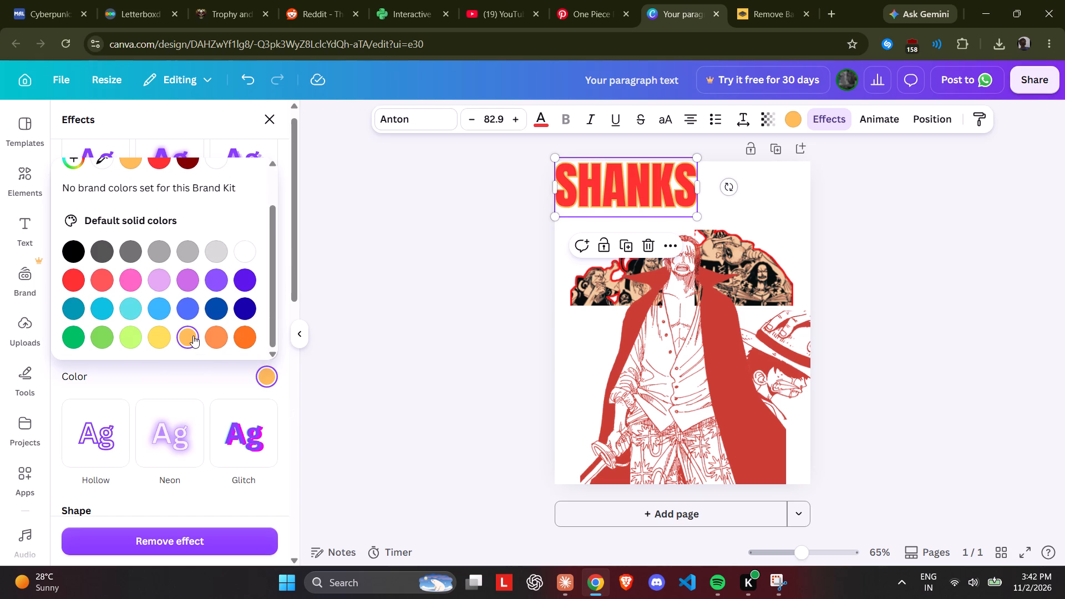
click(569, 4)
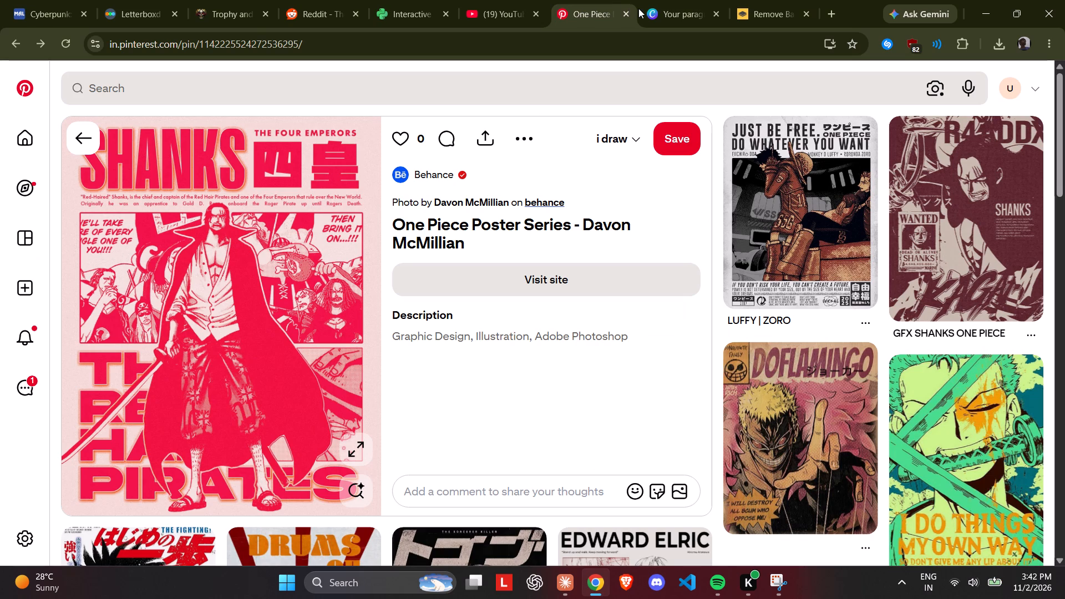
click(638, 9)
click(647, 13)
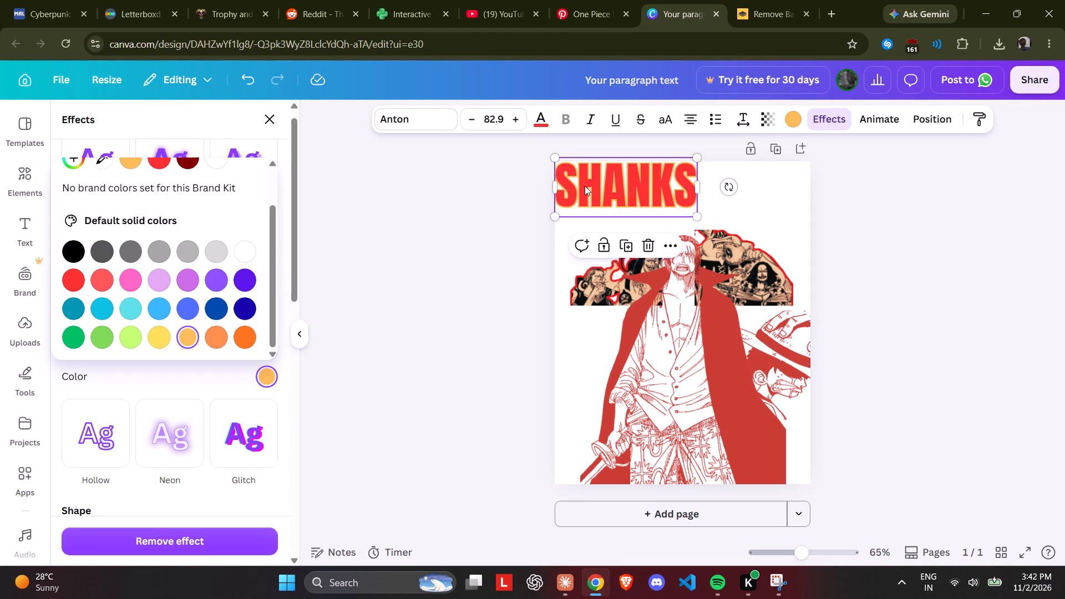
click(422, 243)
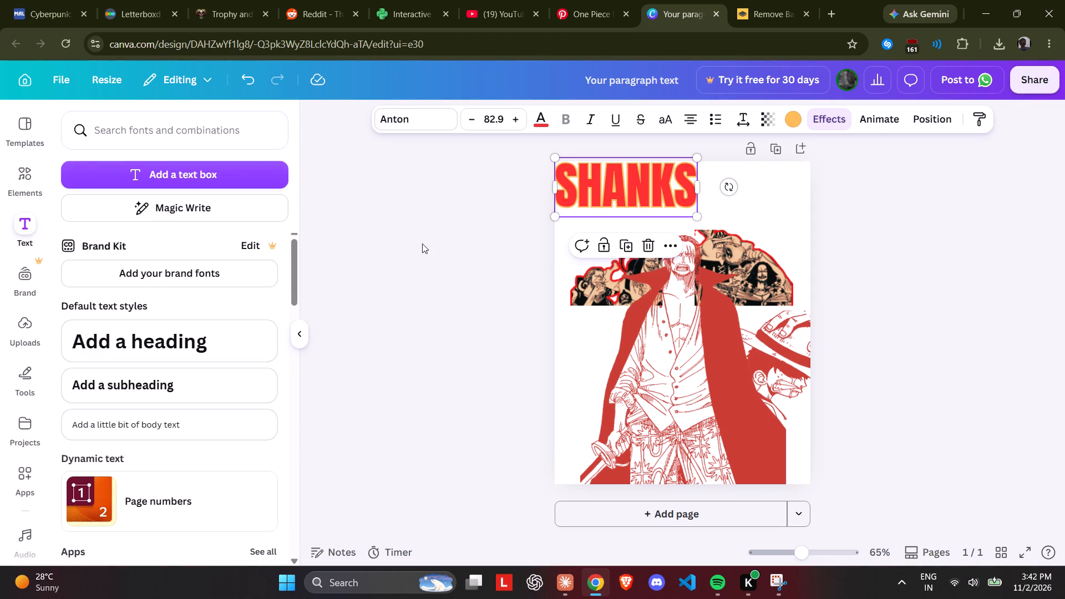
click(422, 243)
Duplicate the outlined SHANKS title and place the copy slightly below the original, partly overlapping it.
click(597, 186)
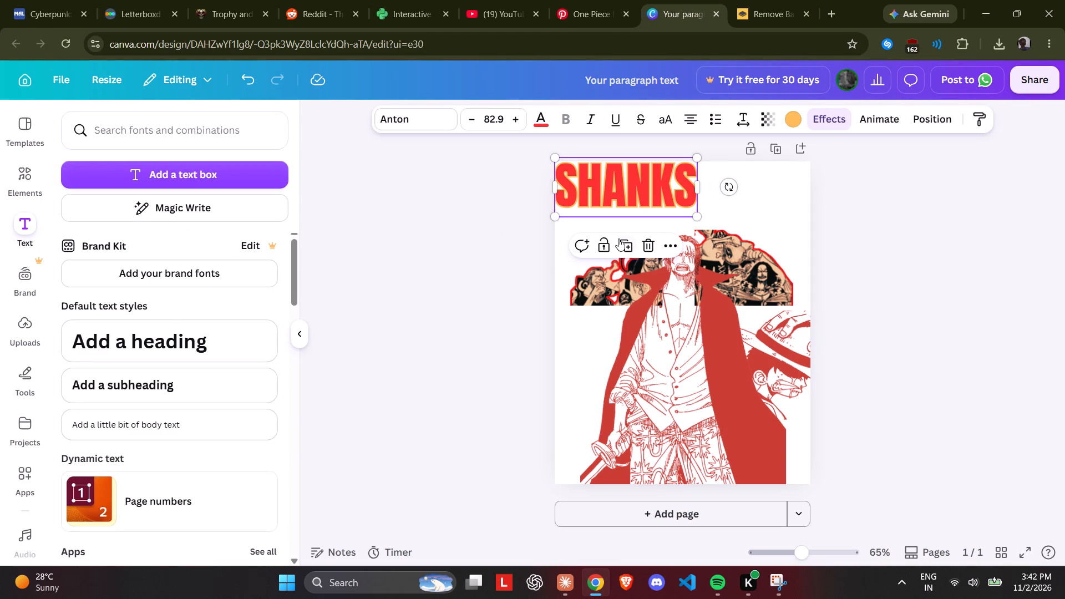
click(623, 242)
drag(634, 205, 628, 195)
drag(628, 195, 628, 217)
Replace the upper SHANKS title's outline with a Glow effect at intensity 78.
click(637, 164)
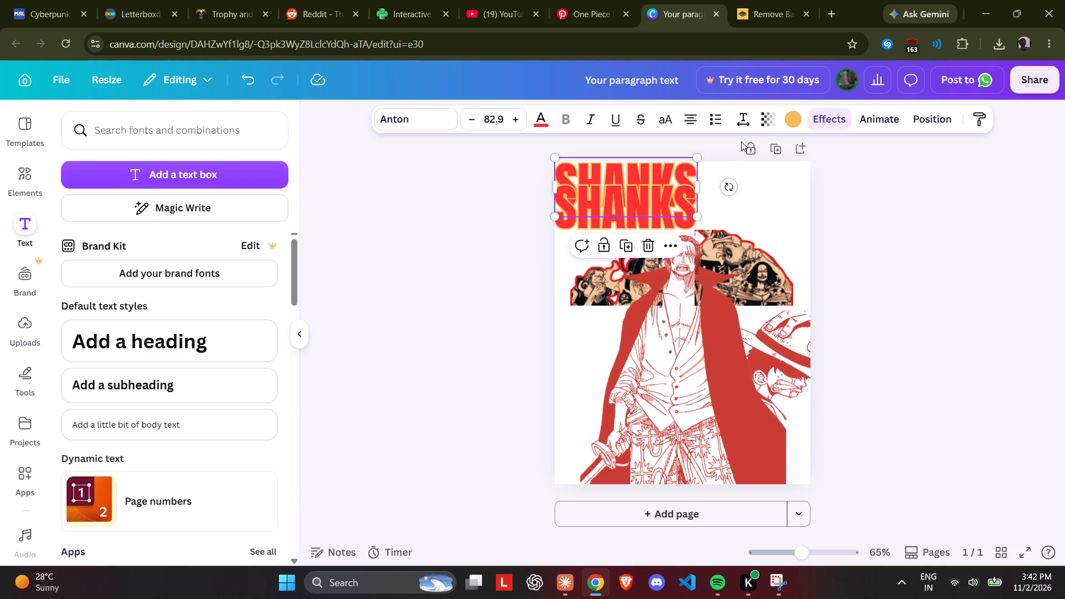
click(823, 117)
scroll(154, 296, up, 4)
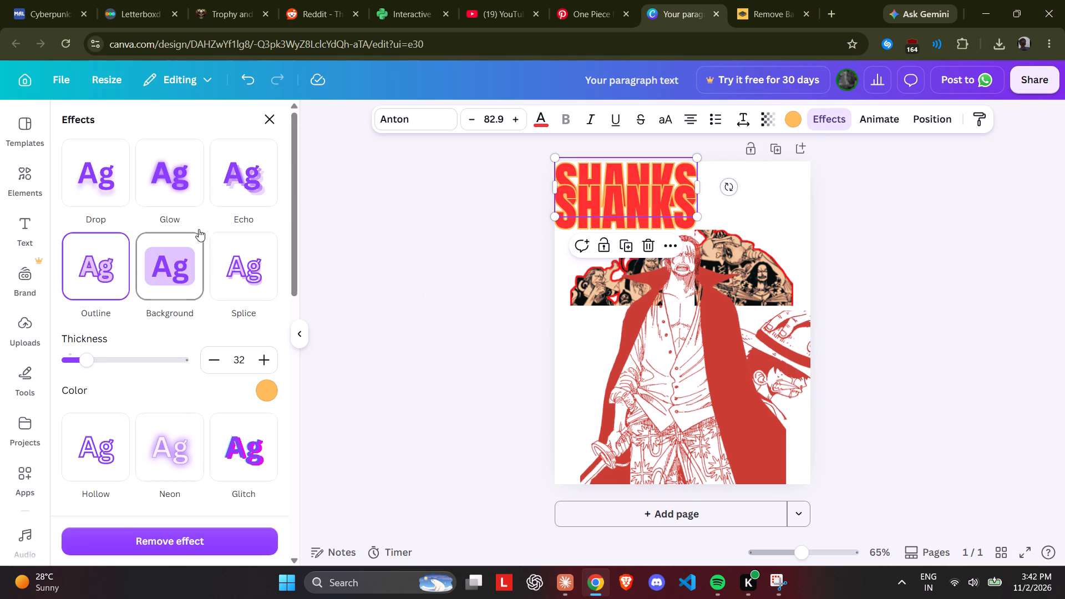
click(175, 186)
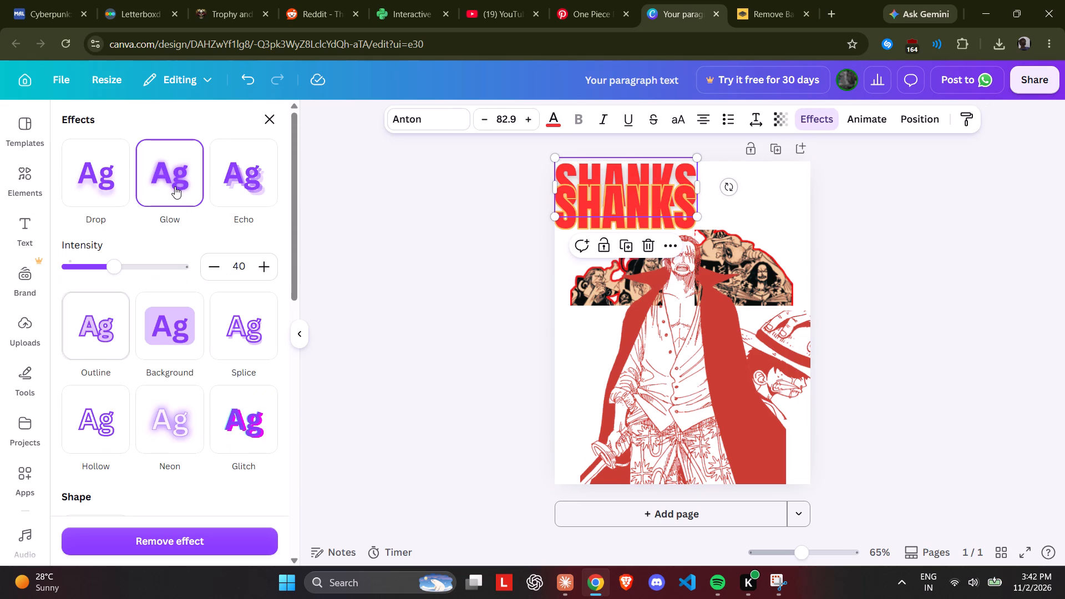
click(158, 268)
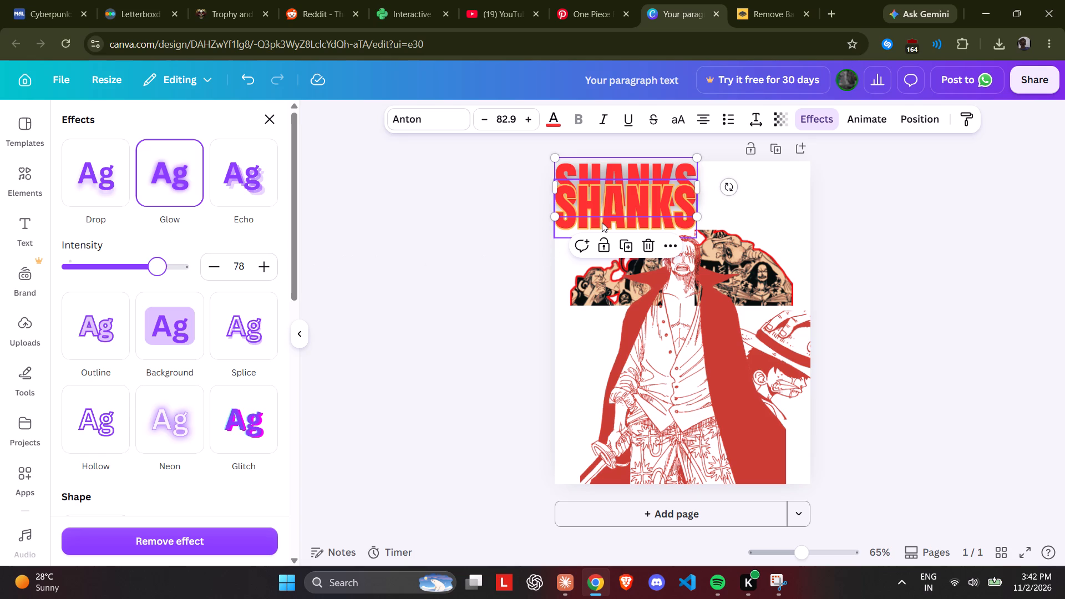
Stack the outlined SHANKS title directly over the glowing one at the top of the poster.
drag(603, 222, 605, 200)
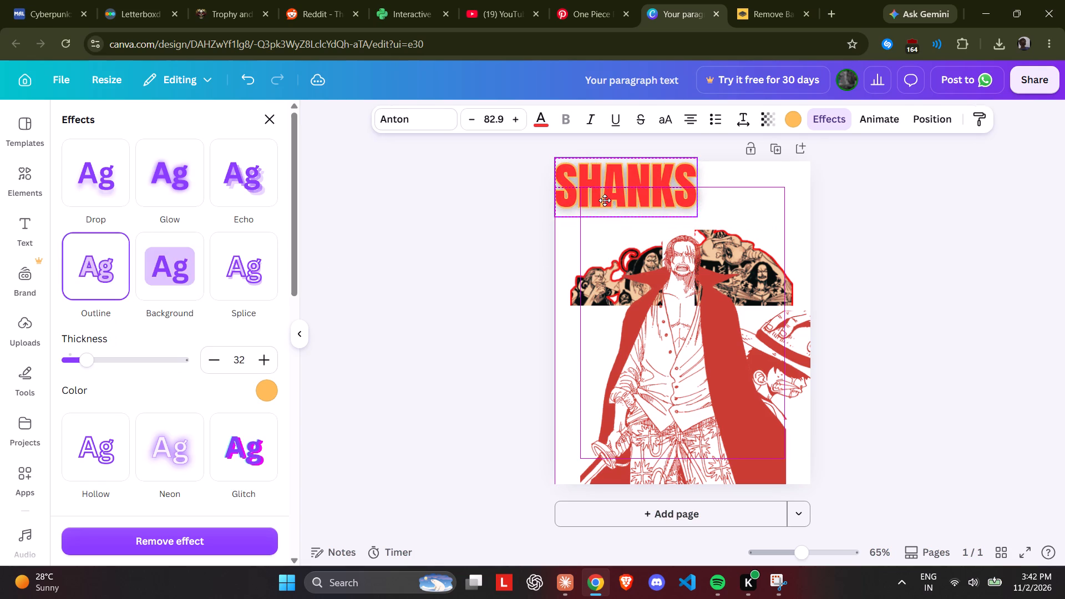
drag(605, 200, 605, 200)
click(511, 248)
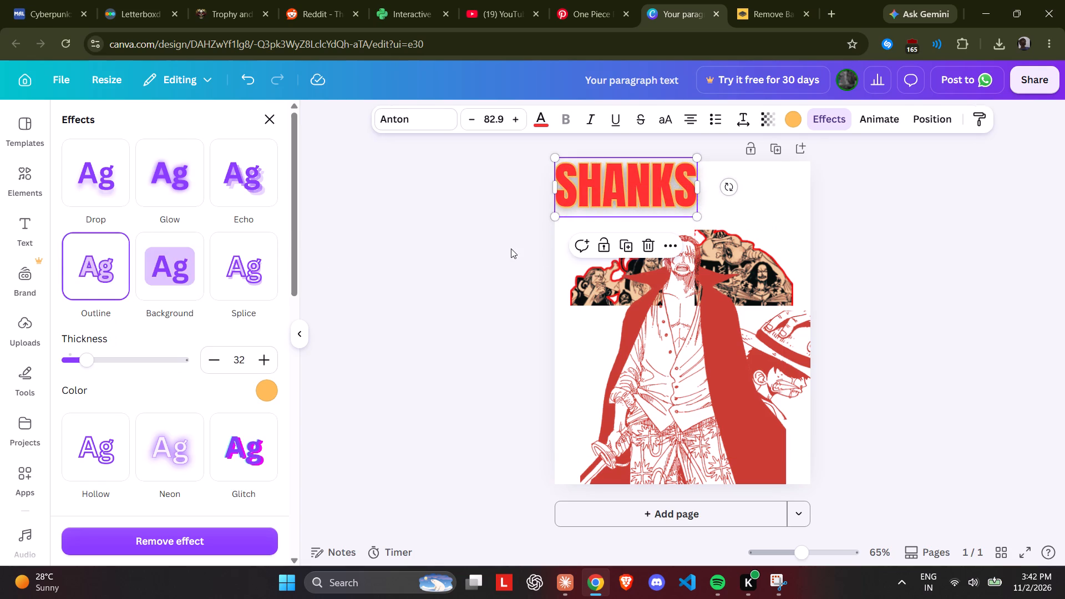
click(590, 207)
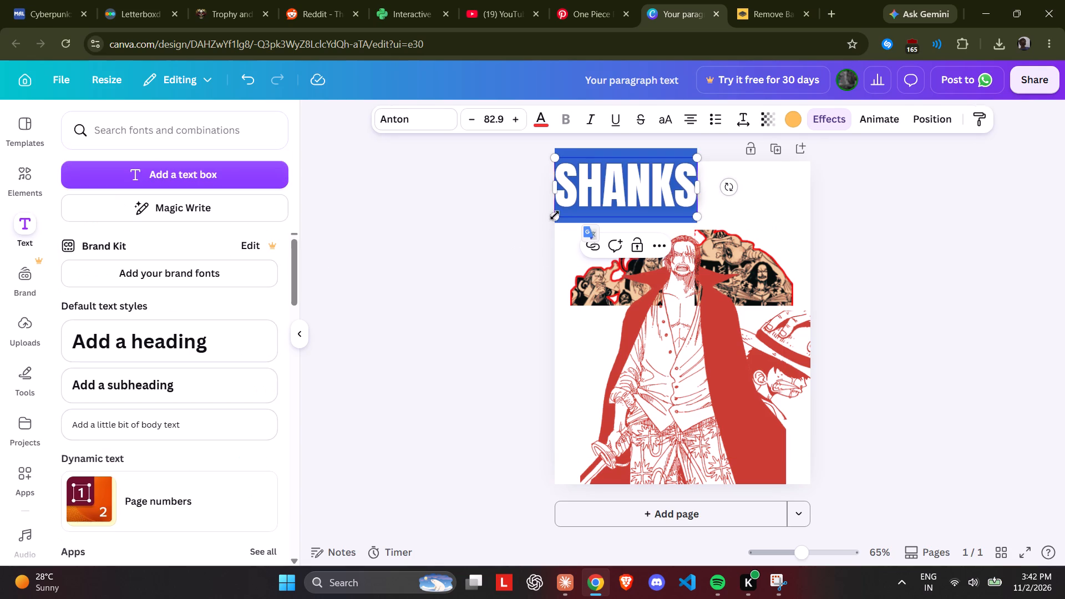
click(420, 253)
Move the outlined SHANKS title down off the glowing one, and stack a duplicate of the glowing title over its original.
drag(591, 191, 600, 229)
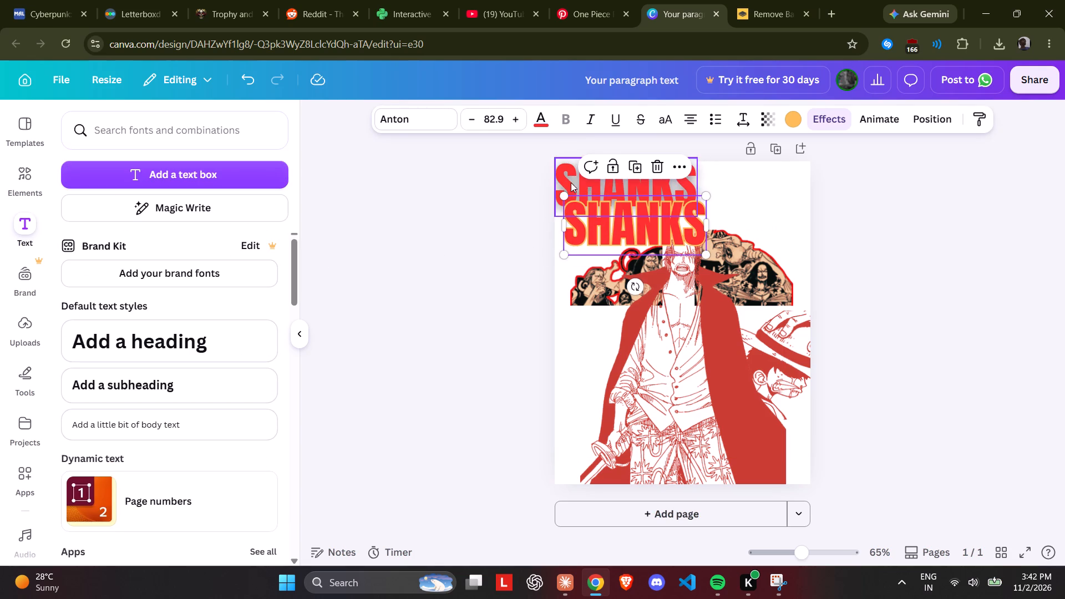
click(570, 182)
click(618, 245)
drag(644, 196, 637, 184)
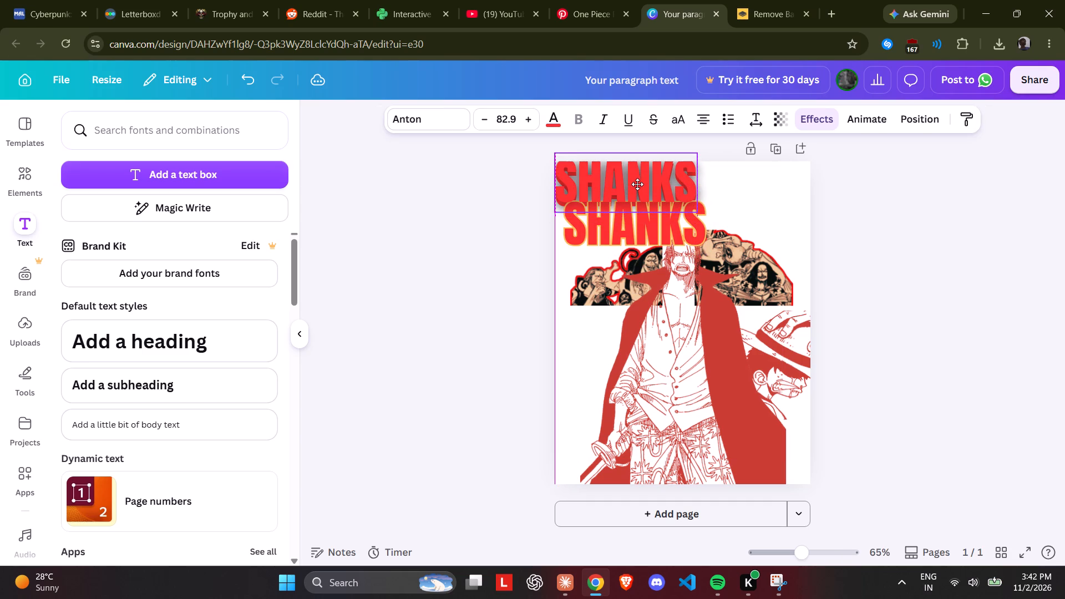
drag(637, 184, 637, 186)
Send the duplicated glowing SHANKS title one layer backward, behind the outlined title.
right_click(637, 186)
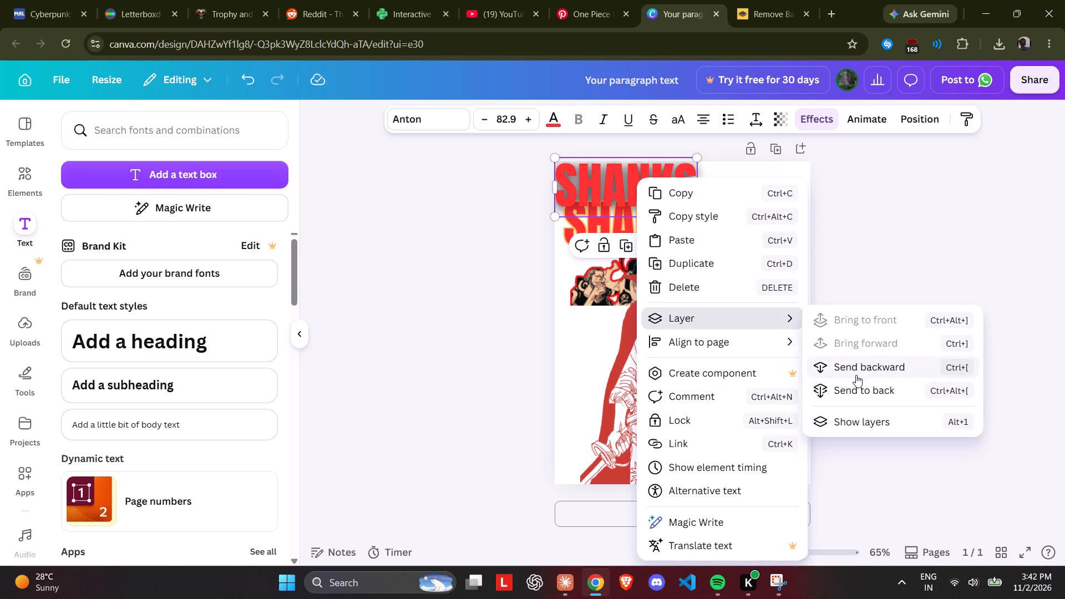
click(856, 375)
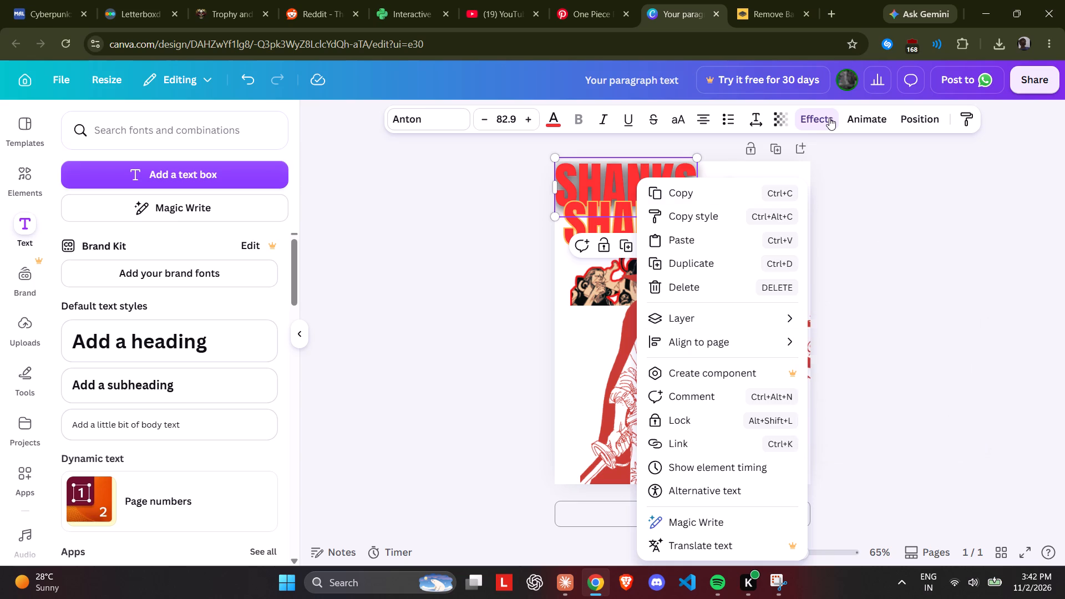
Change the duplicated glowing title to a Drop shadow effect with direction 27 and offset 37.
double_click(829, 118)
scroll(232, 318, up, 4)
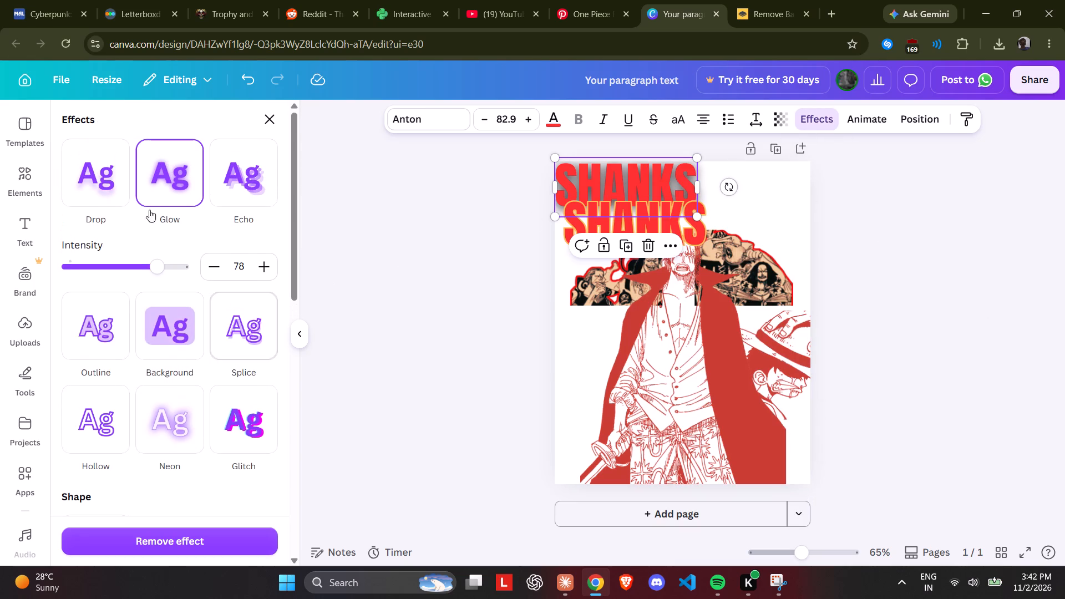
click(103, 190)
drag(118, 268, 126, 270)
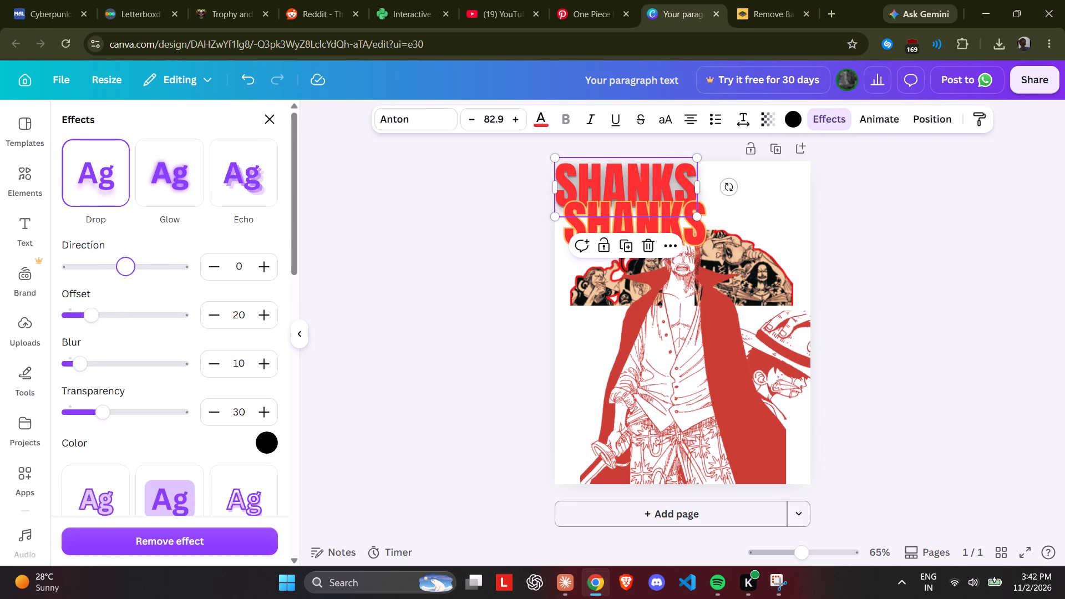
drag(126, 270, 134, 270)
click(110, 312)
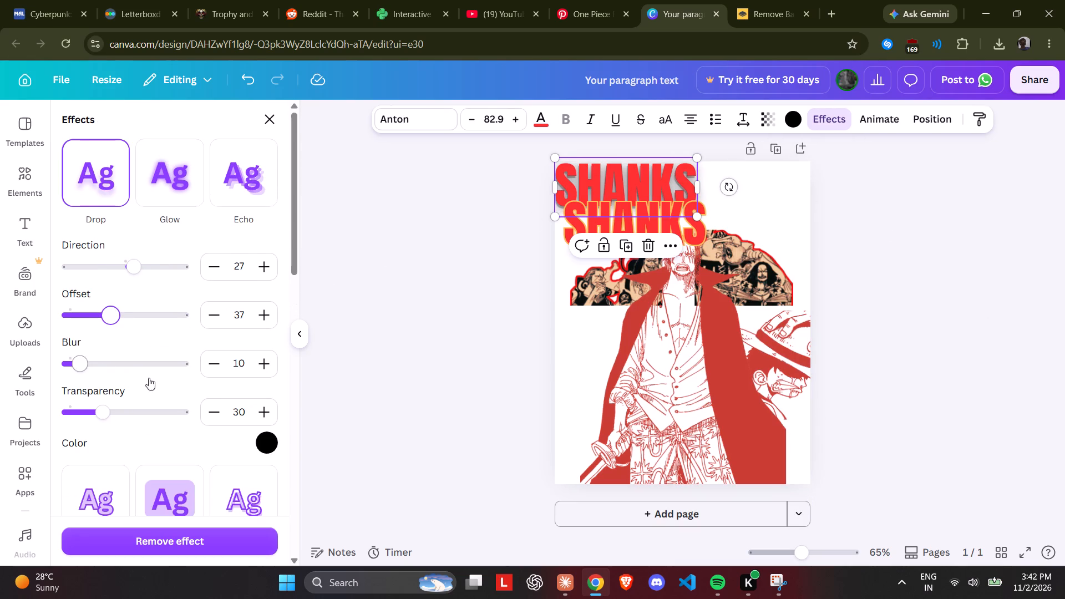
Set the duplicated title's drop shadow color to red #ff3131.
click(275, 443)
click(79, 393)
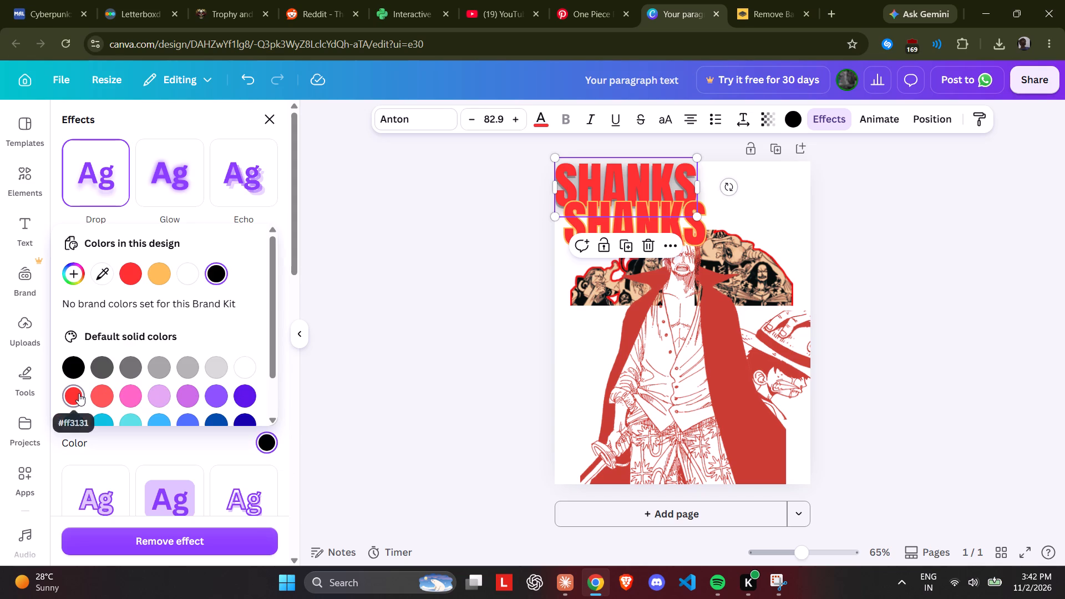
click(372, 252)
click(372, 252)
Move the outlined SHANKS title up so it sits directly over the glowing and drop-shadowed copies.
drag(655, 220, 655, 217)
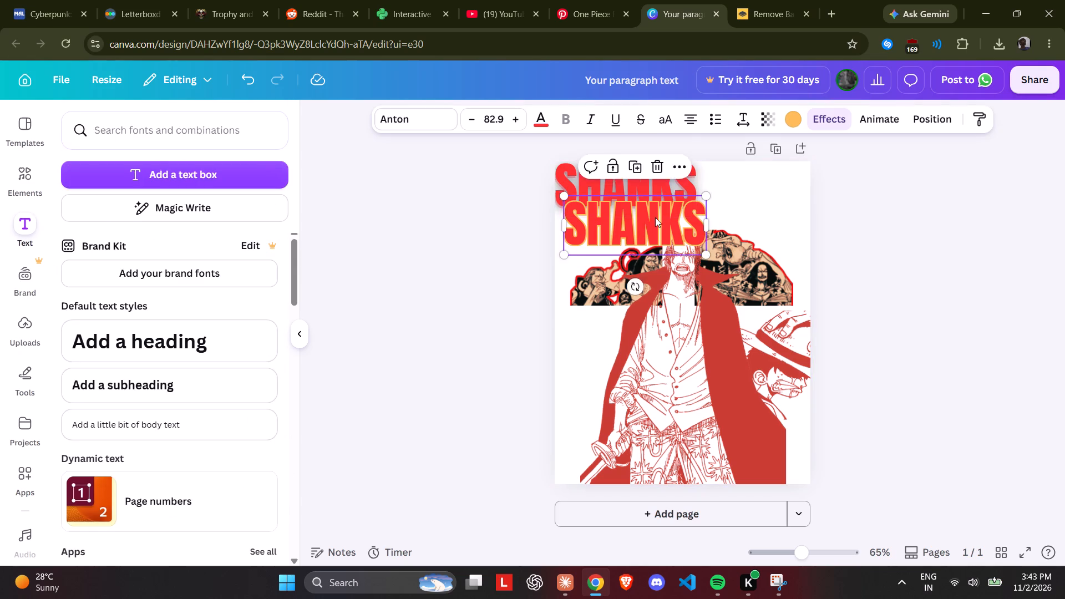
drag(655, 217, 646, 183)
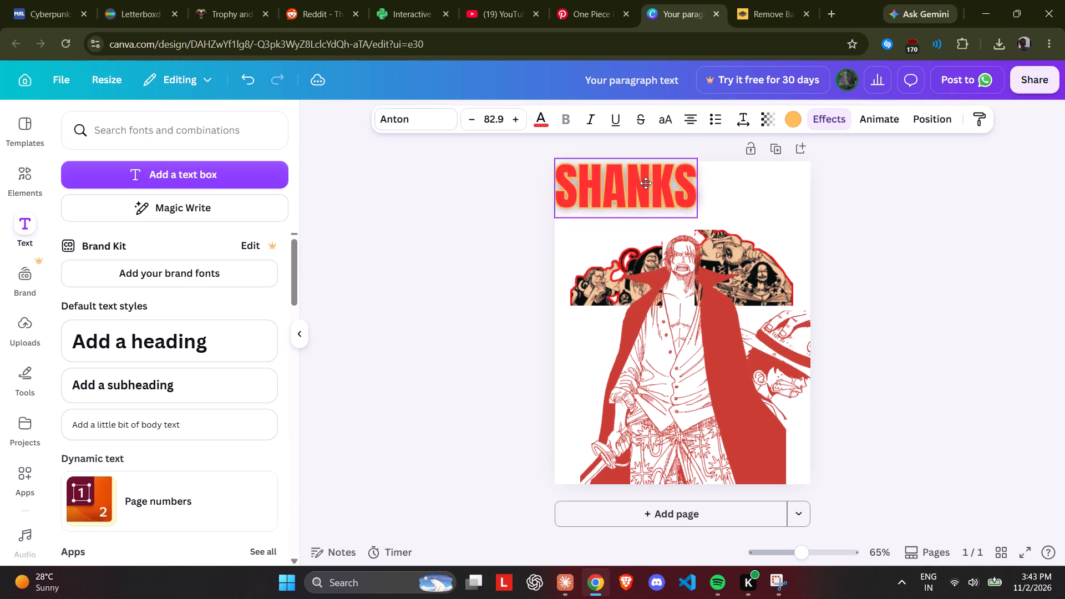
drag(646, 183, 646, 182)
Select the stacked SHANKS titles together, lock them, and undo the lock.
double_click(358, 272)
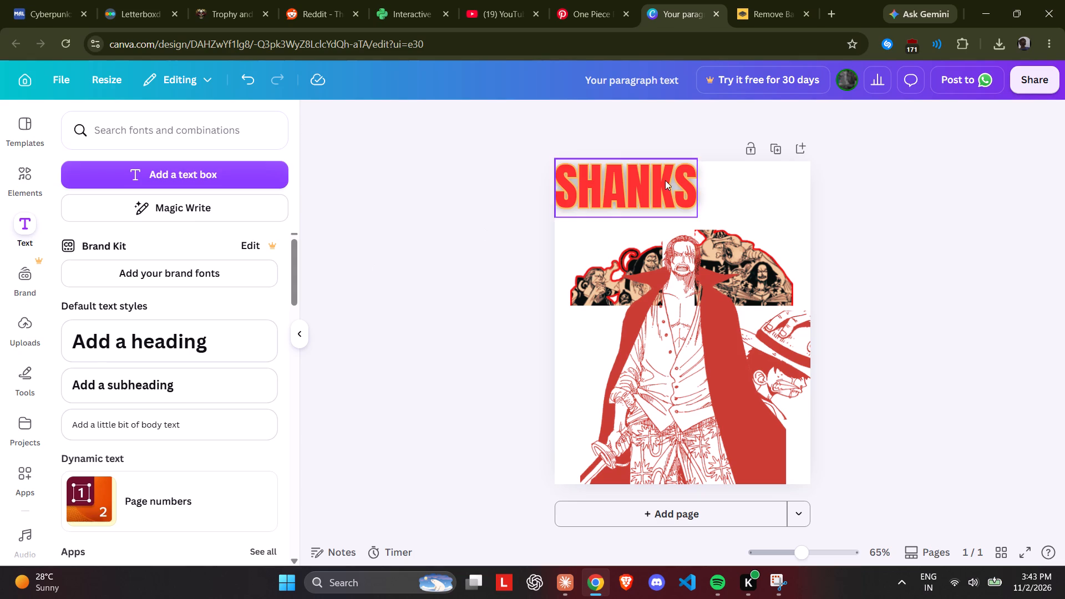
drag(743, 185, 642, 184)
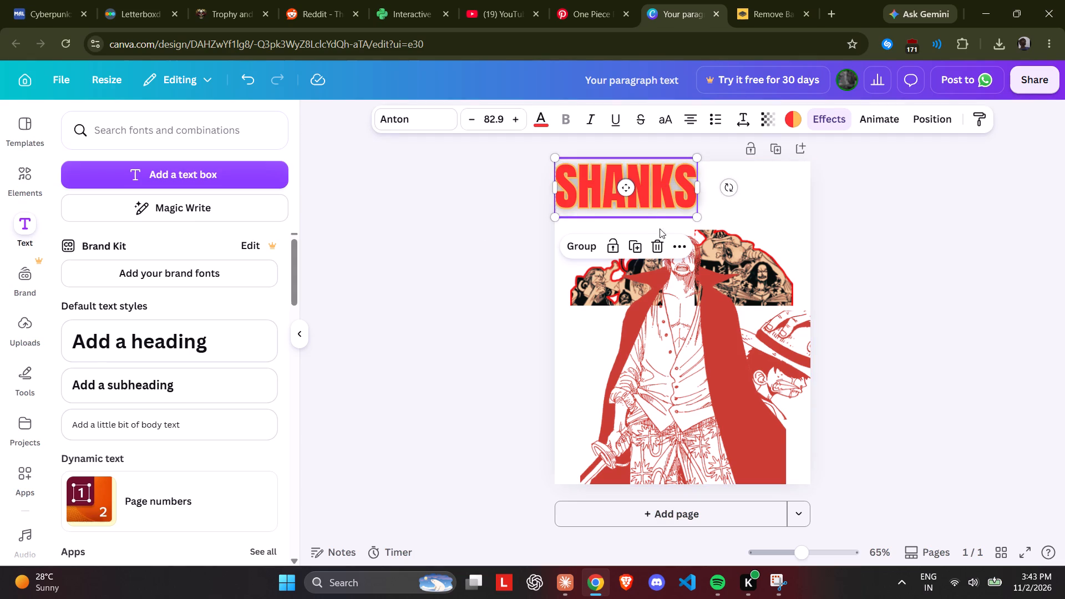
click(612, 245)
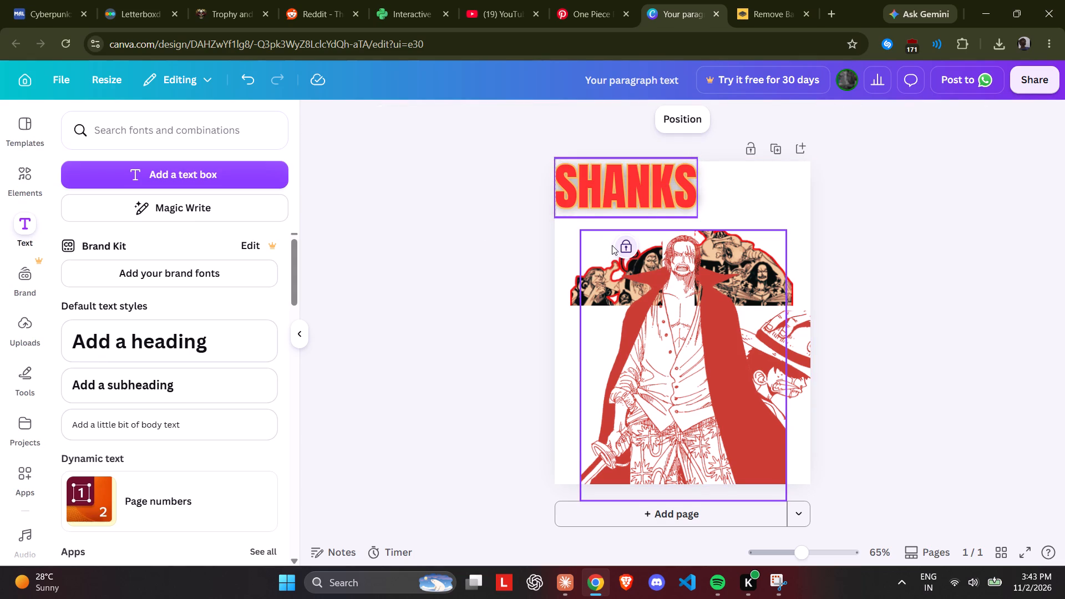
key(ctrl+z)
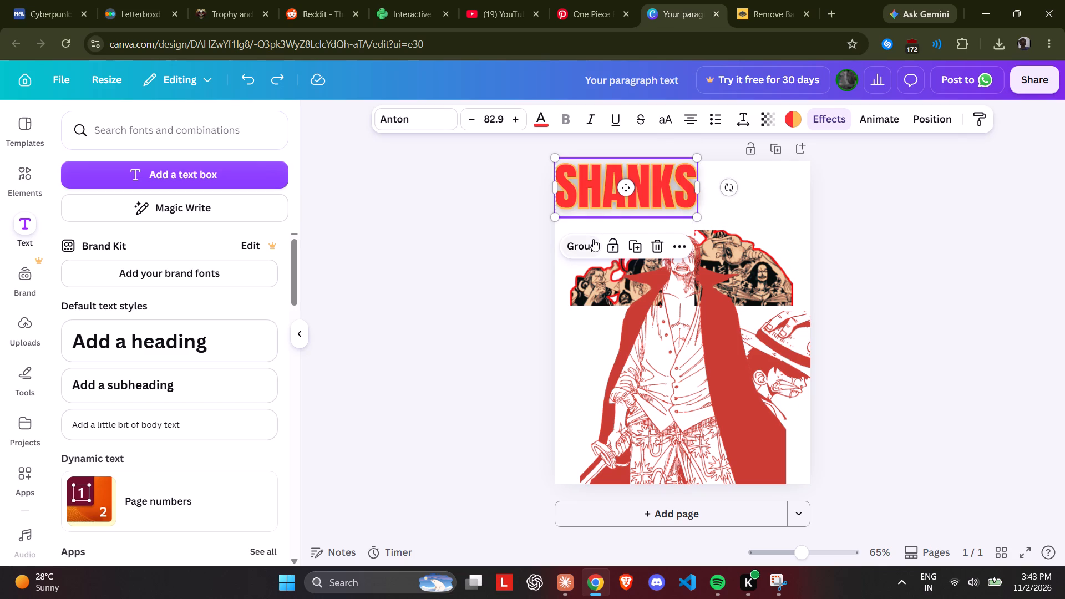
Group the stacked SHANKS titles, scale the group to font size 76, and inset it slightly from the poster's left edge.
click(593, 239)
drag(700, 219, 692, 216)
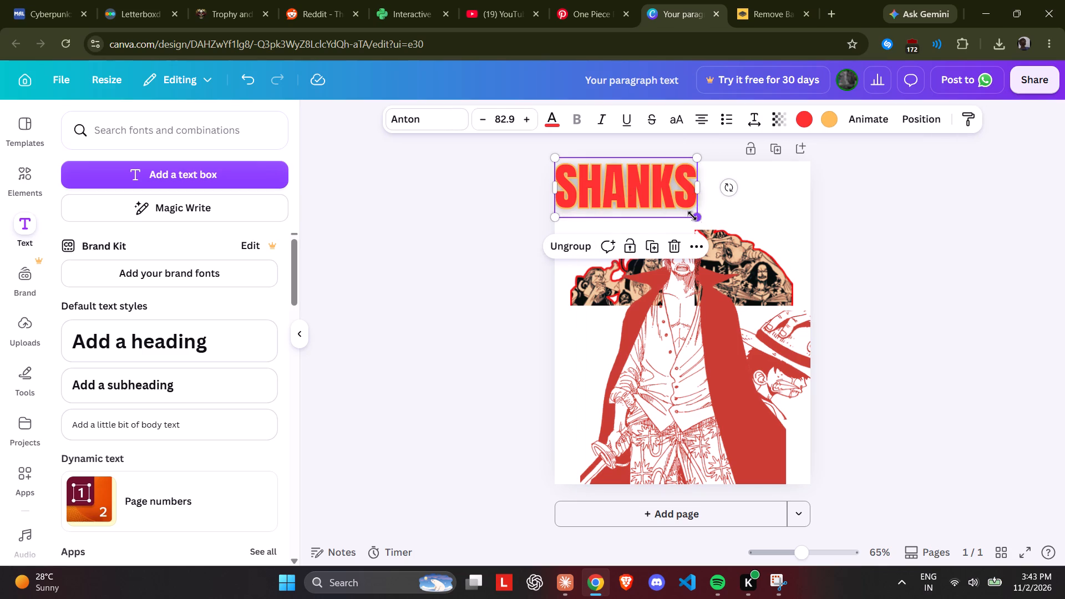
drag(692, 216, 688, 214)
drag(636, 194, 636, 195)
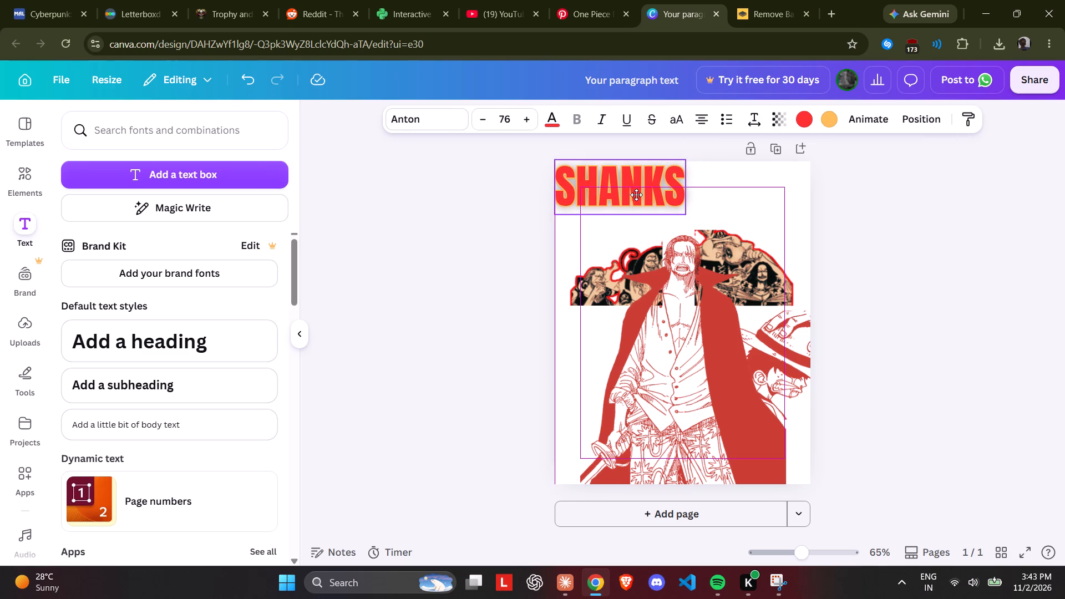
drag(636, 195, 640, 192)
drag(640, 192, 642, 192)
click(460, 215)
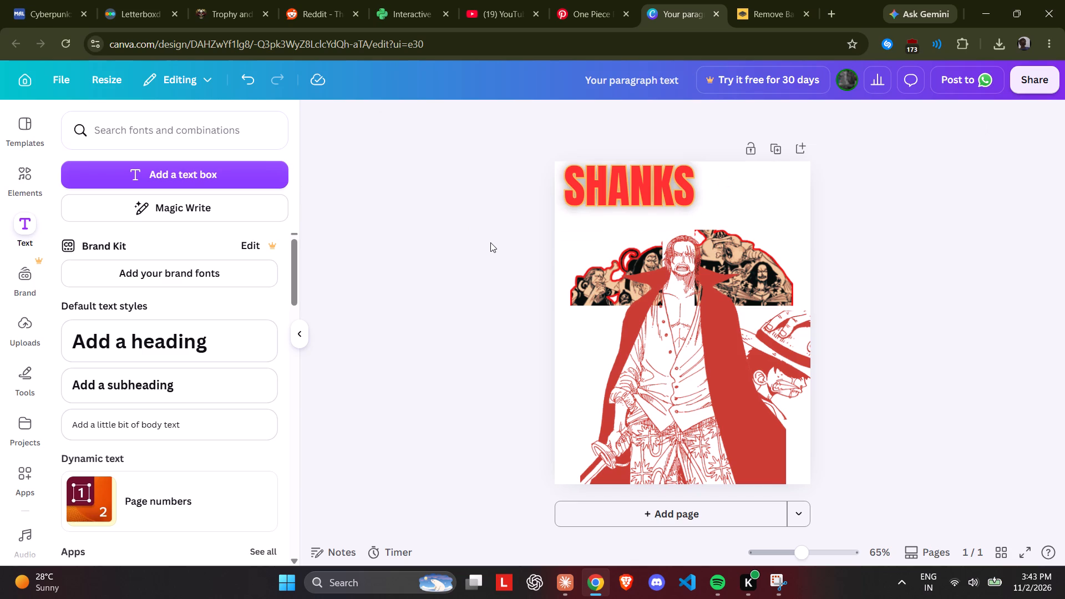
Scale the grouped SHANKS title to font size 73.5 and place it in the poster's top-left corner with a small left margin.
click(603, 183)
click(567, 158)
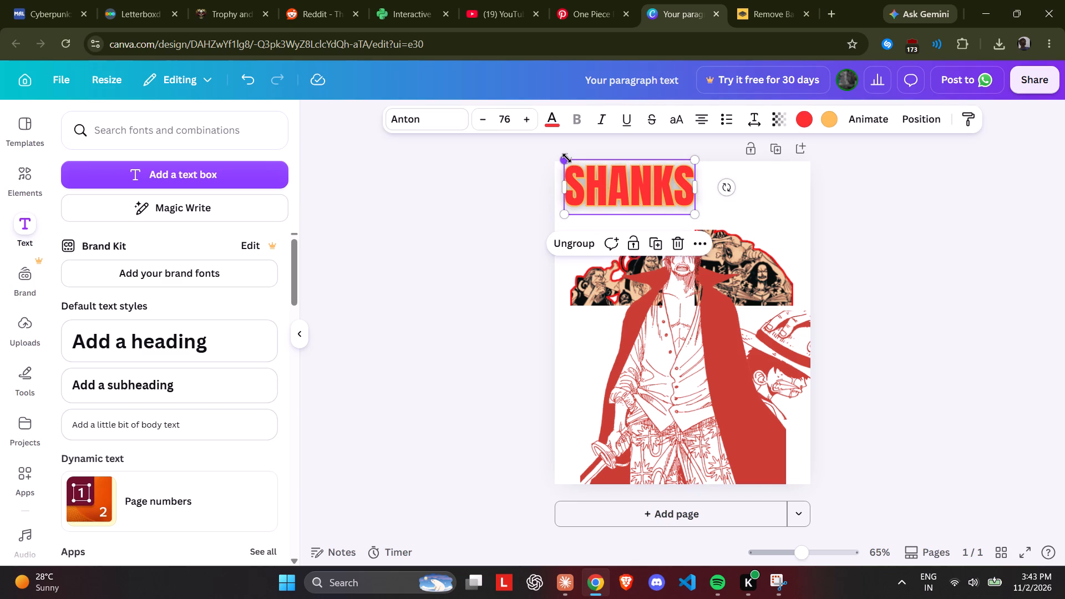
drag(627, 175, 618, 175)
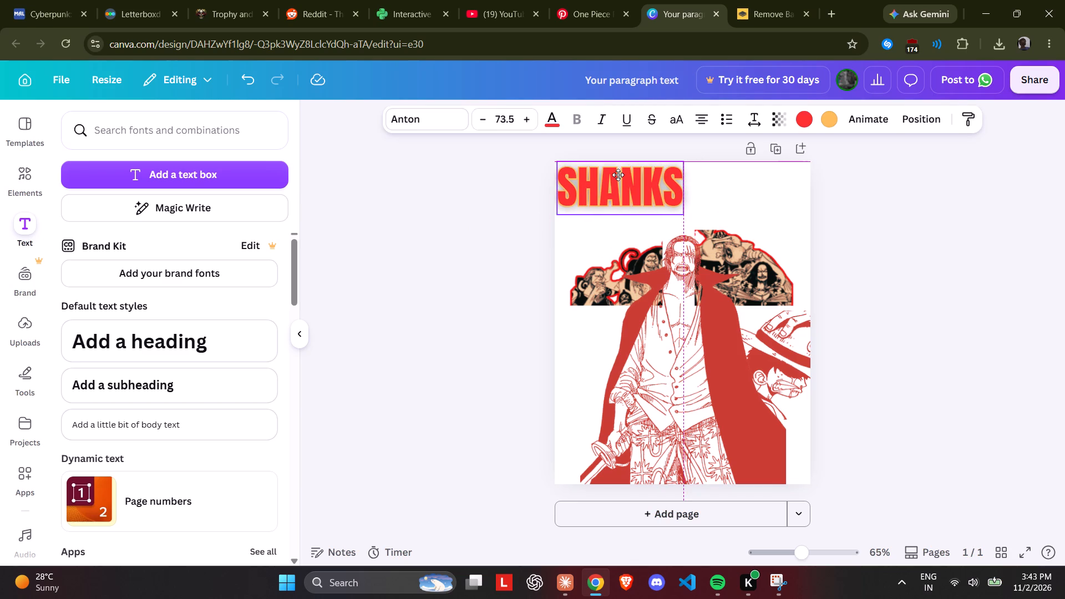
drag(618, 175, 620, 175)
drag(620, 175, 619, 175)
drag(619, 175, 621, 175)
click(525, 183)
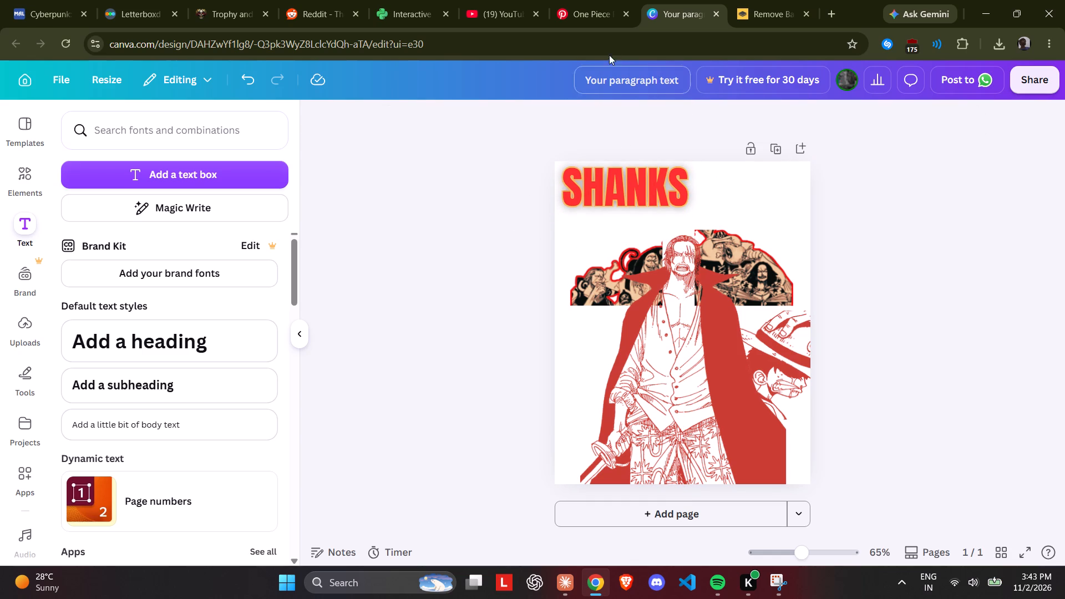
Add a text box below the SHANKS title, shrink it to font size 23.7, and widen it to fit one line.
click(596, 7)
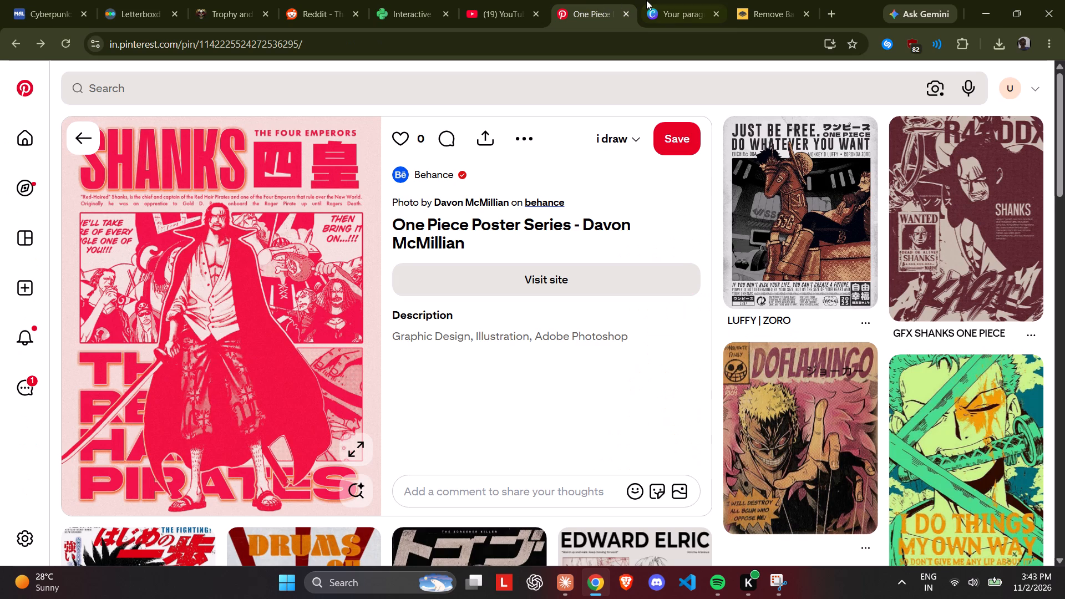
click(648, 0)
click(627, 179)
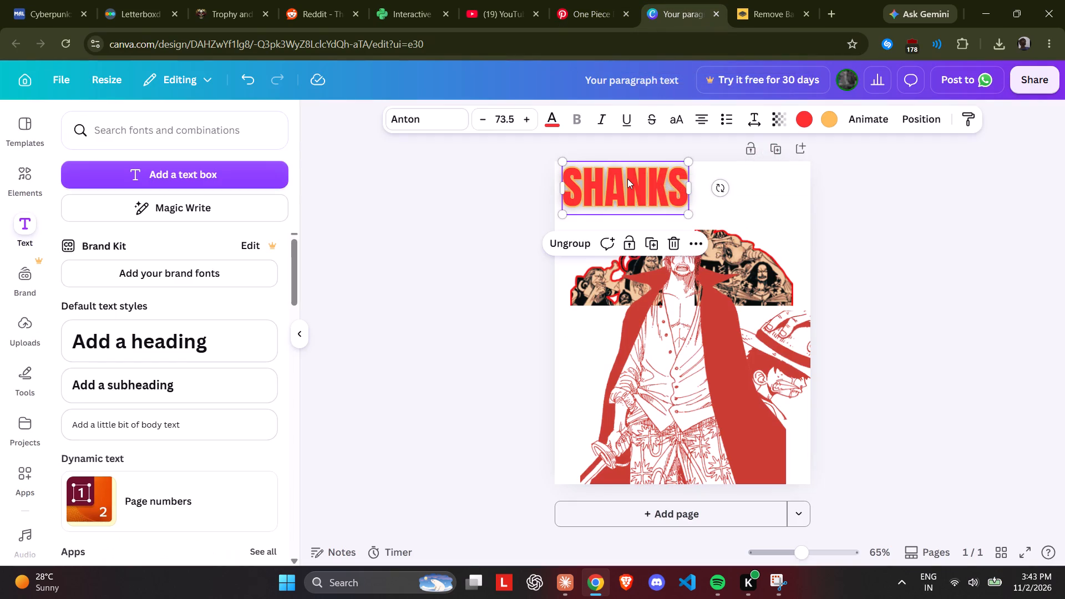
click(160, 171)
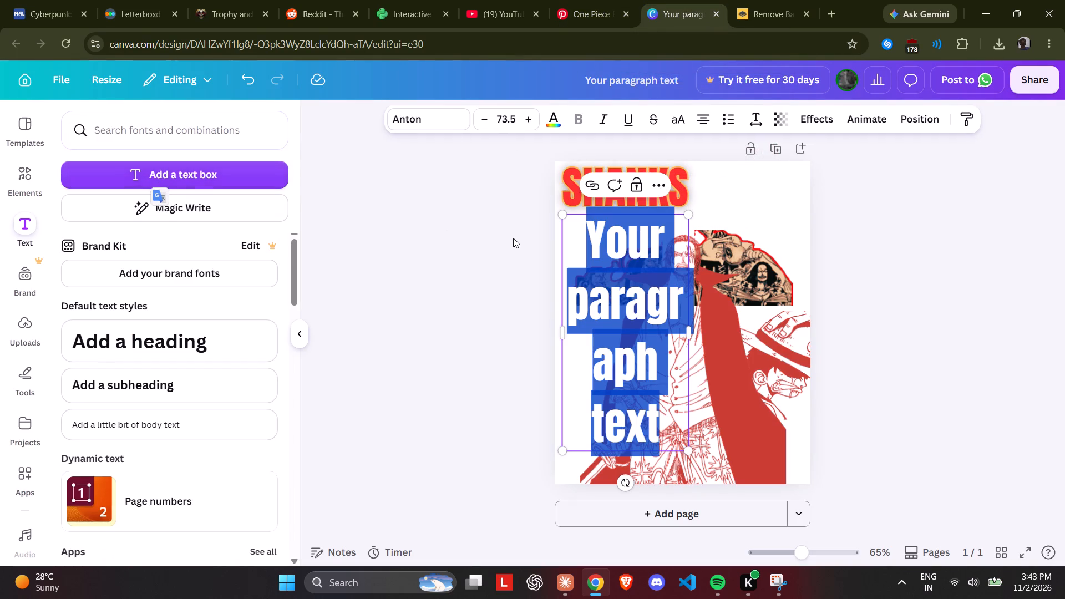
drag(692, 327, 822, 308)
drag(817, 388, 659, 247)
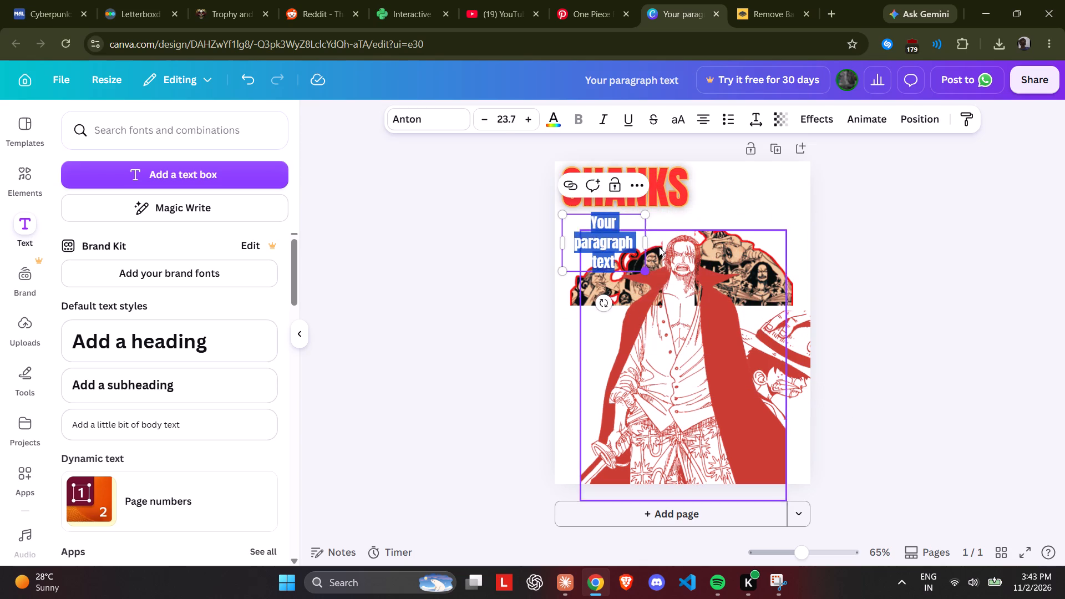
drag(650, 237, 773, 234)
Replace the new text box's placeholder text with "the four emperor".
key(BackSpace)
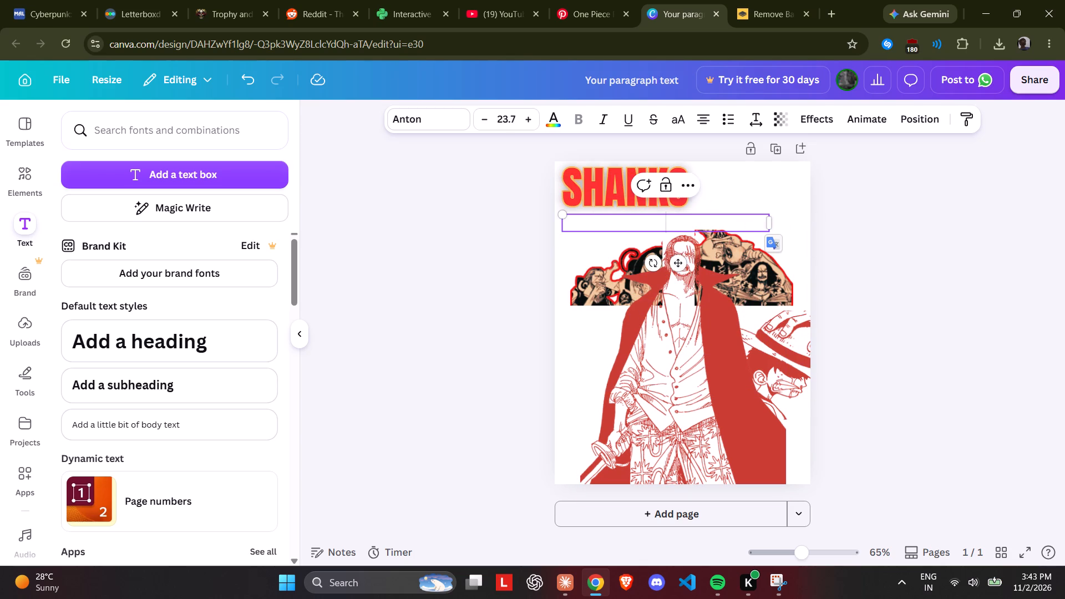
text(the four em)
key(e)
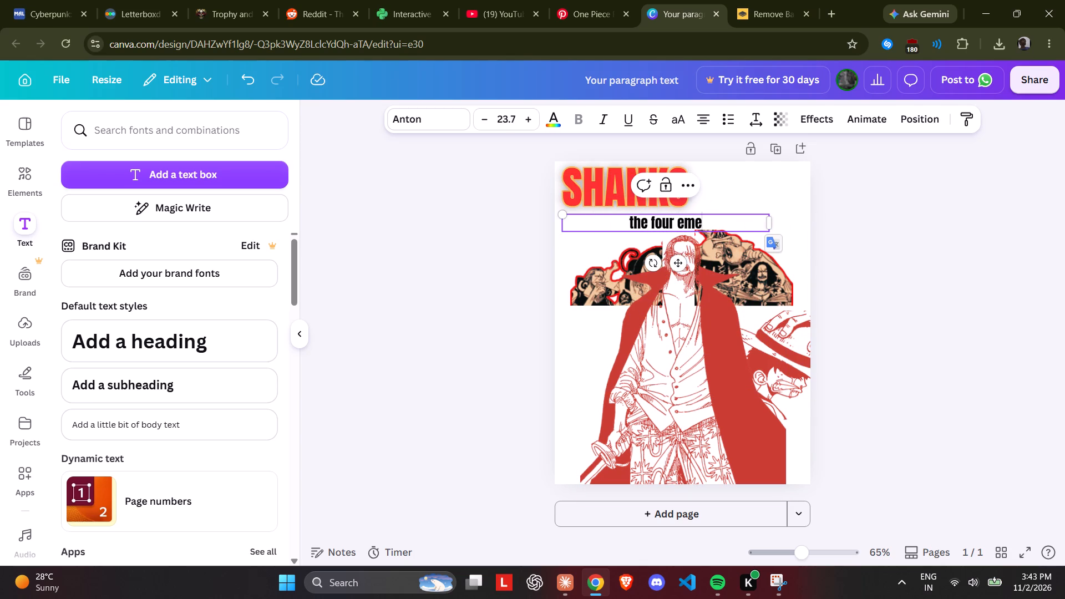
text(ror)
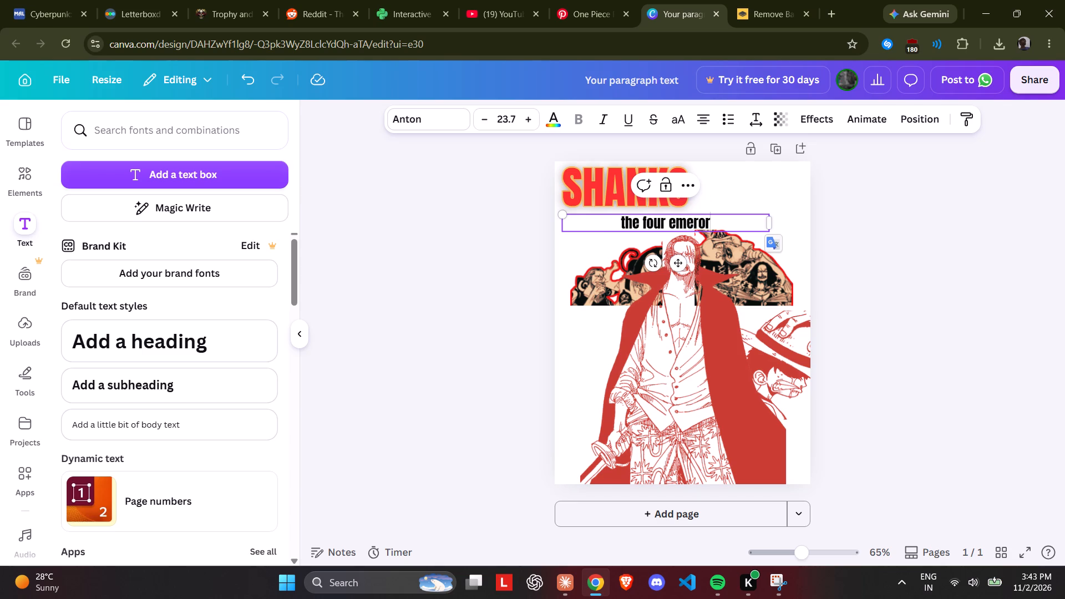
key(BackSpace)
key(BackSpace)
key(BackSpace)
key(BackSpace)
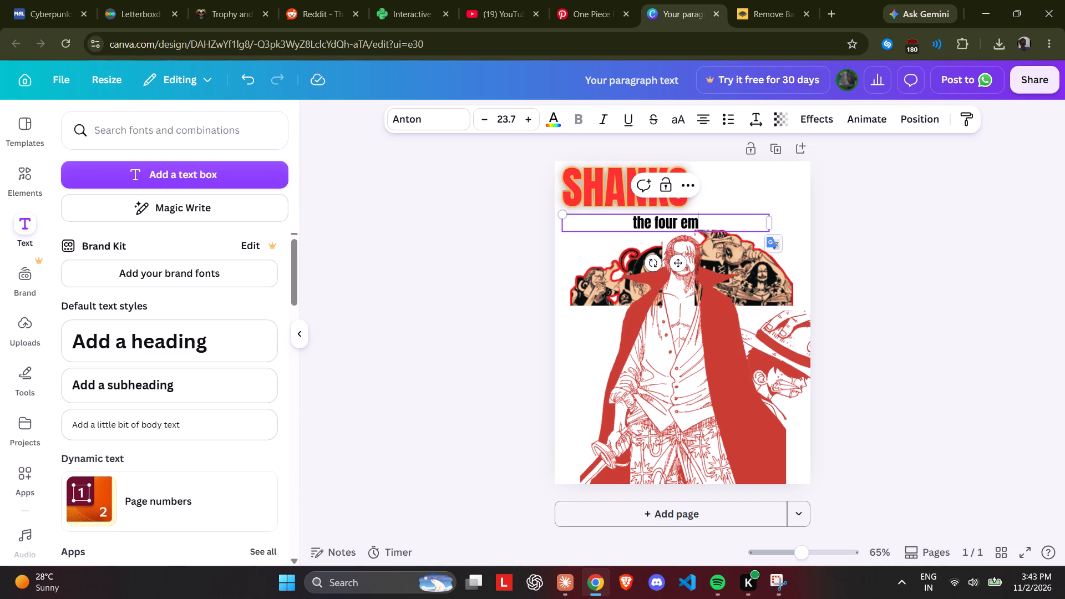
text(peror)
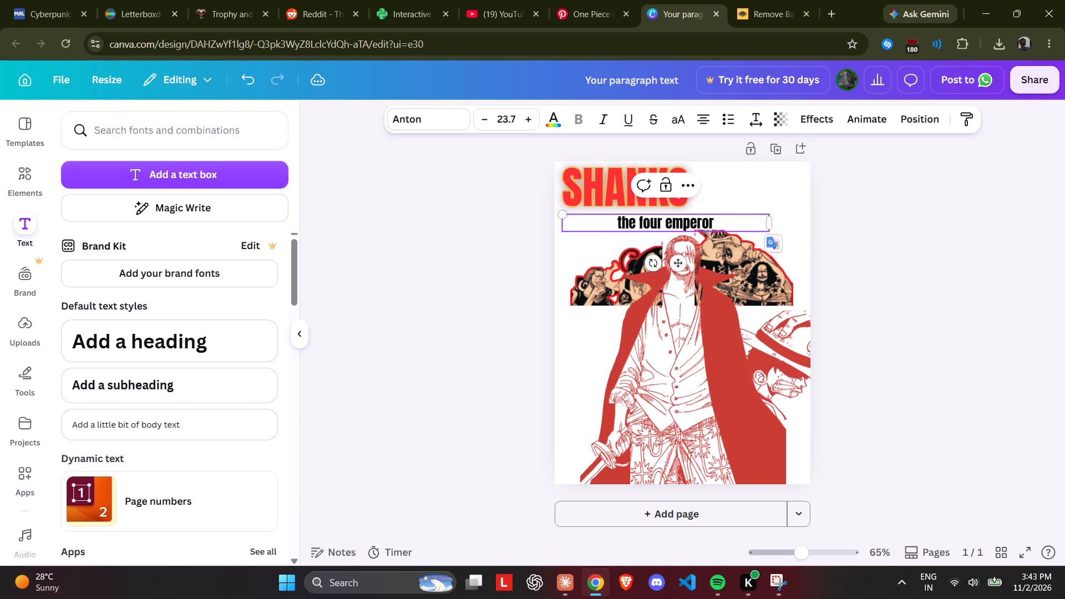
click(889, 212)
Make "the four emperor" uppercase at font size 17.5 and place it beside the SHANKS title near the poster's top edge.
drag(658, 224, 743, 190)
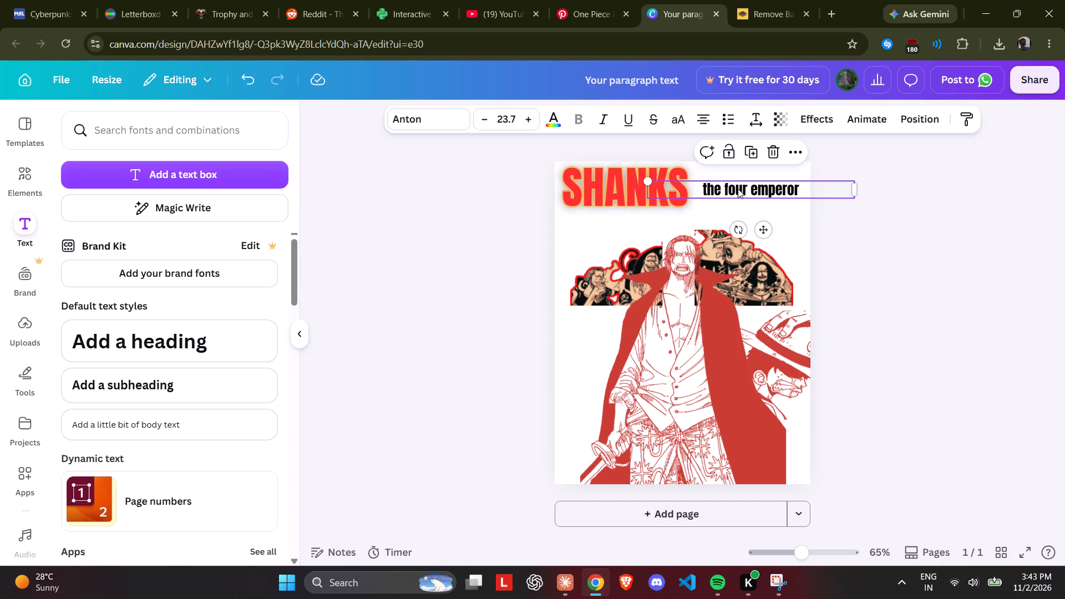
click(677, 116)
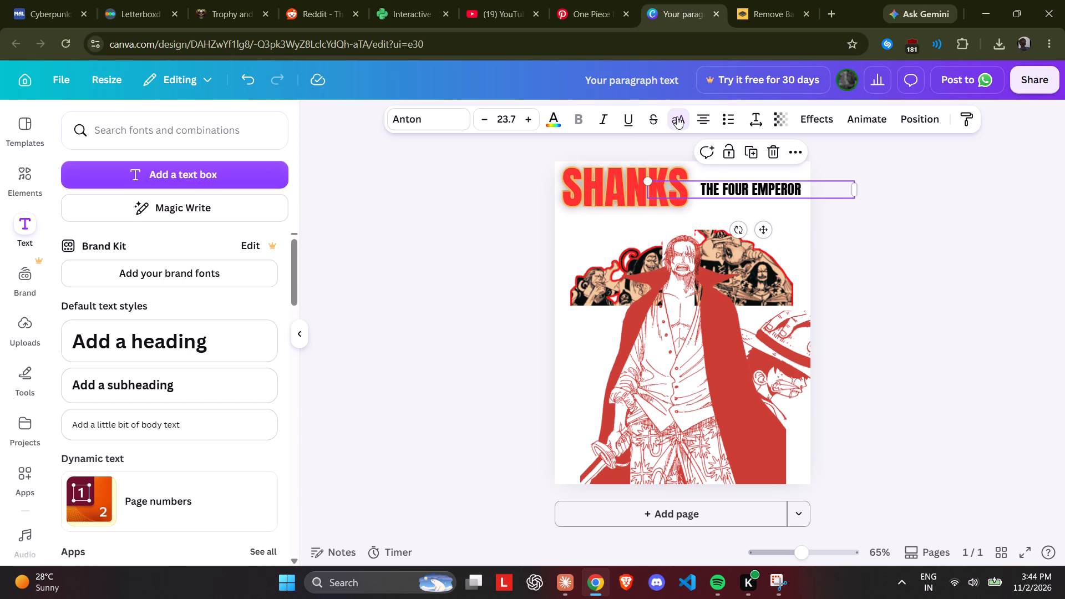
drag(647, 184, 701, 191)
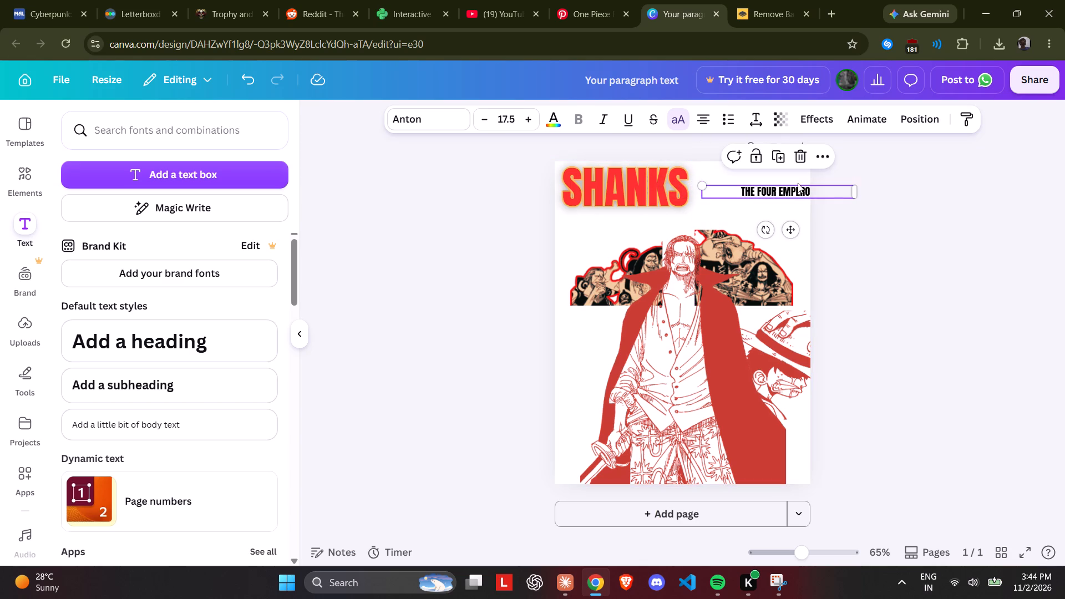
click(905, 178)
drag(795, 191, 767, 174)
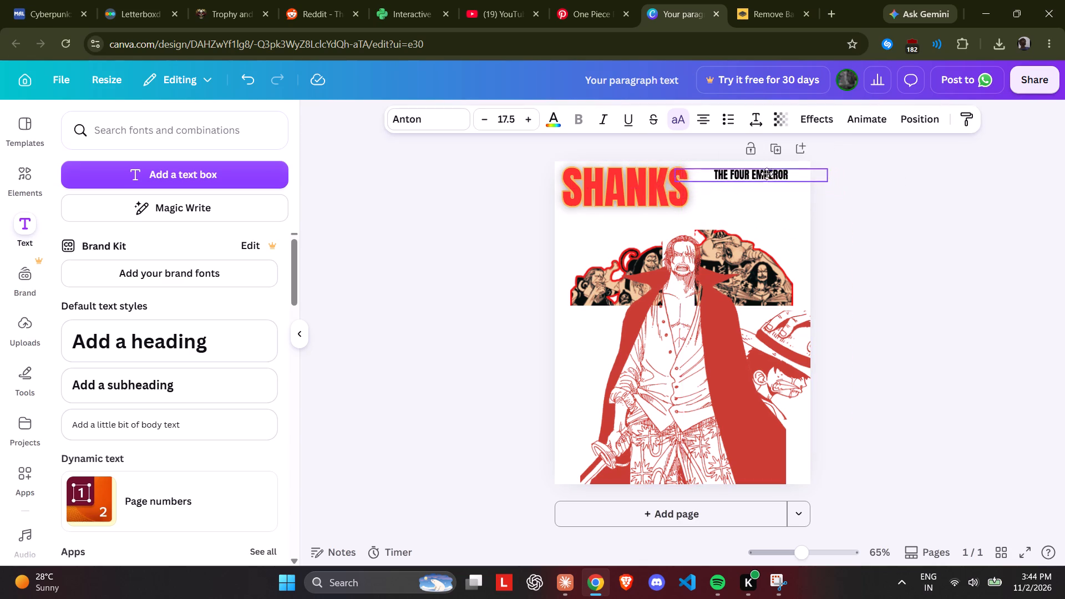
drag(767, 174, 771, 170)
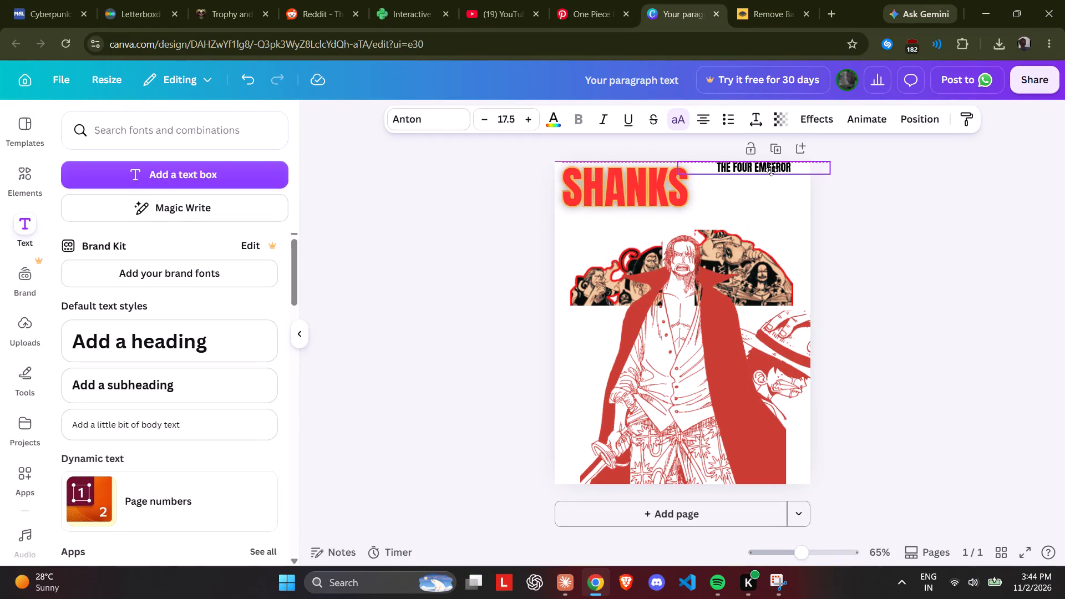
drag(771, 170, 771, 172)
Color the THE FOUR EMPEROR text the same red as the SHANKS title, checking the Pinterest reference poster.
click(597, 11)
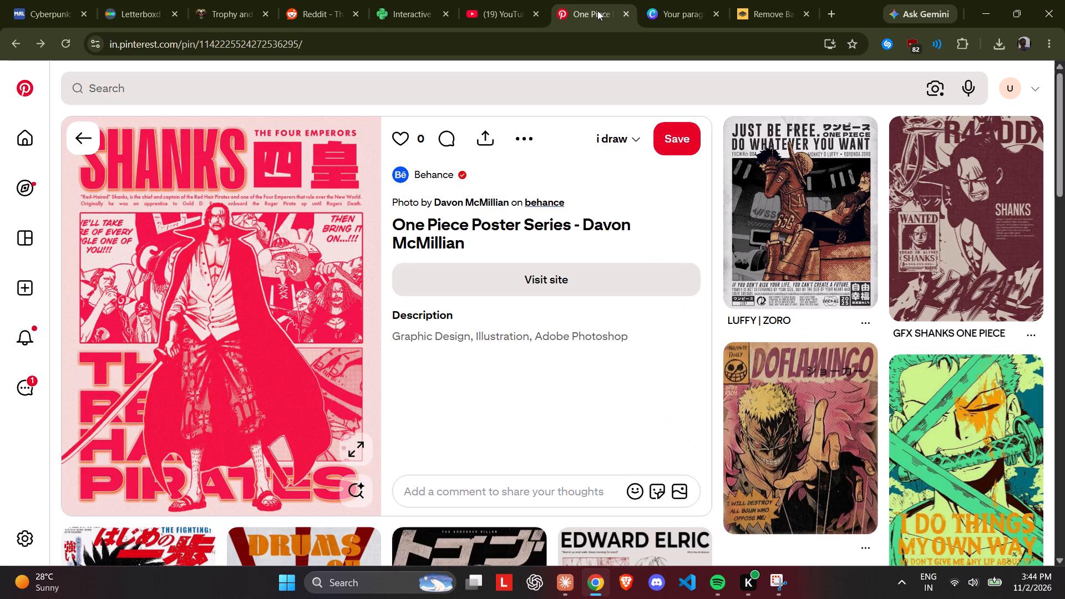
click(659, 0)
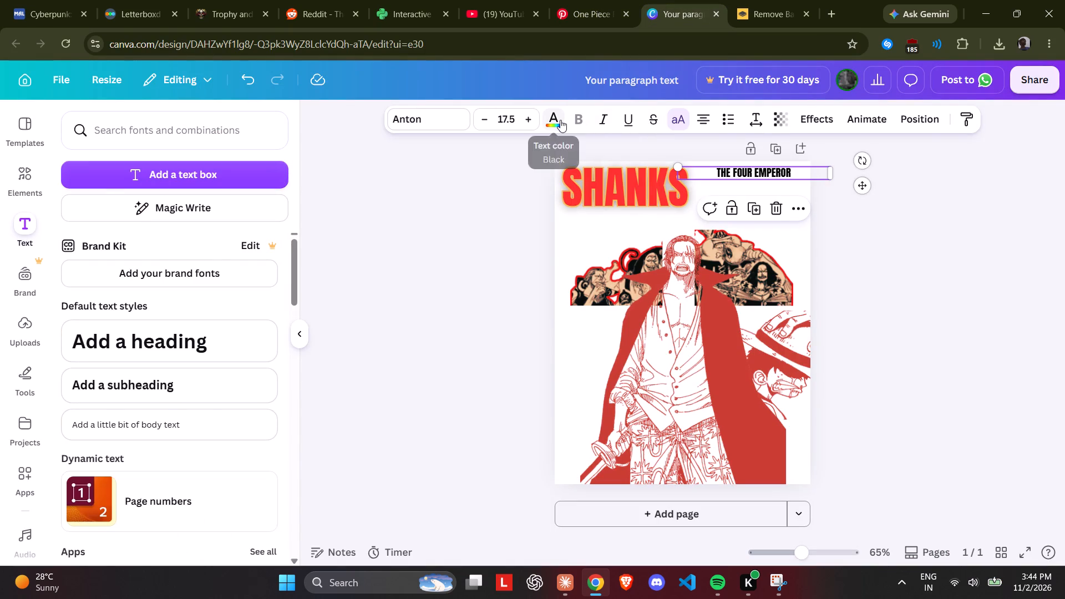
click(560, 120)
click(134, 224)
click(262, 196)
click(262, 196)
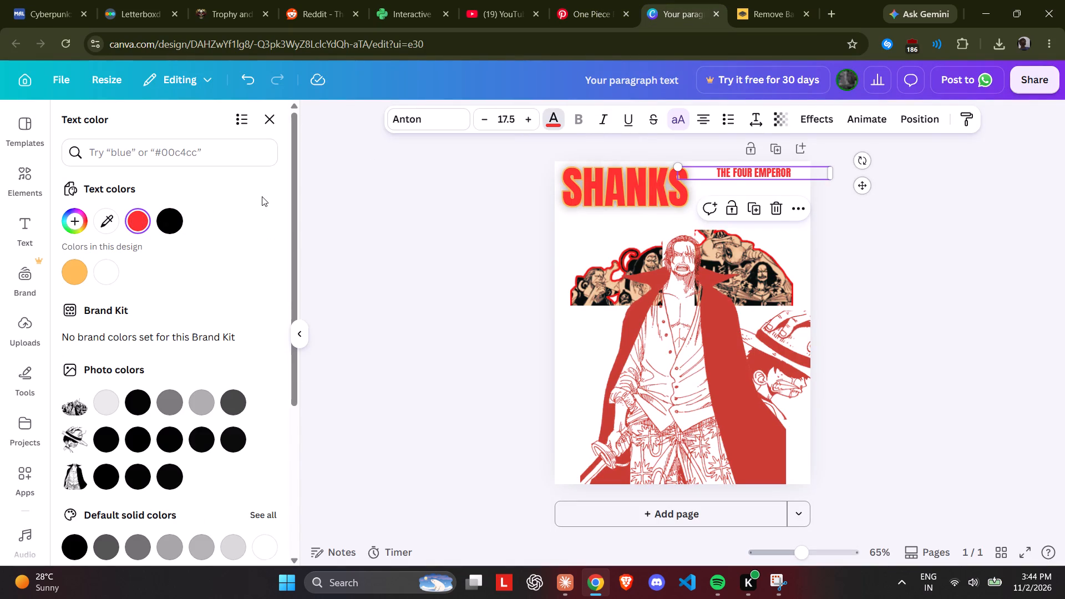
click(340, 189)
click(598, 23)
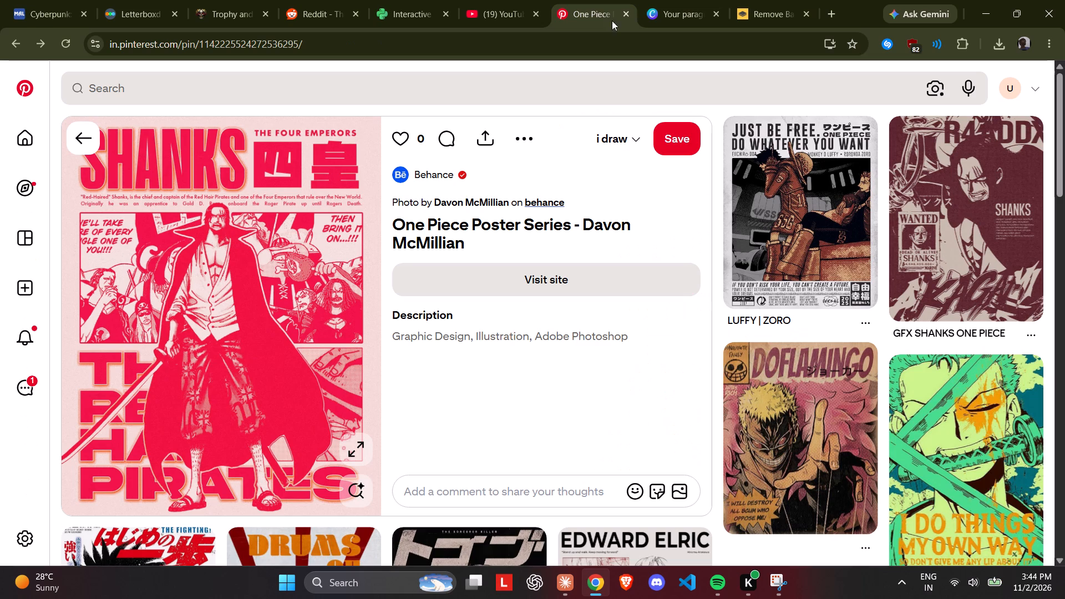
click(653, 8)
click(464, 189)
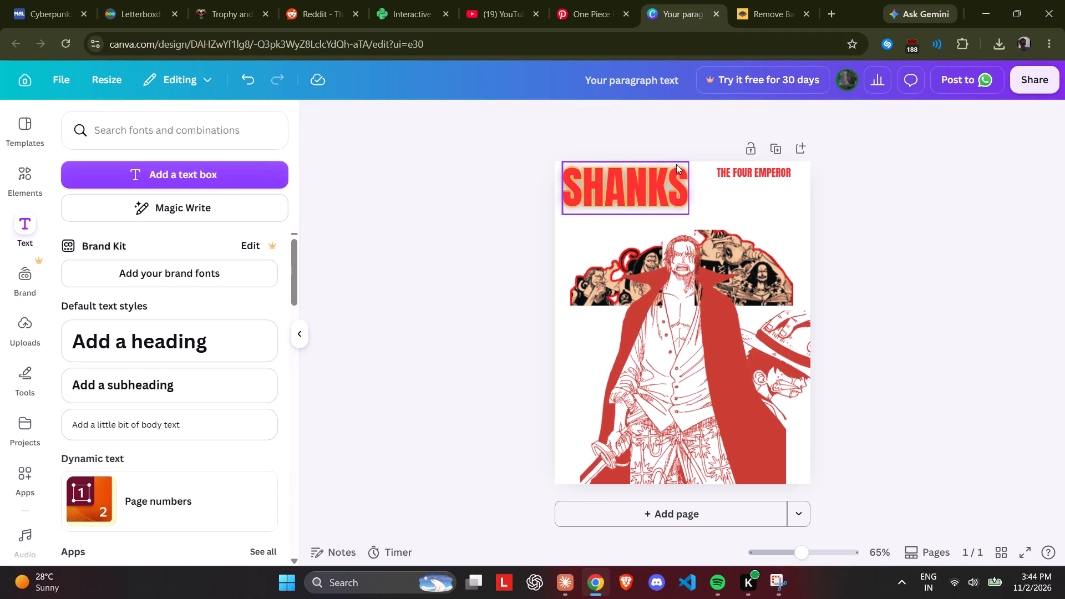
click(735, 179)
double_click(745, 170)
click(745, 170)
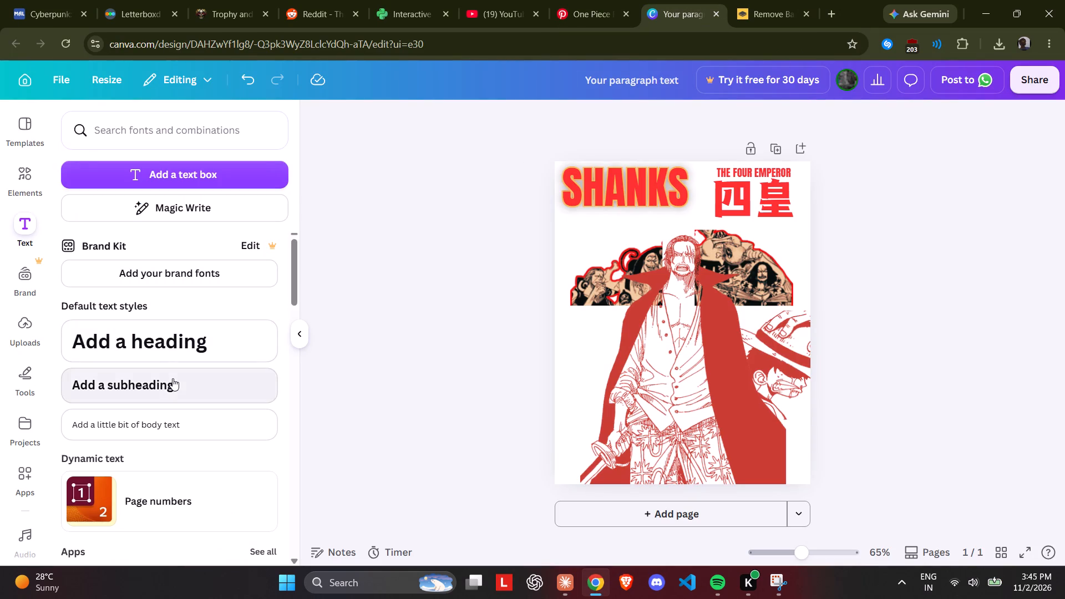
click(584, 5)
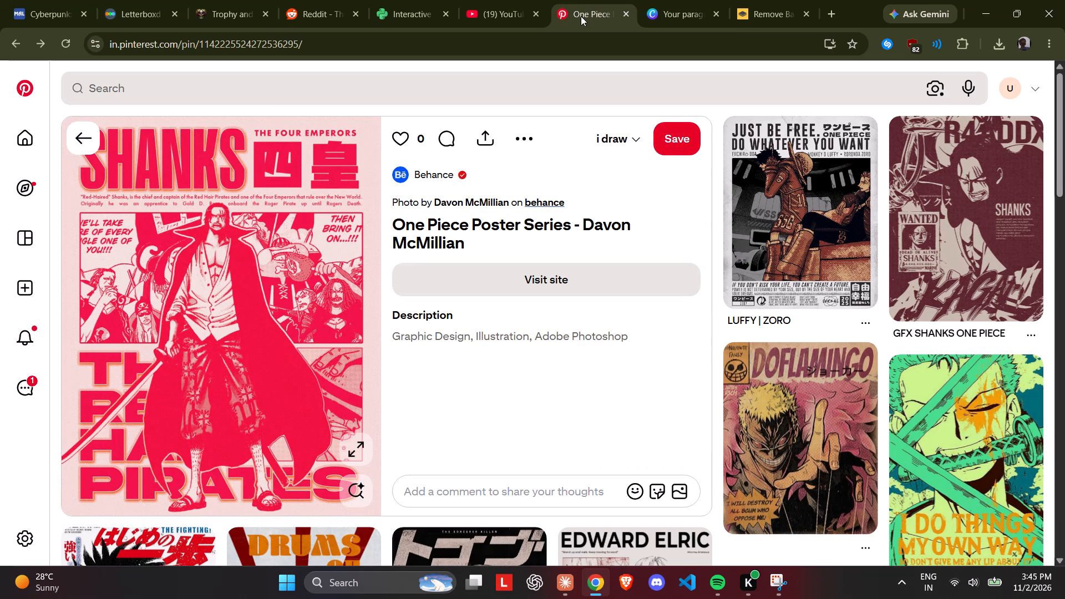
click(585, 3)
click(641, 3)
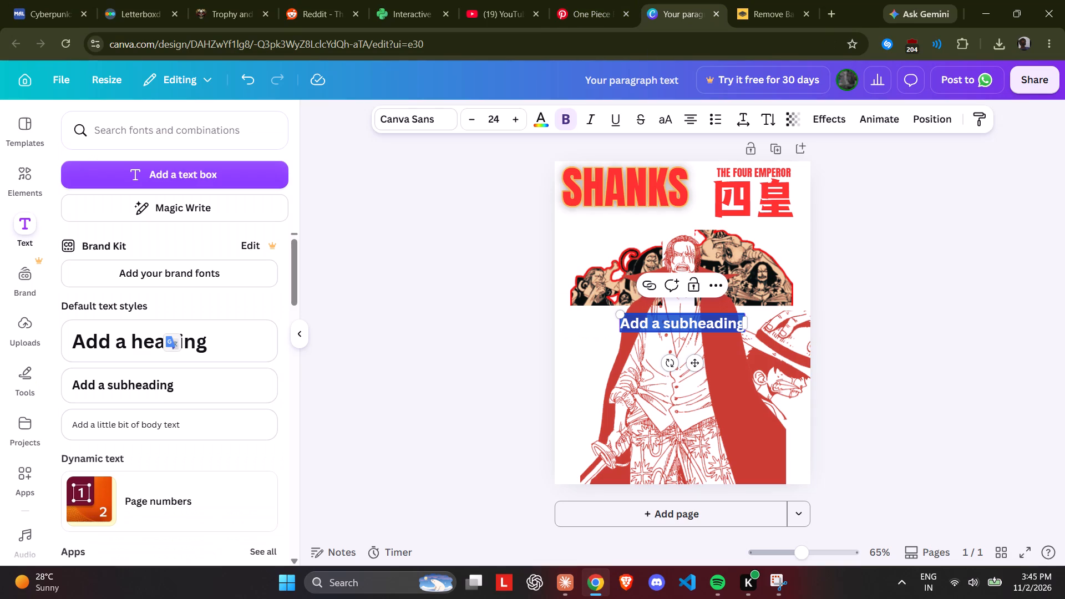
text(red haired shanks is the)
key(space)
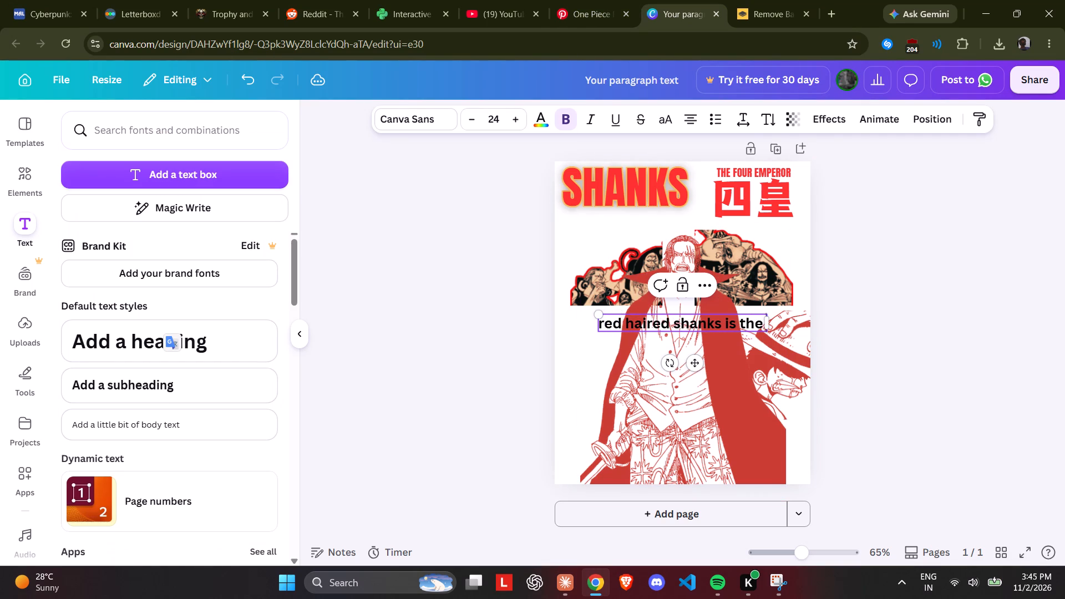
Continue the subheading with "chief and captain of", checking the blurb on the Pinterest reference poster.
click(575, 0)
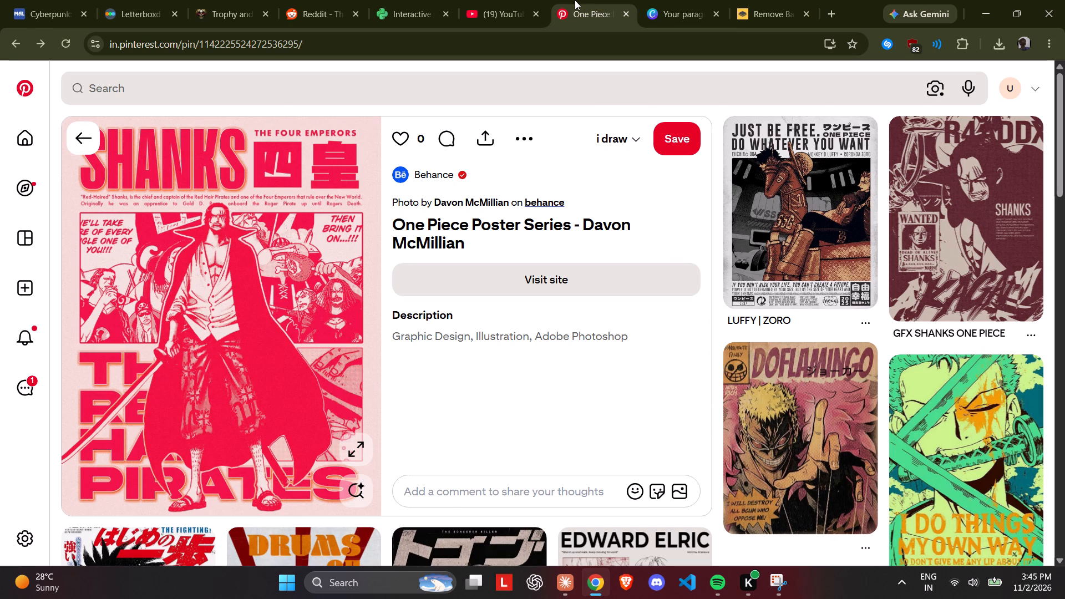
click(665, 0)
text(ch)
text(ief ans)
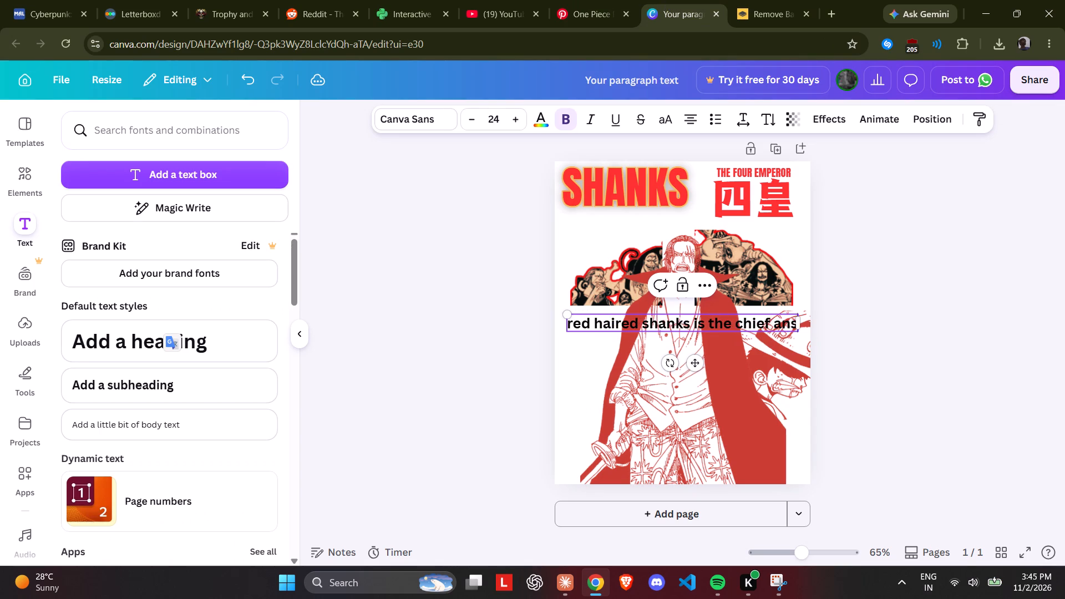
key(BackSpace)
text(d captain of)
key(space)
scroll(665, 0, down, 1)
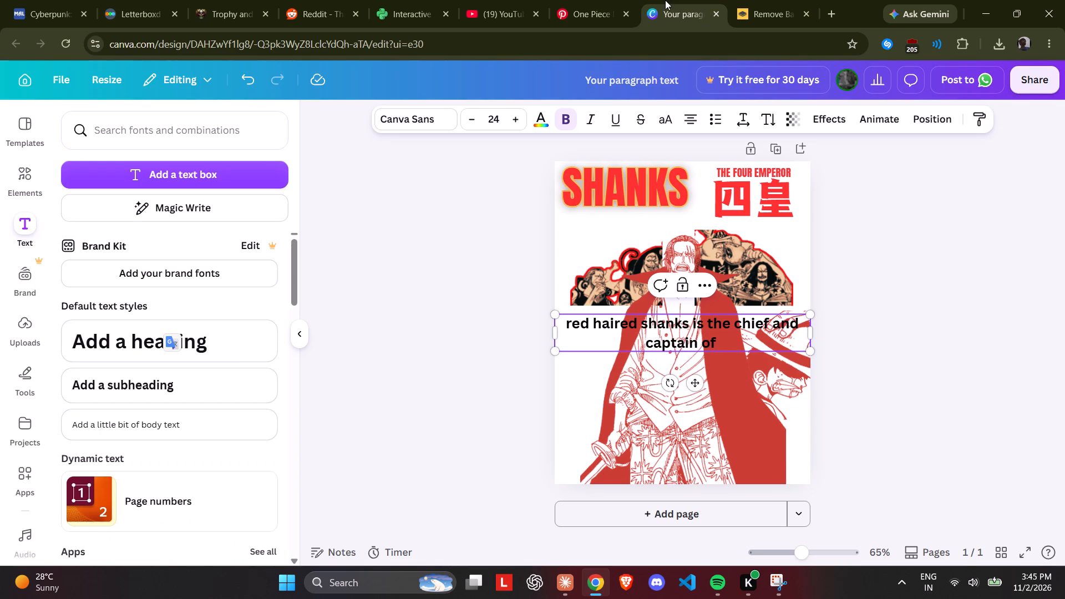
scroll(665, 0, down, 1)
click(586, 0)
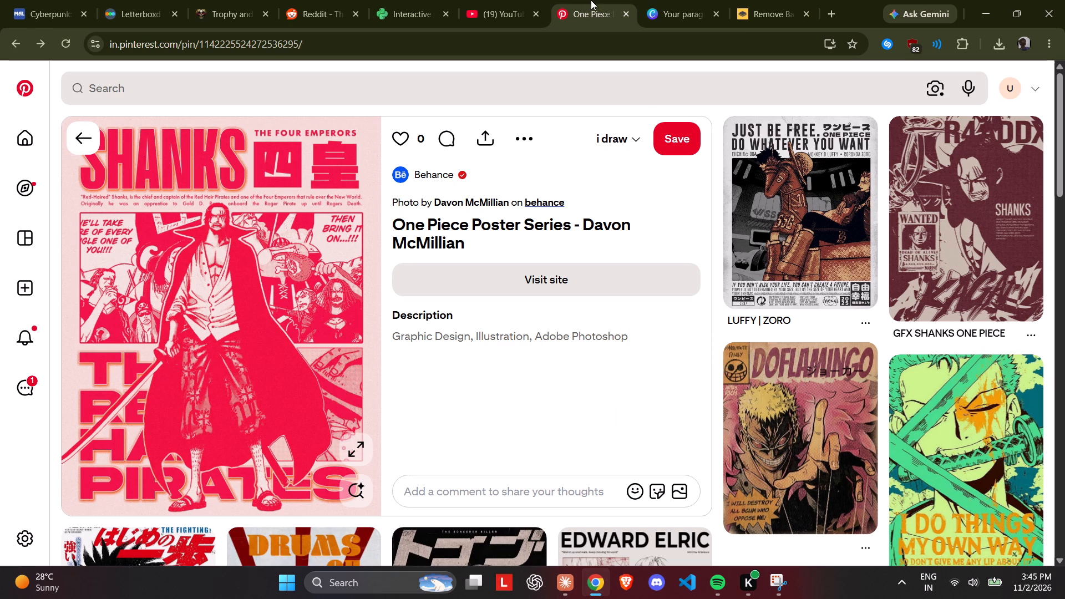
click(648, 0)
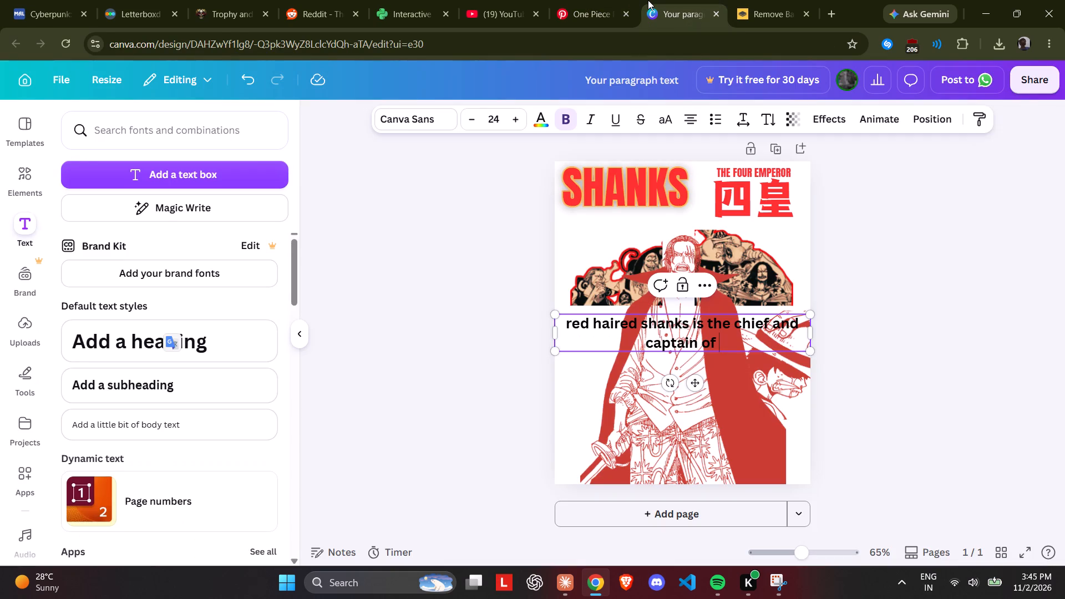
Save the Shanks reference poster to the "i draw" board on Pinterest and close its page.
click(608, 6)
click(667, 133)
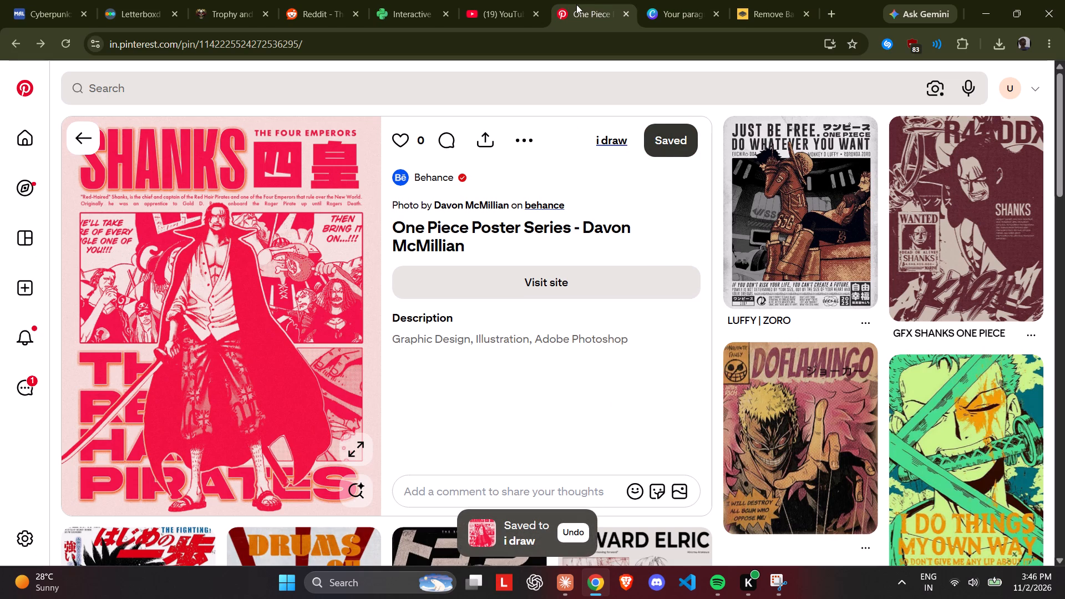
click(623, 16)
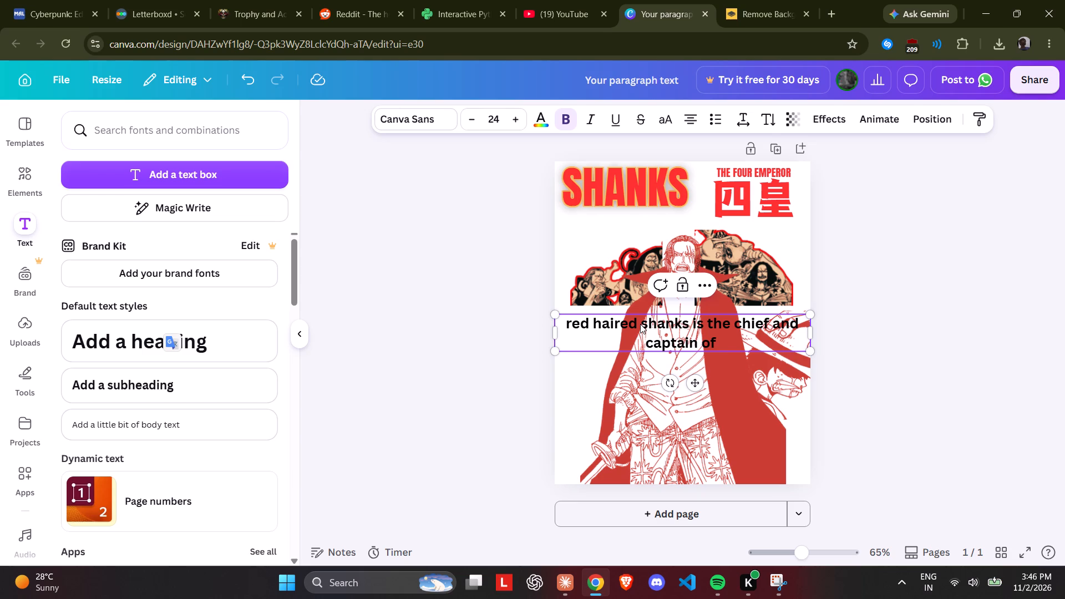
Continue the poster's blurb with "red hair pirates and one the fout emperor that rule over the new world".
text(red hair pirates)
key(space)
text(and one the fout emperor o)
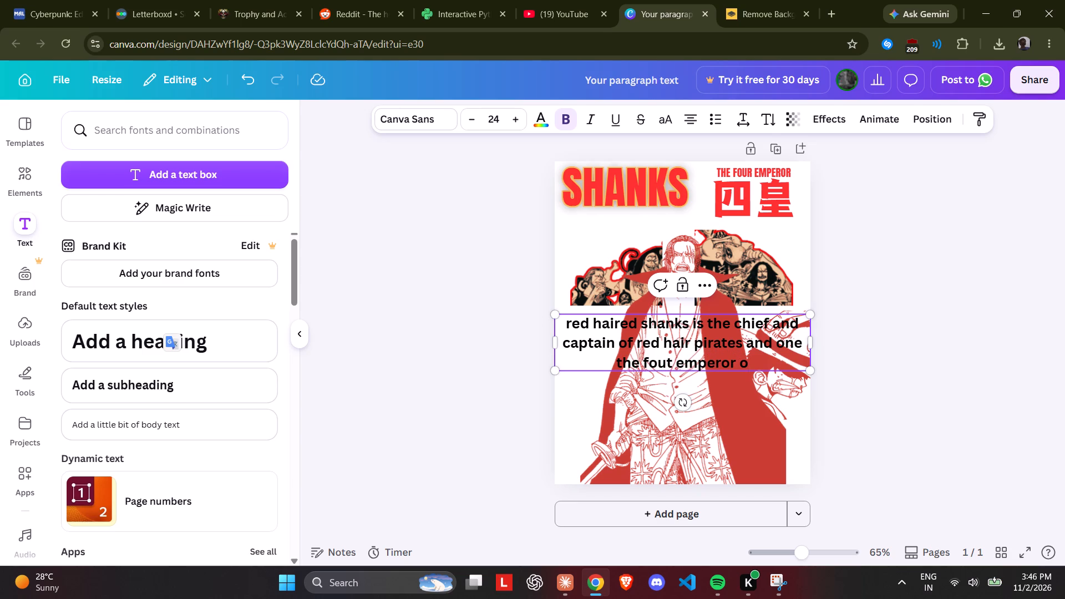
key(BackSpace)
key(f)
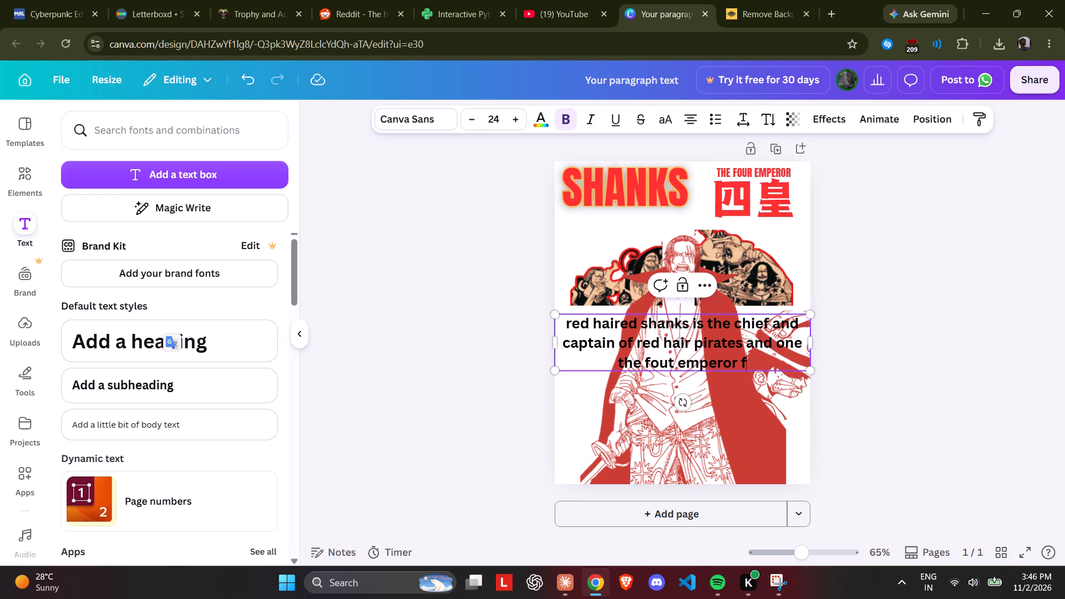
key(BackSpace)
key(BackSpace)
key(space)
text(that rule)
key(space)
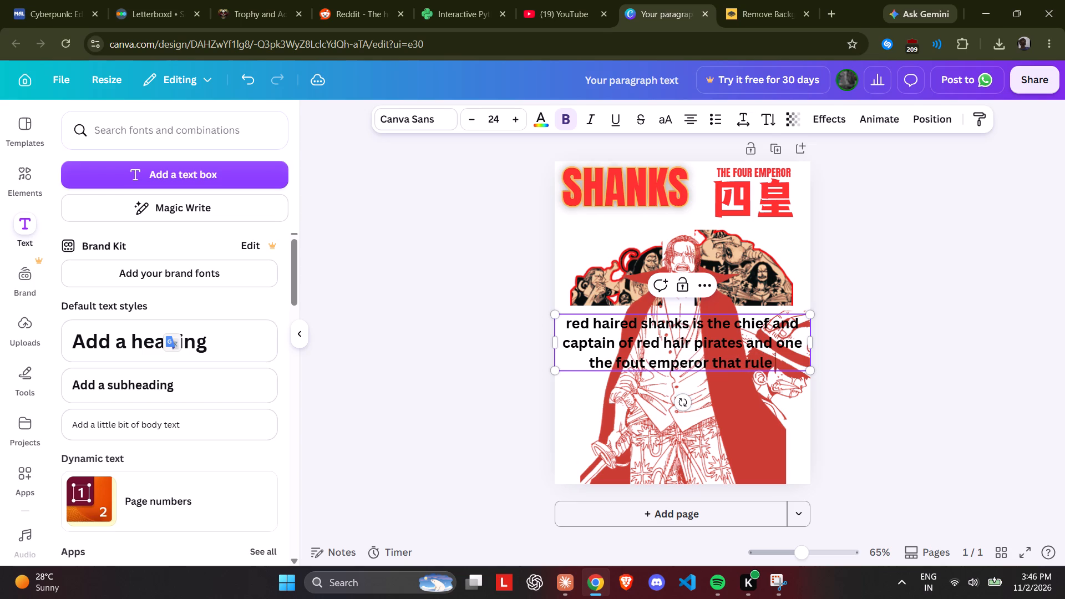
text(ob)
key(BackSpace)
text(ver)
key(space)
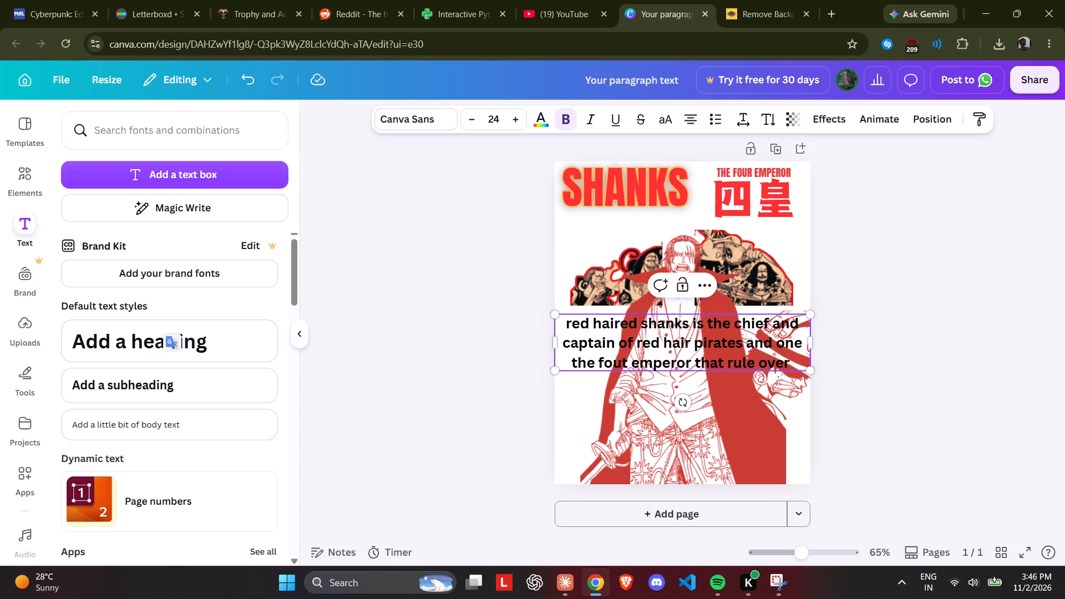
text(the new world)
key(space)
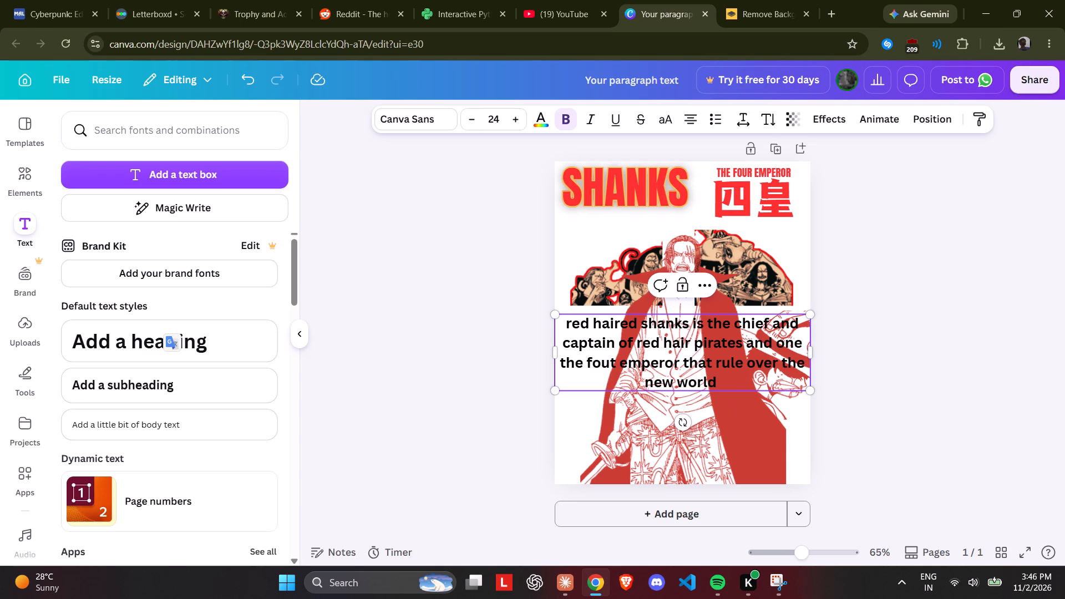
Widen the blurb's text box so the text fits on a single line and shrink it to font size 8.3.
click(809, 349)
drag(810, 358, 812, 358)
drag(812, 358, 998, 358)
drag(1002, 348, 785, 335)
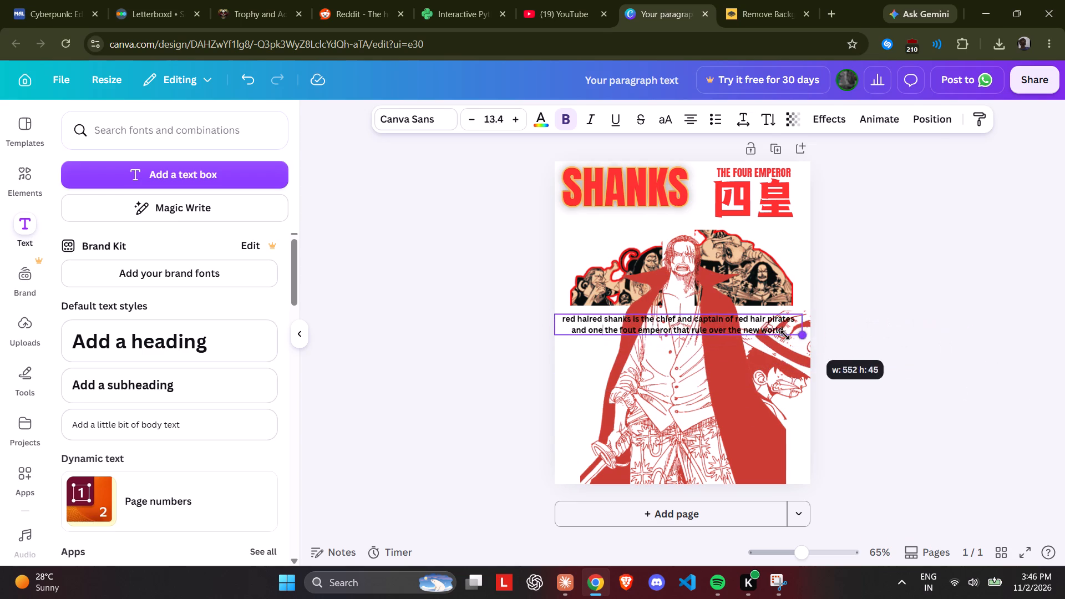
drag(785, 335, 770, 335)
drag(769, 324, 976, 327)
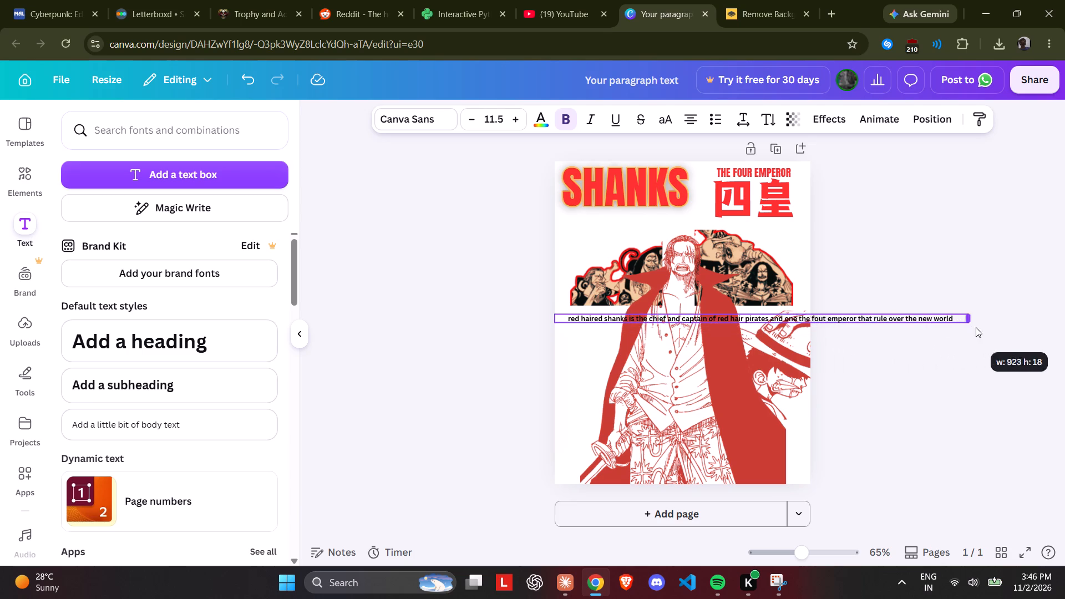
drag(976, 327, 989, 327)
drag(558, 317, 597, 326)
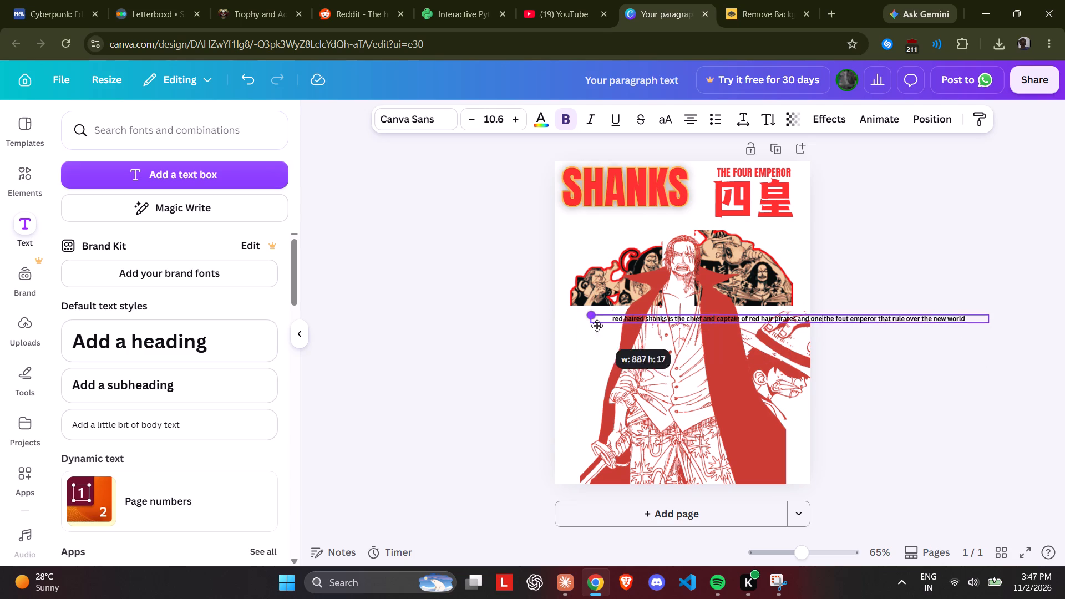
drag(597, 326, 678, 329)
click(985, 329)
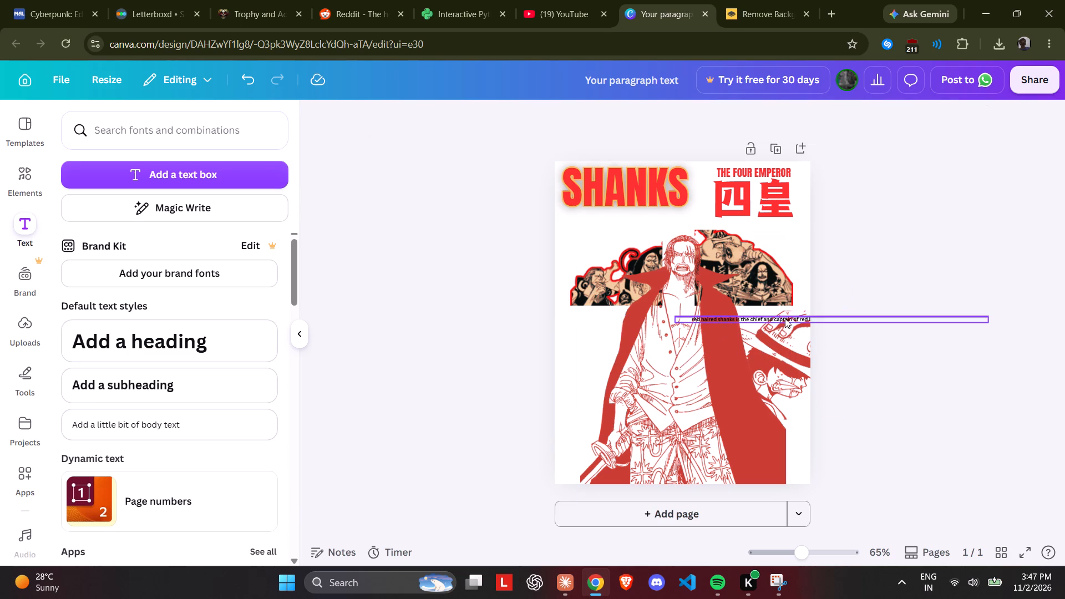
Move the blurb up between the titles and the crew artwork and reduce it to font size 7.9.
drag(789, 319, 683, 225)
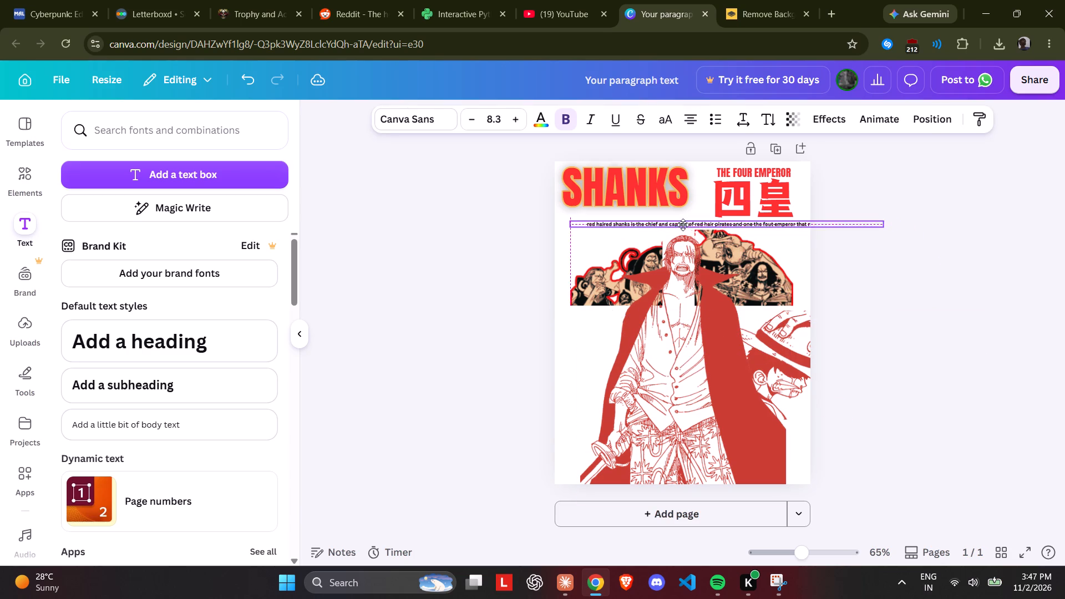
drag(683, 225, 652, 222)
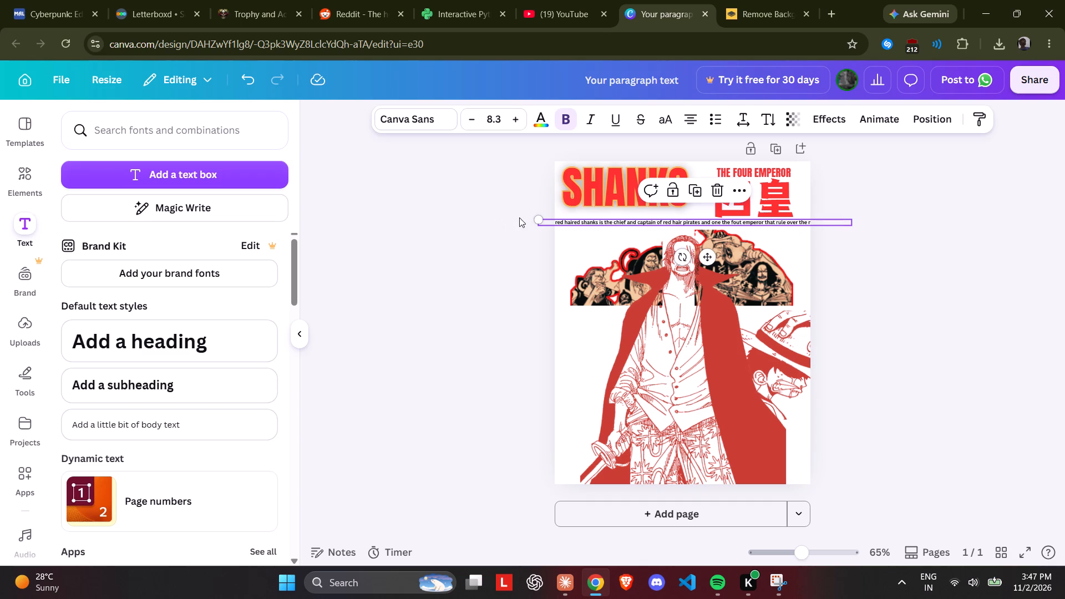
click(533, 219)
click(633, 222)
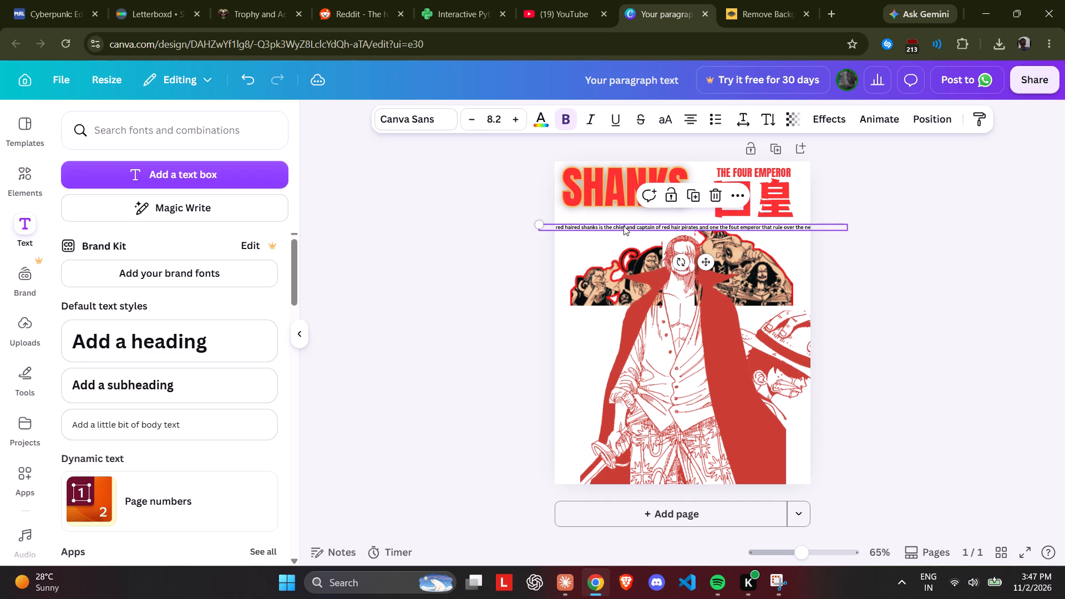
drag(542, 225, 558, 229)
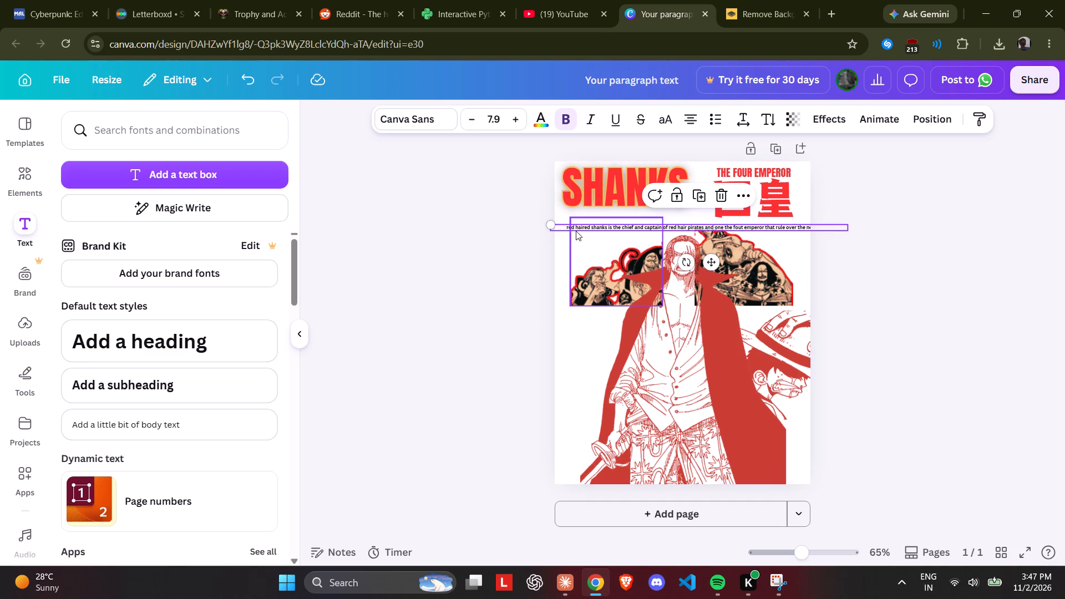
Remove bold from the blurb and shift it so its text starts at the page's left edge, just beneath the titles.
click(564, 124)
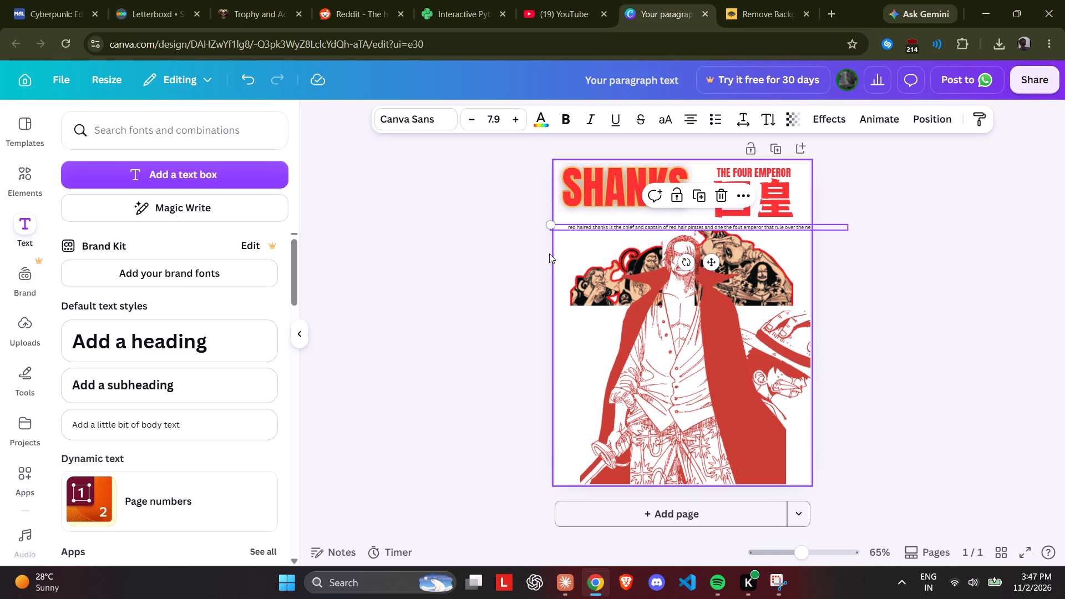
click(501, 260)
click(673, 223)
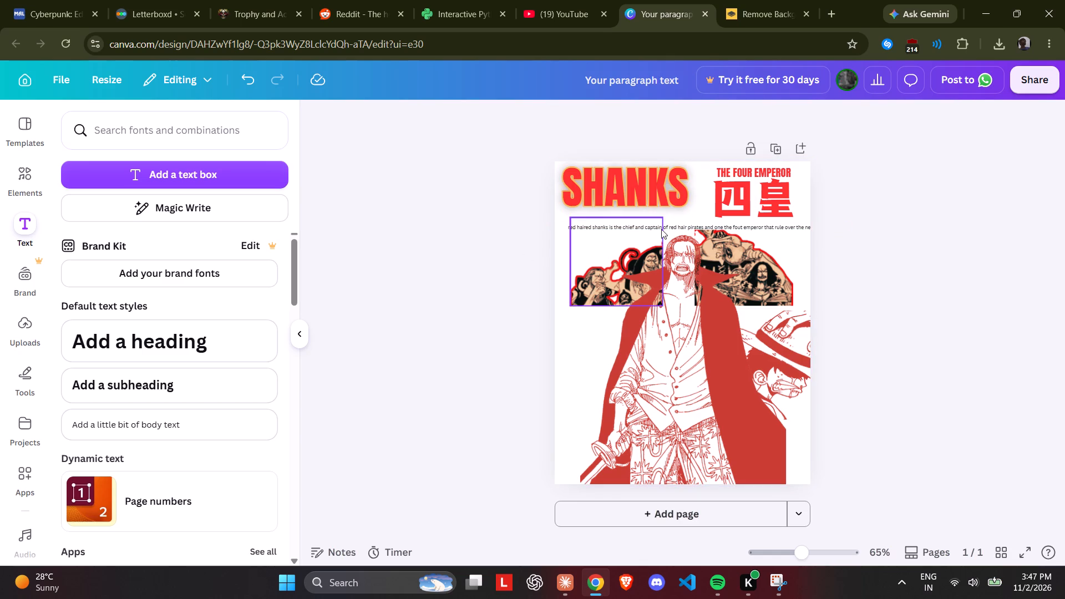
drag(661, 229, 647, 224)
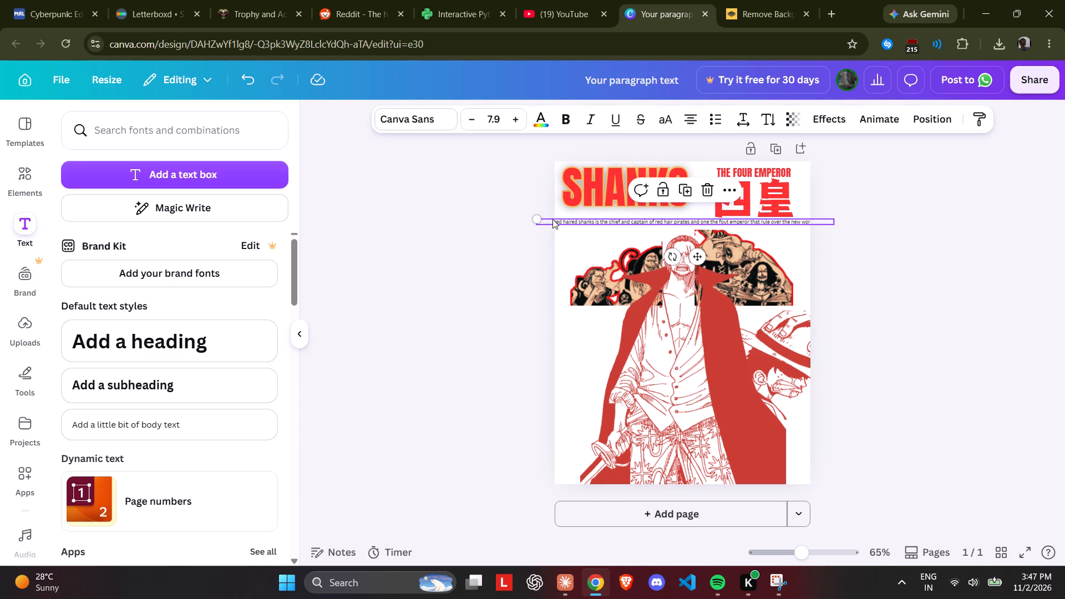
Break the blurb onto a second line before "new world".
click(791, 220)
click(791, 220)
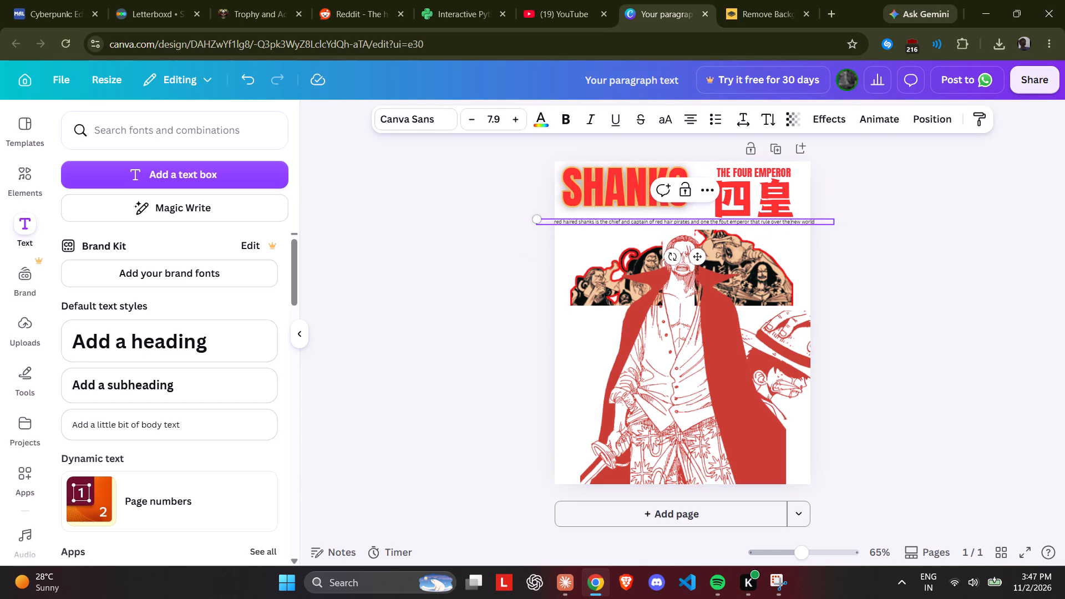
key(Return)
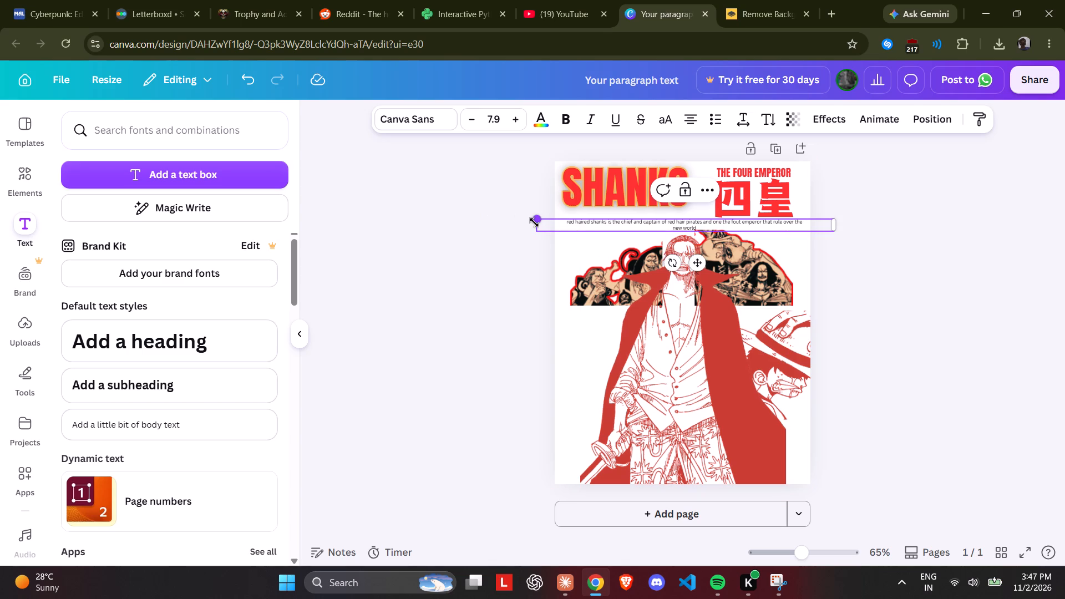
Resize the two-line blurb to font size 8.3 and center it across the page just beneath the titles.
drag(534, 222, 496, 211)
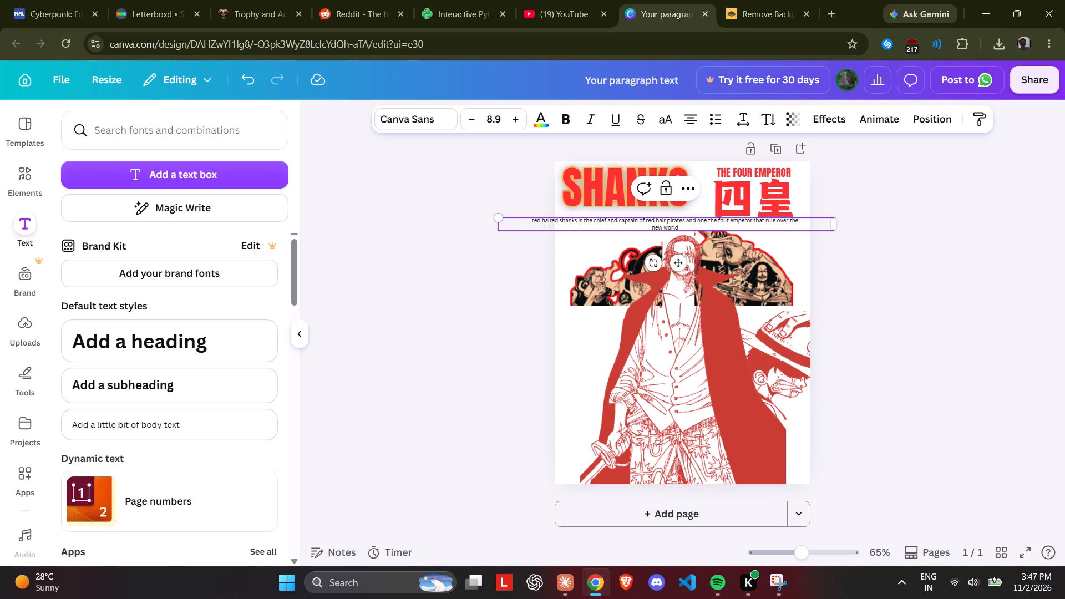
click(534, 249)
drag(606, 227, 619, 227)
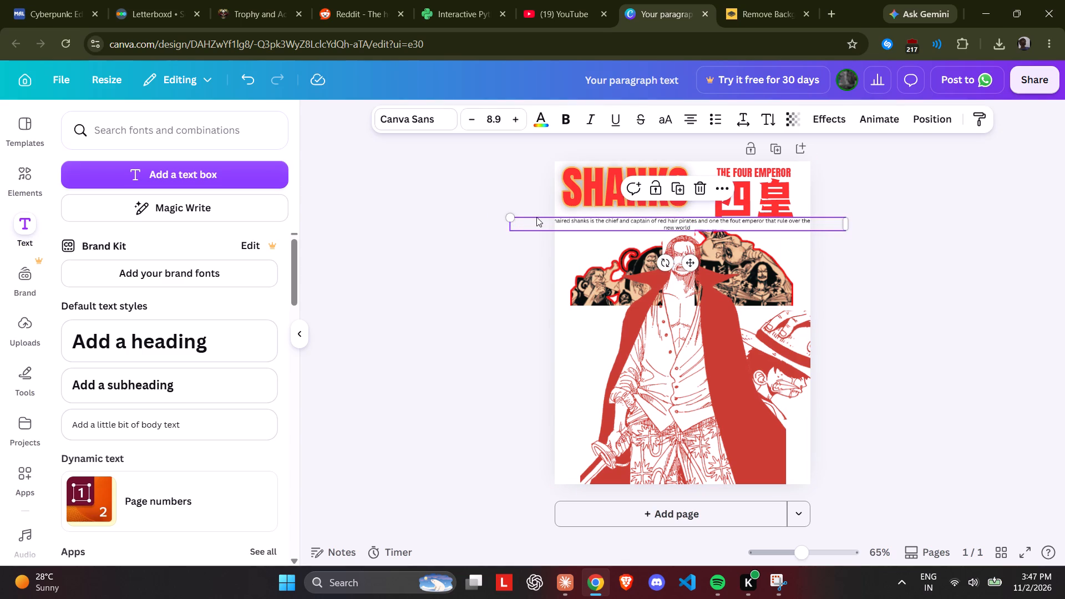
drag(513, 217, 536, 223)
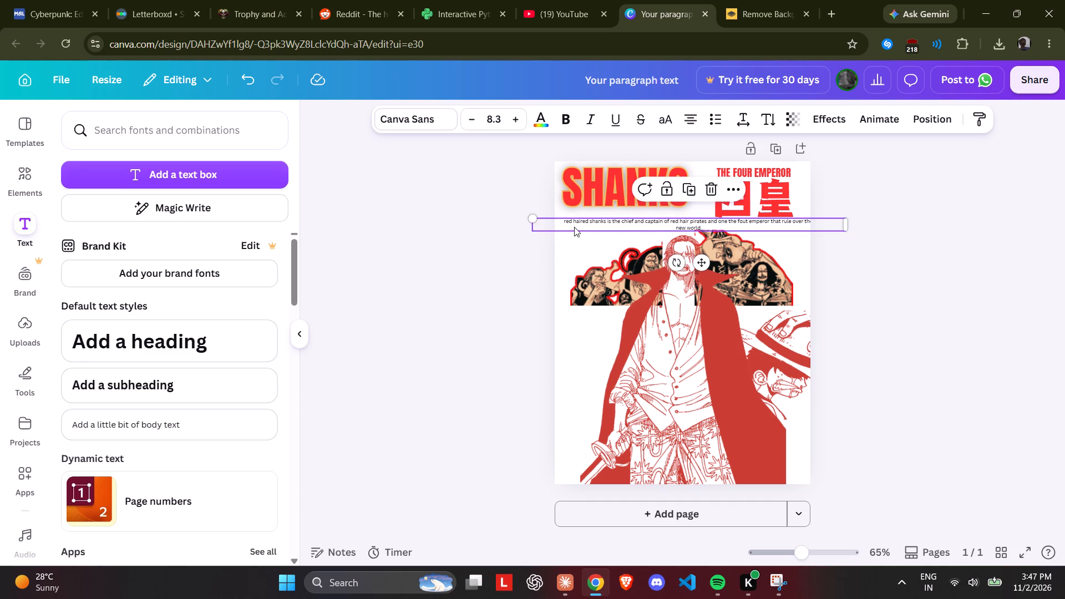
drag(648, 220, 640, 219)
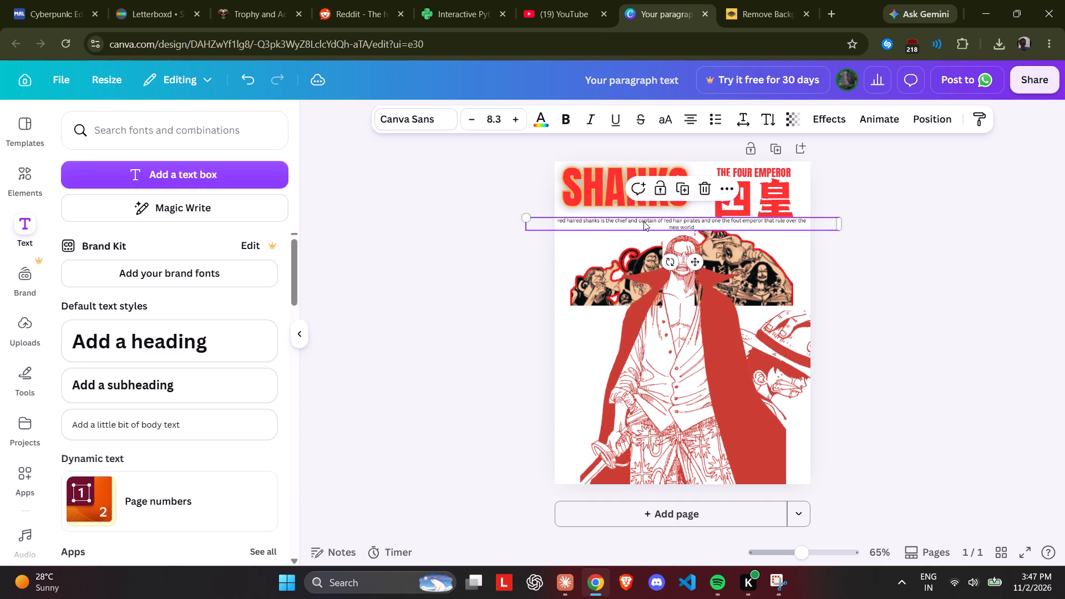
Add a period after "new world" in the blurb and continue with "an apperentice".
click(697, 226)
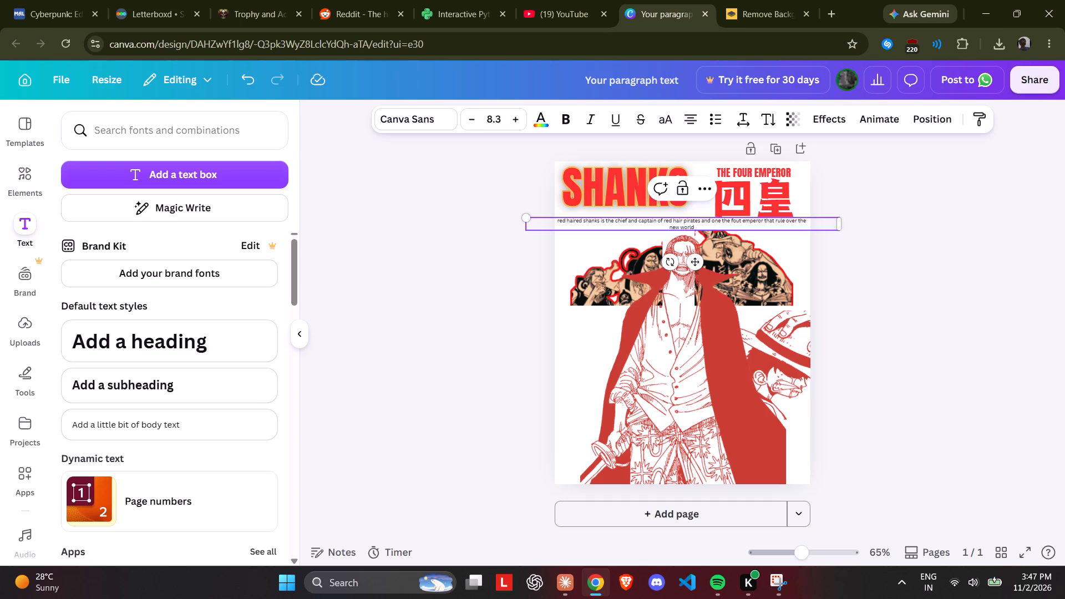
key(BackSpace)
text(.)
key(space)
text(an a)
text(ppr)
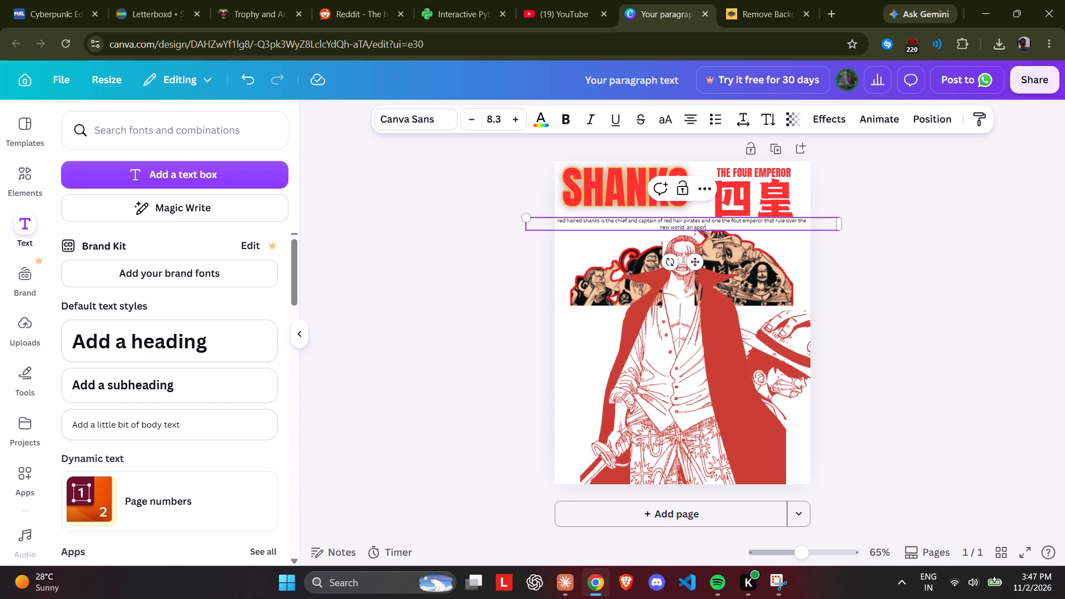
key(r)
key(BackSpace)
key(BackSpace)
text(eren)
text(tice of)
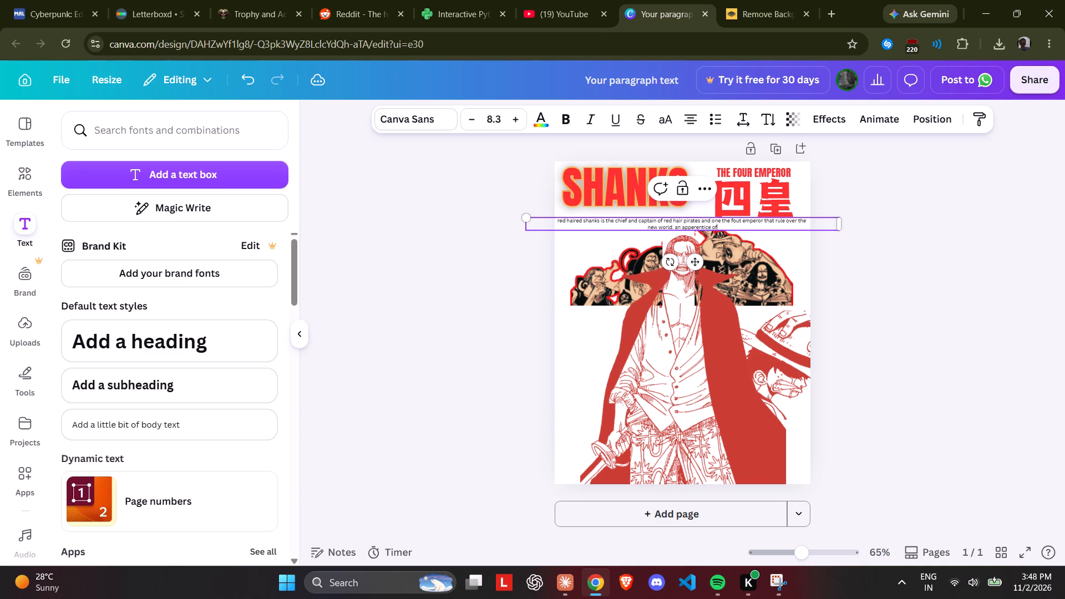
key(space)
key(BackSpace)
key(BackSpace)
key(BackSpace)
Continue the blurb with "to Gold D. Roger, the King of the Pirates".
text(to)
key(space)
key(g)
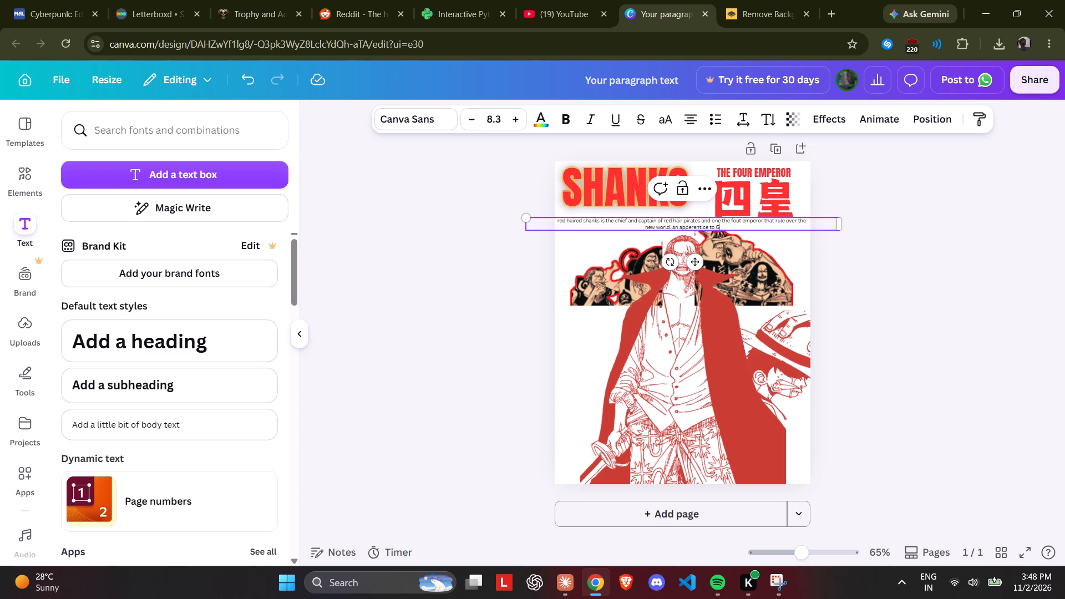
text(ol)
text(d)
key(space)
text(, the ki)
key(BackSpace)
key(BackSpace)
key(BackSpace)
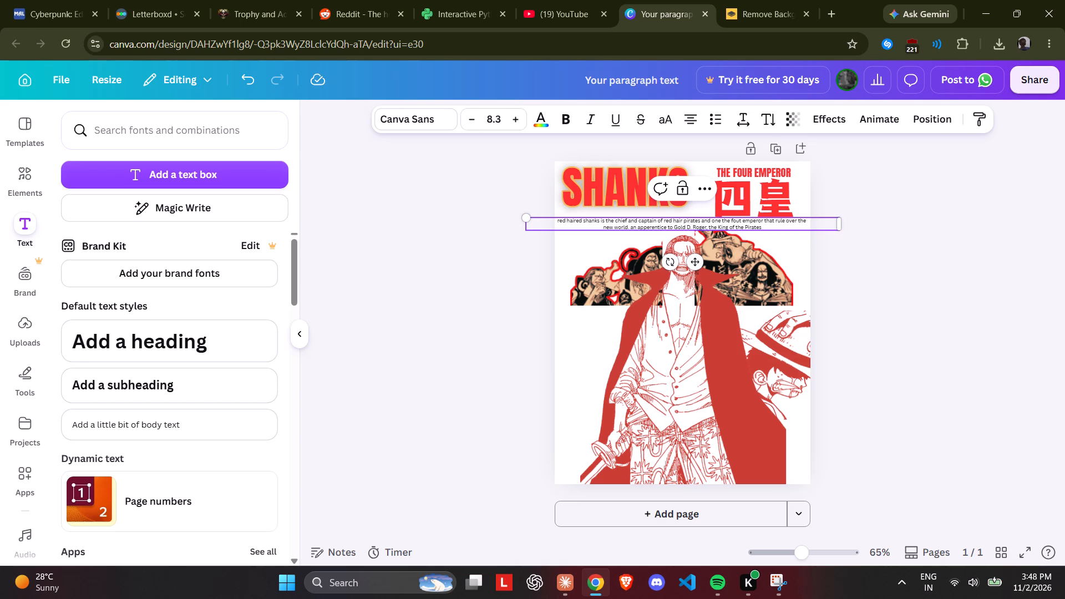
End the blurb with a period after "King of the Pirates" and deselect the text box.
key(period)
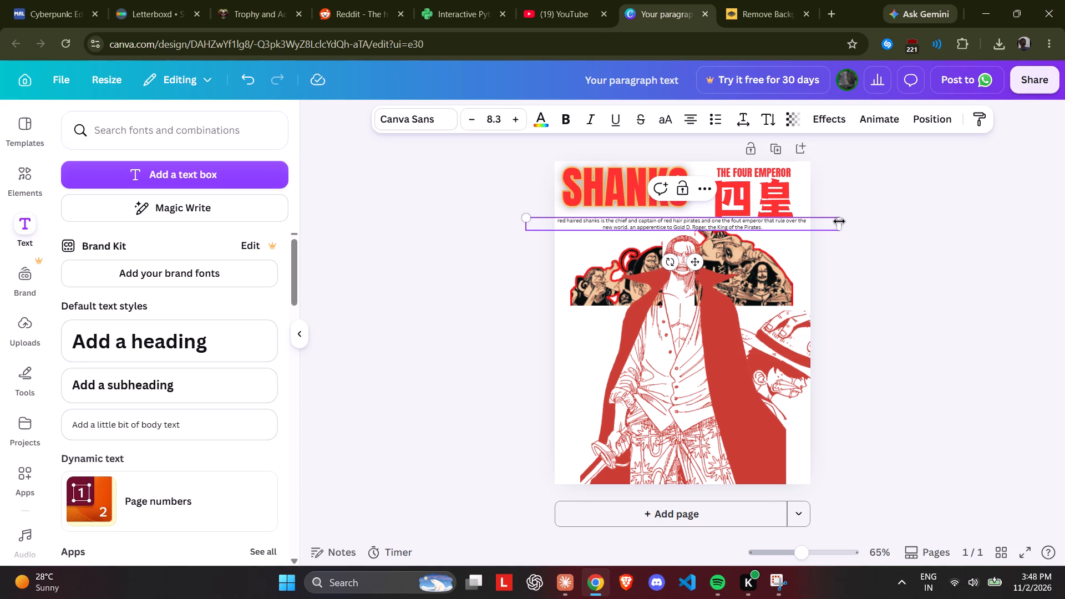
click(836, 222)
click(1036, 145)
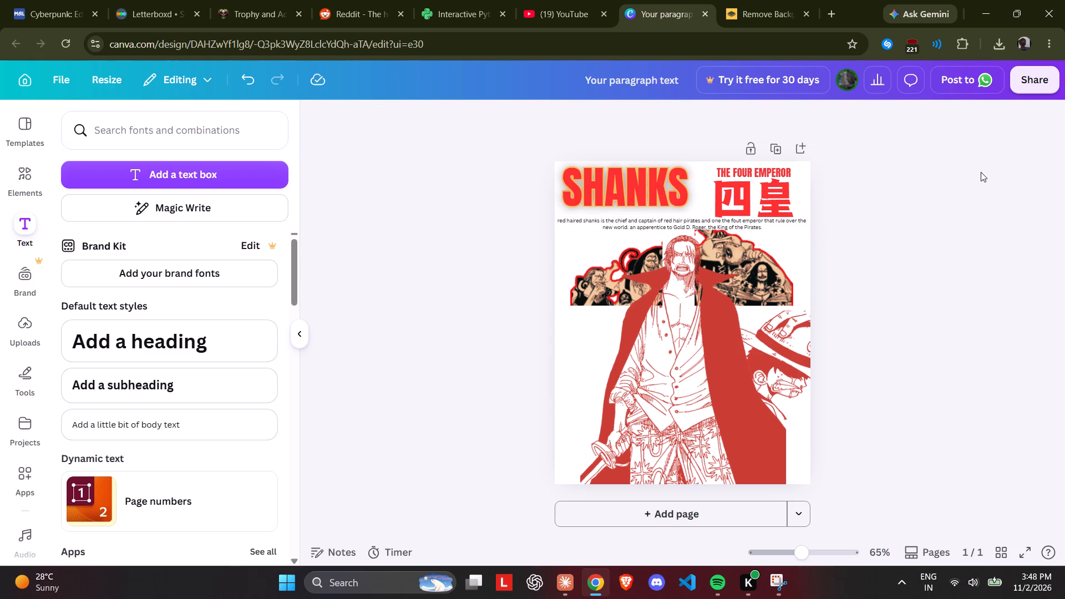
Recolor the blurb text under the titles to the red already used in the design.
click(752, 225)
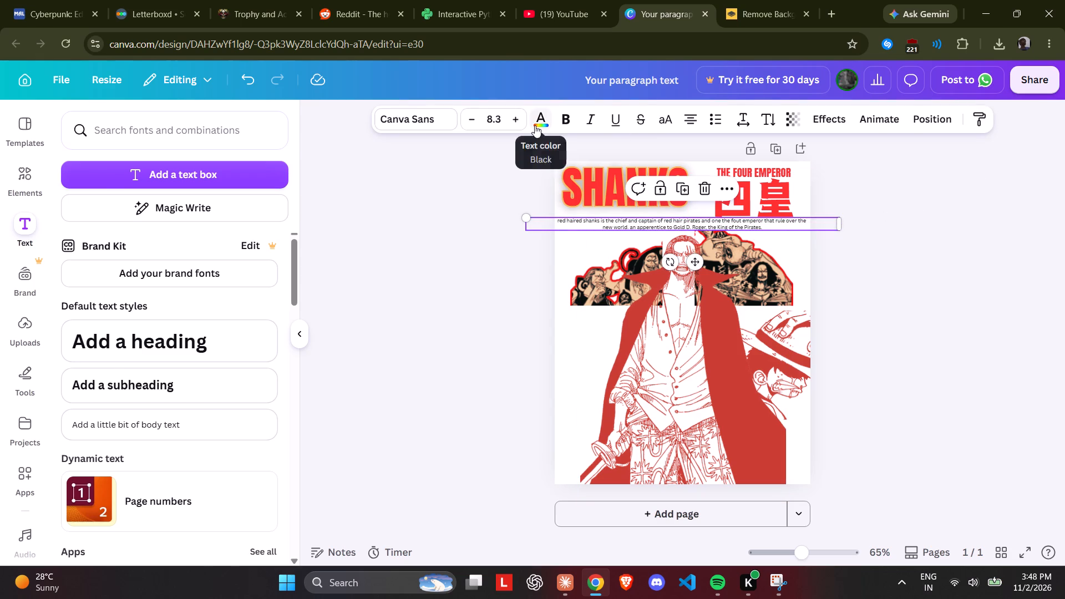
click(535, 125)
click(130, 219)
click(503, 161)
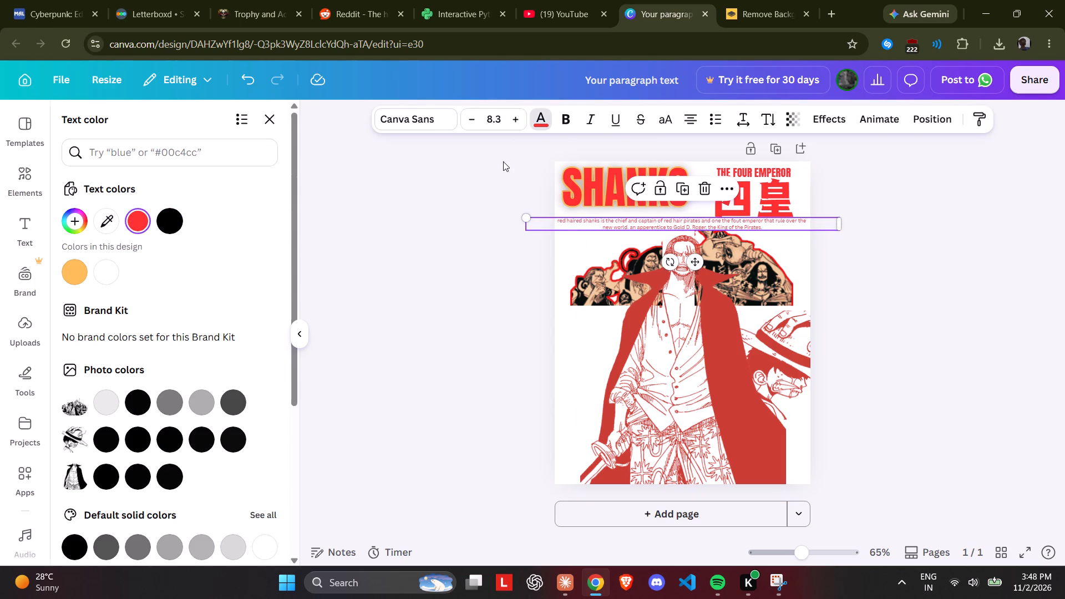
click(465, 176)
Capitalize the opening words of the blurb to read "Red Haired Shanks".
click(559, 220)
click(559, 220)
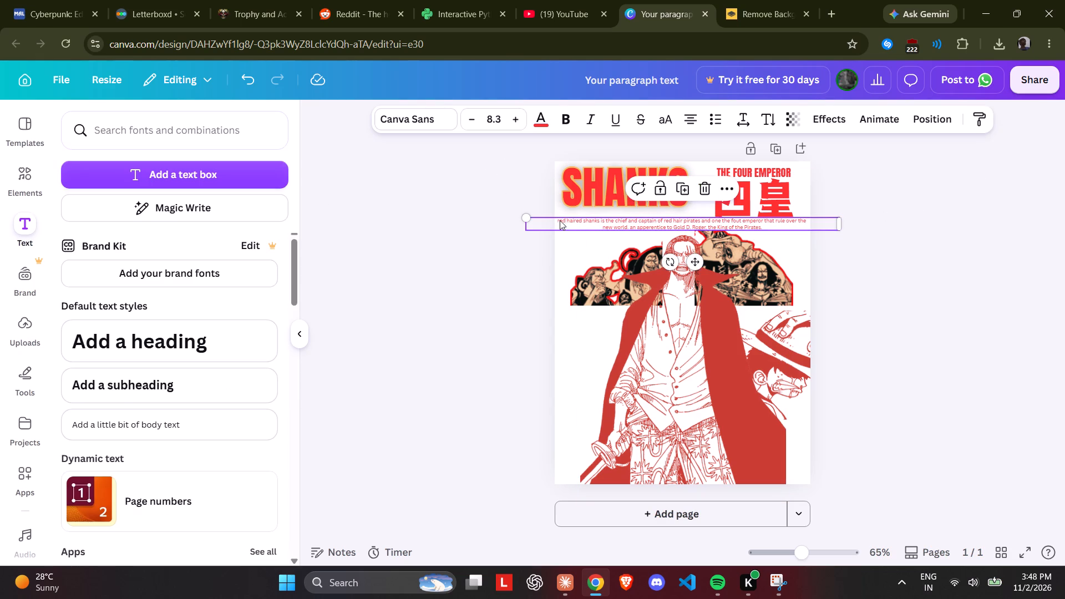
key(BackSpace)
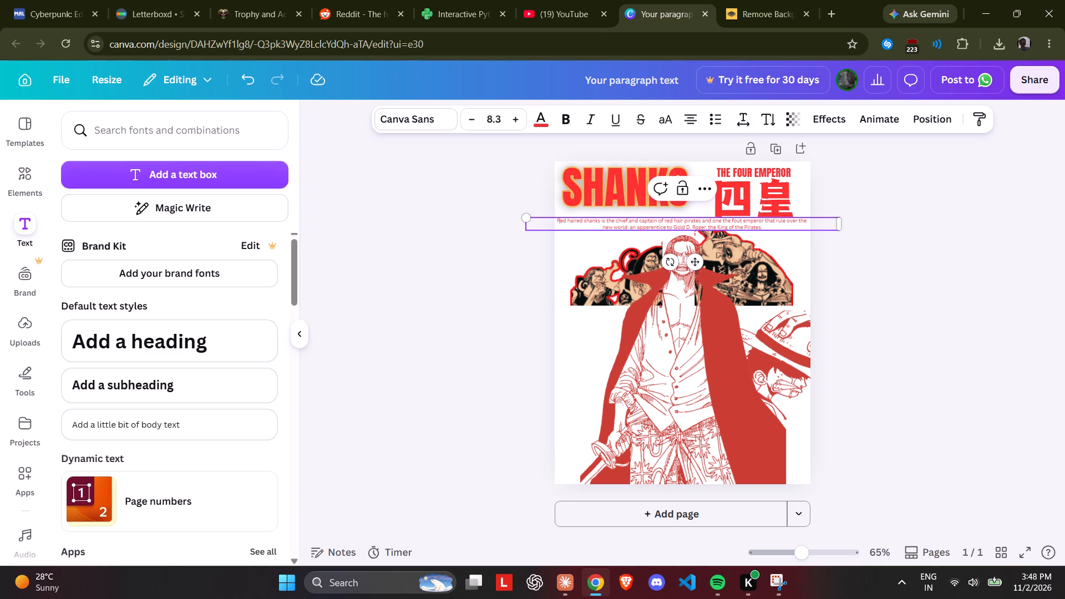
key(Right)
key(Right)
key(Right)
key(Right)
key(BackSpace)
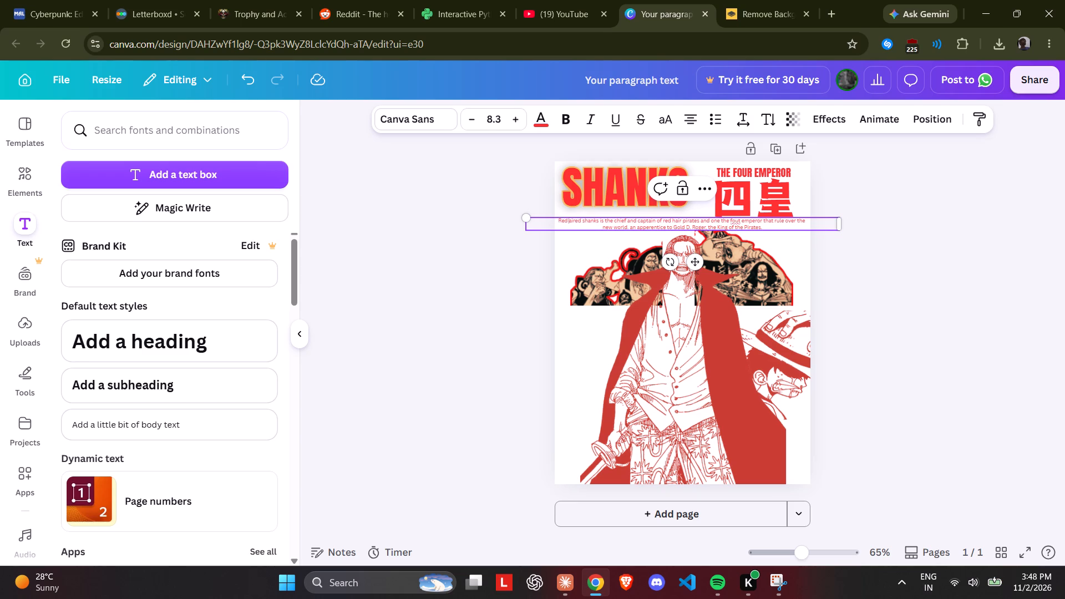
key(Right)
key(Right)
key(Right)
key(Right)
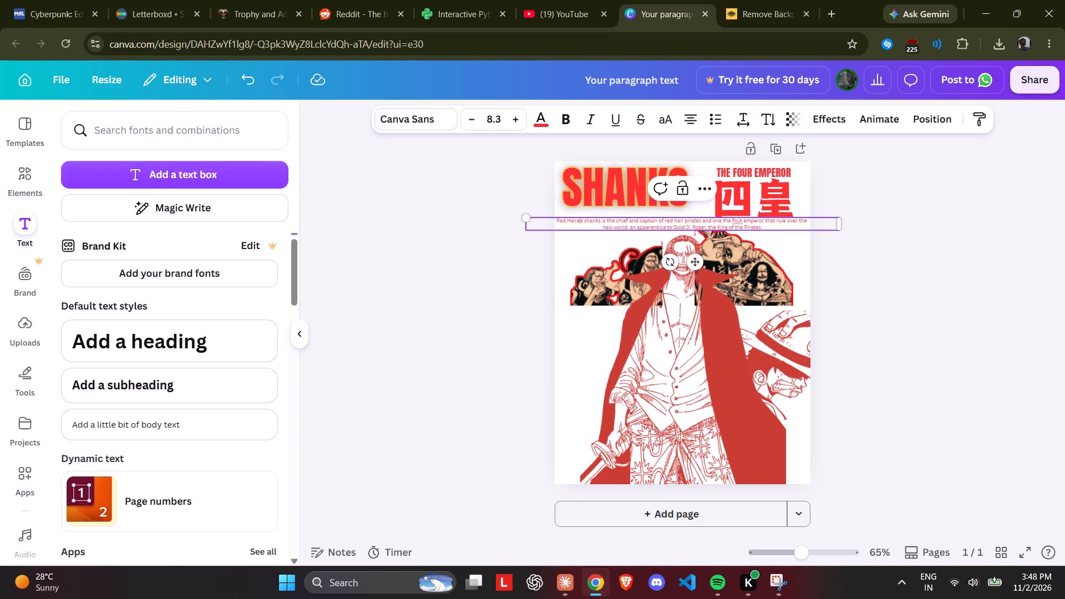
key(Right)
key(Right)
key(Right)
key(BackSpace)
key(s)
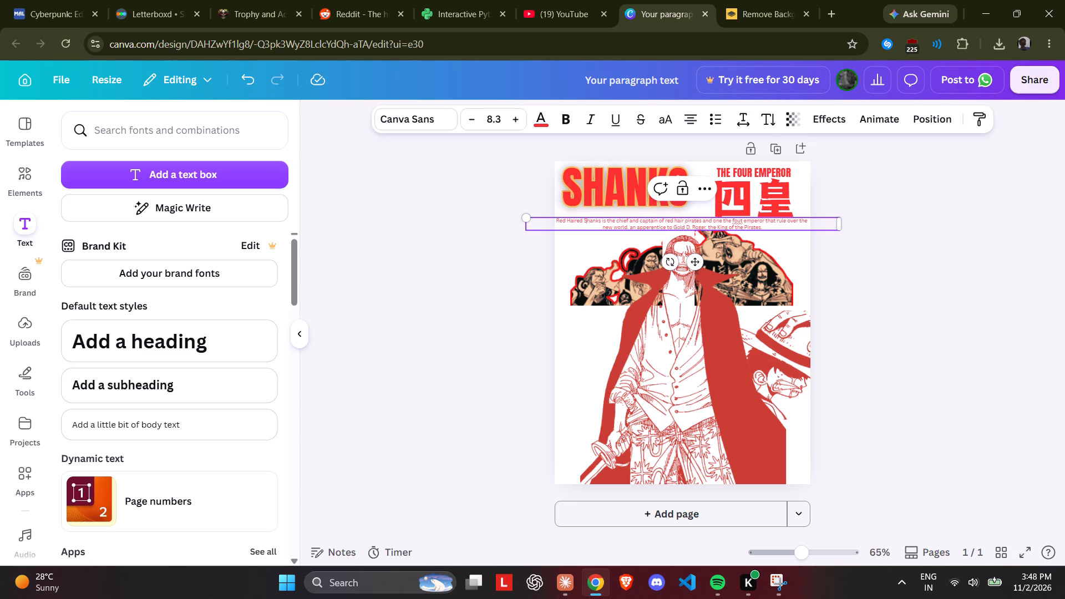
Capitalize the crew name in the blurb's first line to read "Red Hair Pirates".
key(Right)
key(Right)
key(Right)
key(Right)
key(Right)
key(Right)
key(Right)
key(Right)
key(Right)
key(Right)
key(Right)
key(Right)
key(Right)
key(Right)
key(Right)
key(Right)
key(Right)
key(Right)
key(Right)
key(Right)
key(Right)
key(Right)
key(Right)
key(Right)
key(Right)
key(Right)
key(BackSpace)
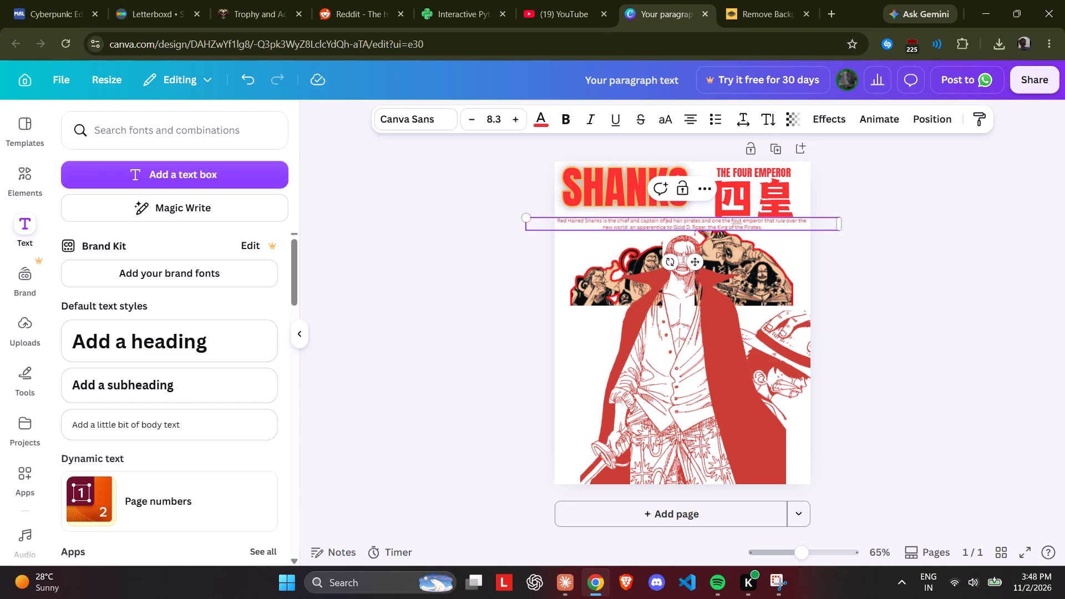
key(r)
key(Right)
key(Right)
key(Right)
key(Right)
key(BackSpace)
key(h)
key(Right)
key(Right)
key(Right)
key(Right)
key(Right)
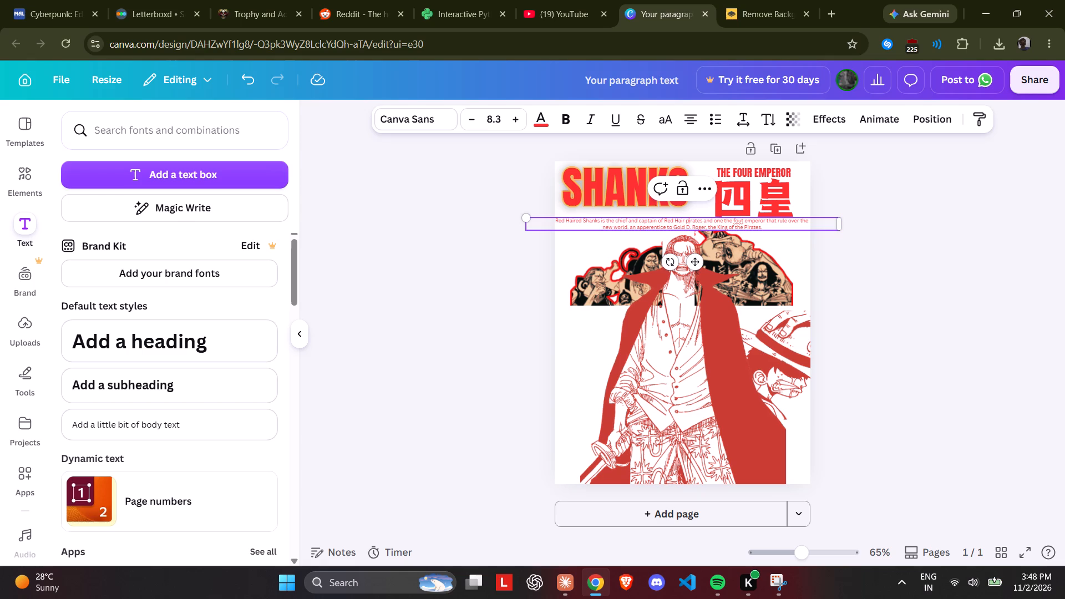
key(BackSpace)
key(p)
key(Down)
Correct and capitalize "fout emperor" in the blurb to read "Four Emperor".
key(Up)
key(Right)
key(Right)
key(Right)
key(Right)
key(Right)
key(Right)
key(Right)
key(Right)
key(Right)
key(Right)
key(Right)
key(Right)
key(Right)
key(Right)
key(Right)
key(Right)
key(Right)
key(Right)
key(Right)
key(Right)
key(Right)
key(Left)
key(BackSpace)
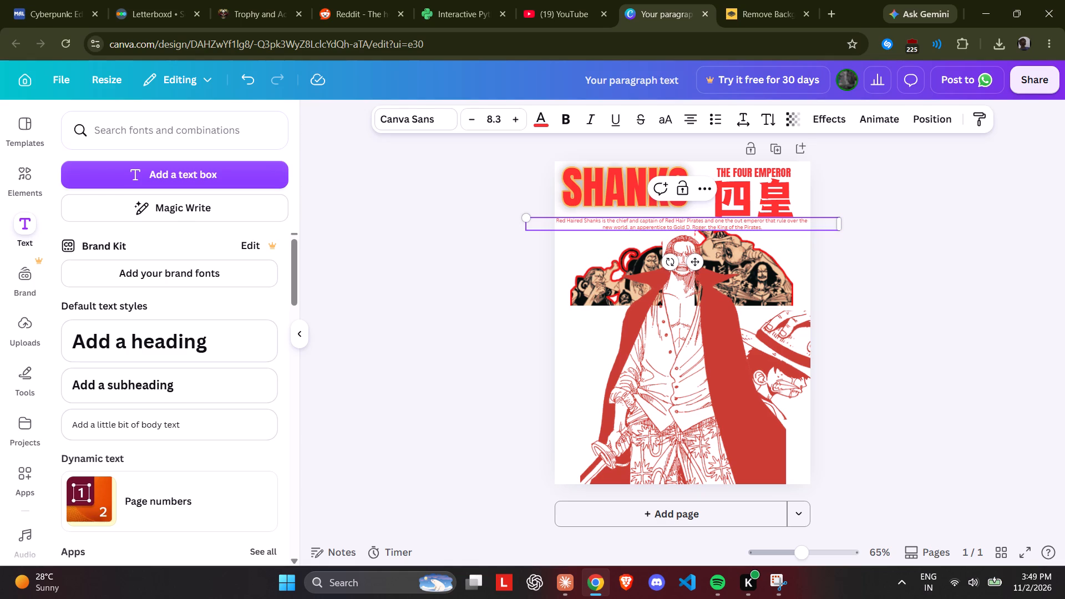
key(f)
key(Right)
key(Right)
key(Right)
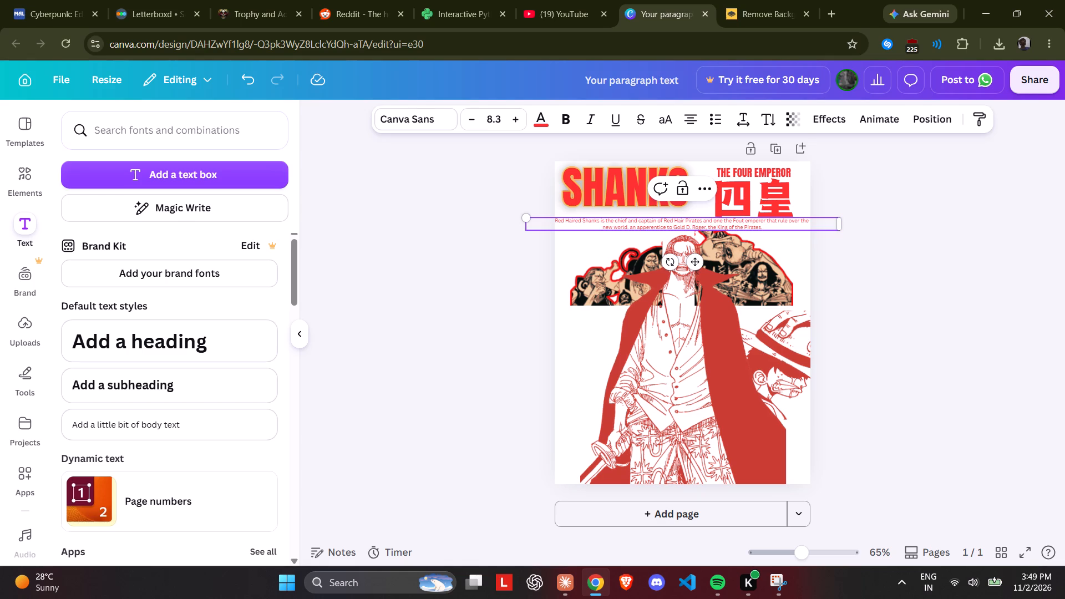
key(BackSpace)
key(r)
key(Right)
key(Right)
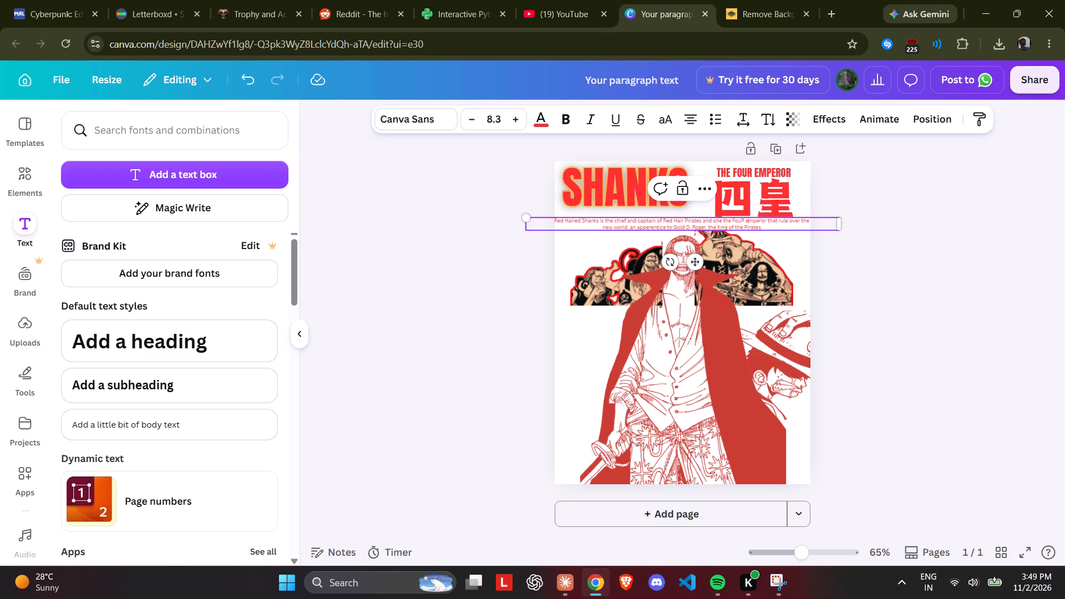
key(BackSpace)
key(BackSpace)
key(BackSpace)
text(r)
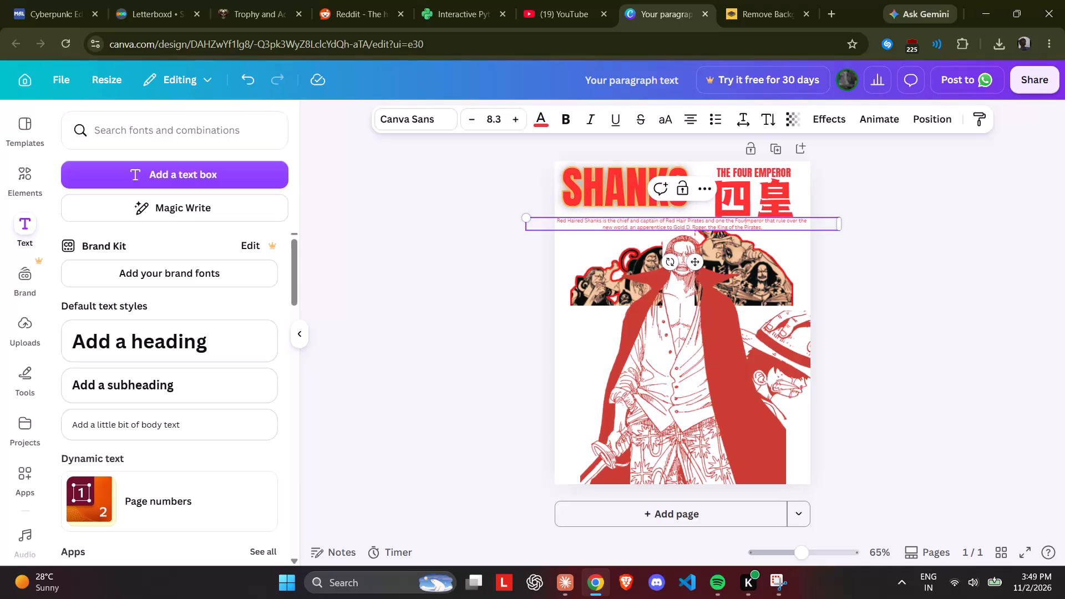
key(space)
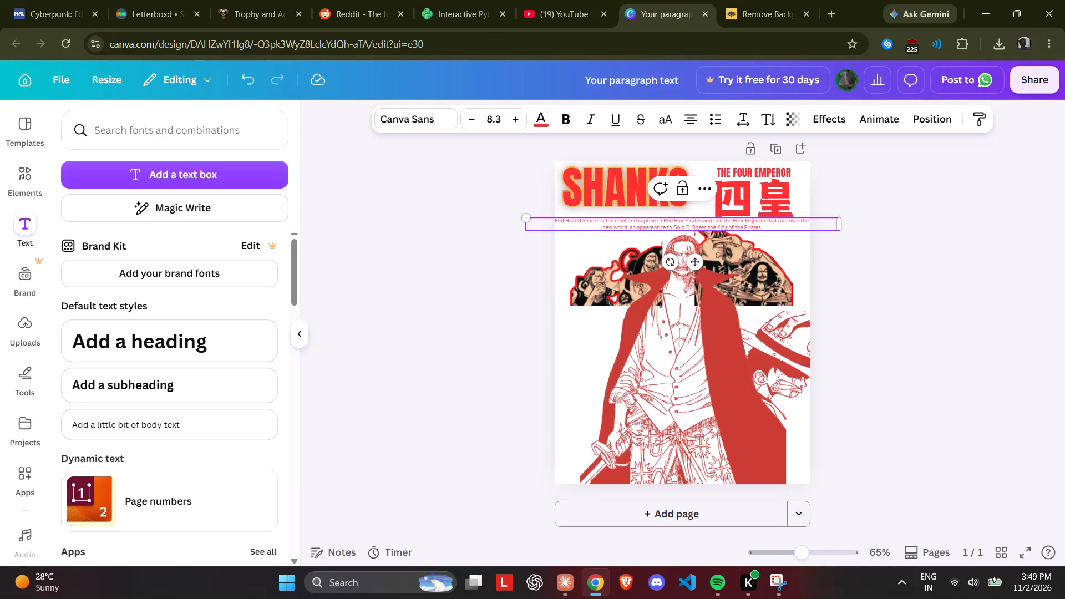
Capitalize the first letter of "new" at the start of the blurb's second line to read "New".
key(Right)
key(Right)
key(Right)
key(Right)
key(Right)
key(Right)
key(Right)
key(Right)
key(Right)
key(Right)
key(Right)
key(Right)
key(Right)
key(Right)
key(Right)
key(Right)
key(Right)
key(Right)
key(Right)
key(Right)
key(Right)
key(Right)
key(Right)
key(Right)
key(Right)
key(Right)
key(Right)
key(Right)
key(Right)
key(Right)
key(Right)
key(Right)
key(Right)
key(Right)
key(Right)
key(Right)
key(Left)
key(Left)
key(Left)
key(Left)
key(Left)
key(Left)
key(Left)
key(Left)
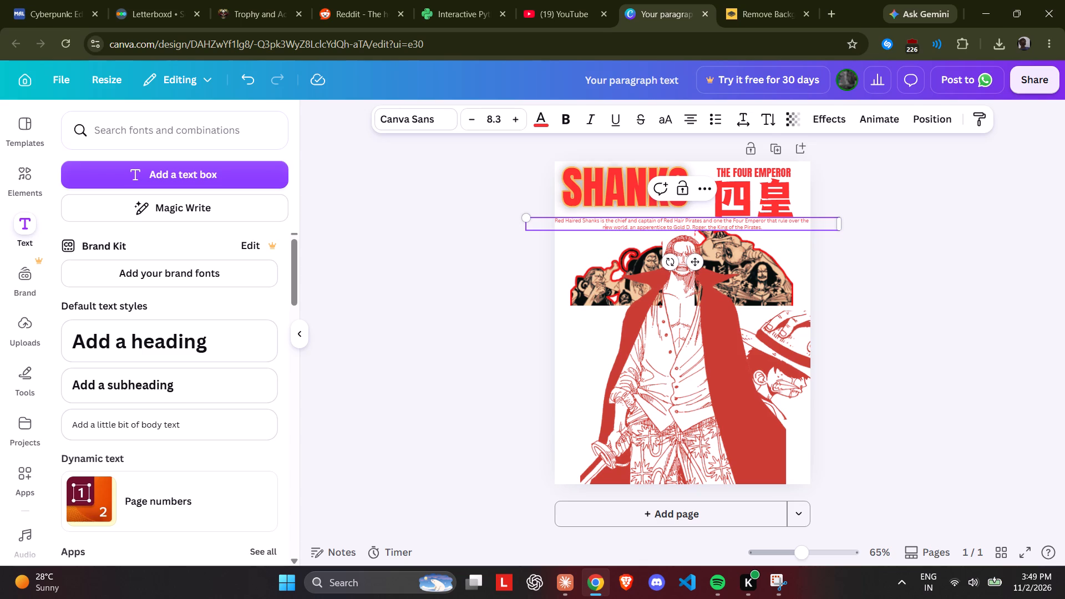
key(BackSpace)
key(n)
key(Right)
key(Right)
key(Right)
key(Right)
key(Right)
key(Down)
key(Left)
key(Left)
Capitalize the first letter of "world" in the blurb's second line to read "World".
key(Left)
key(Left)
key(Left)
key(Left)
key(Left)
key(Left)
key(Left)
key(Left)
key(Left)
key(Left)
key(Left)
key(Left)
key(Left)
key(Left)
key(Left)
key(Left)
key(Left)
key(Left)
key(Left)
key(Left)
key(Left)
key(Left)
key(Left)
key(Left)
key(Left)
key(Left)
key(Left)
key(Left)
key(Left)
key(Left)
key(Left)
key(Left)
key(Left)
key(Left)
key(Left)
key(Left)
key(Left)
key(Left)
key(Left)
key(Left)
key(Left)
key(BackSpace)
key(w)
key(Right)
key(Right)
key(Right)
key(Right)
key(Right)
key(Right)
key(Right)
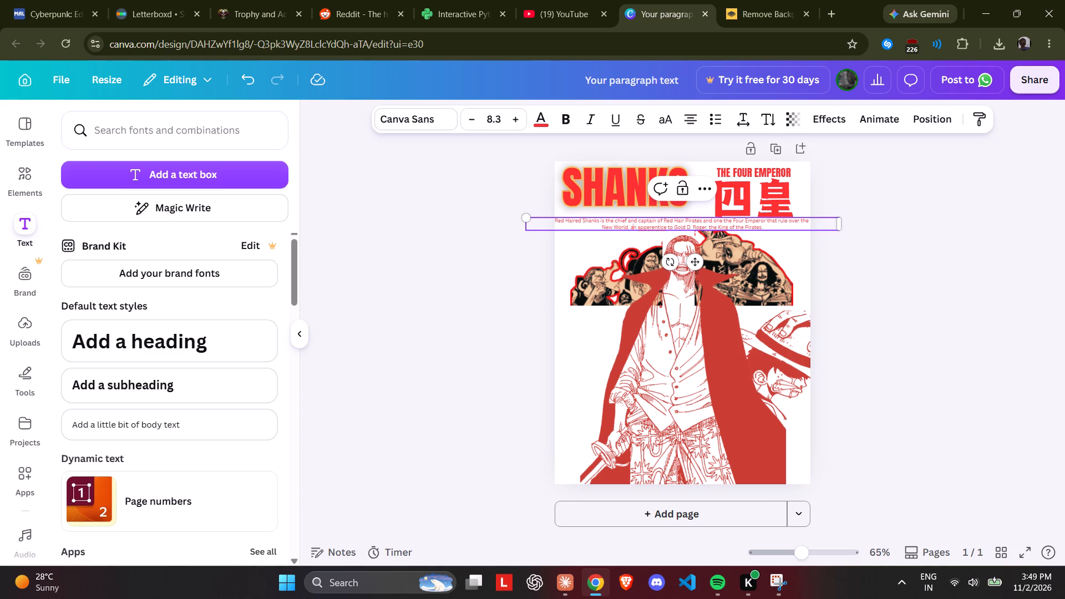
click(995, 217)
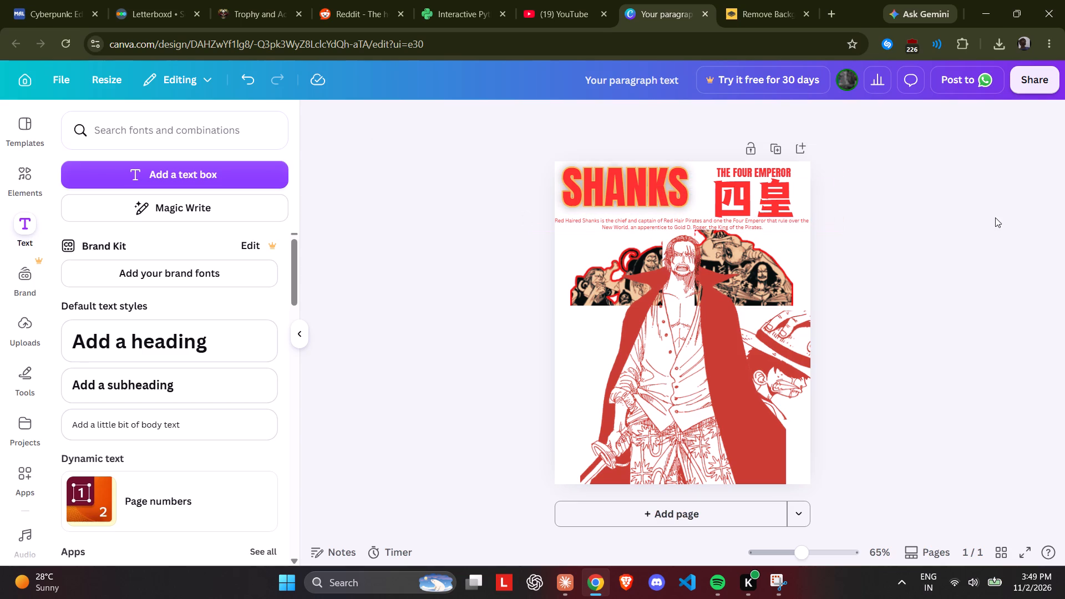
Set the blurb's font size to 7.3 and center it horizontally on the poster beneath the titles.
click(607, 224)
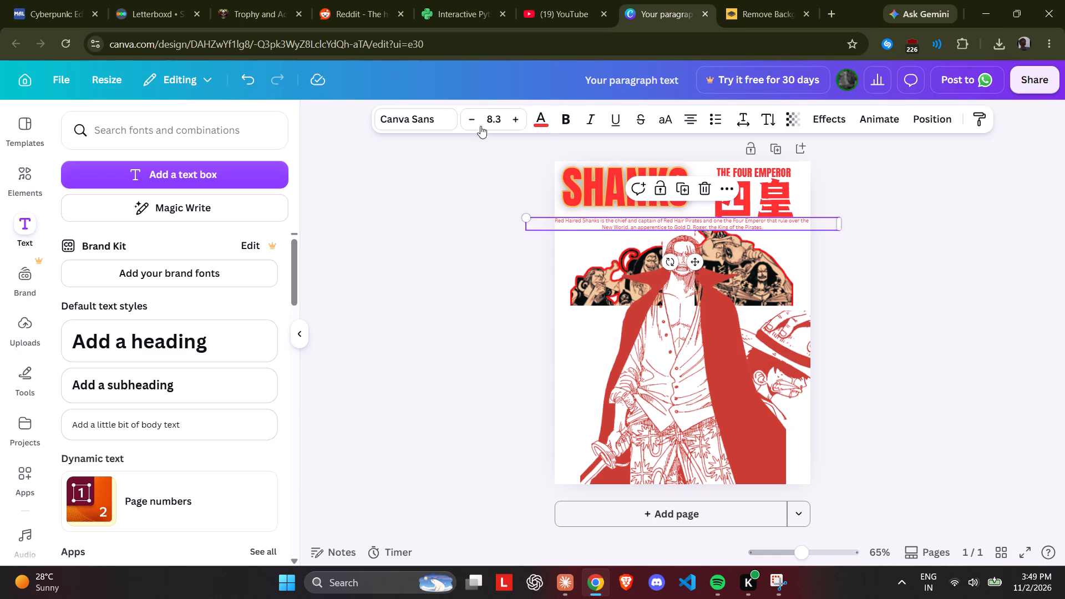
click(475, 117)
click(382, 175)
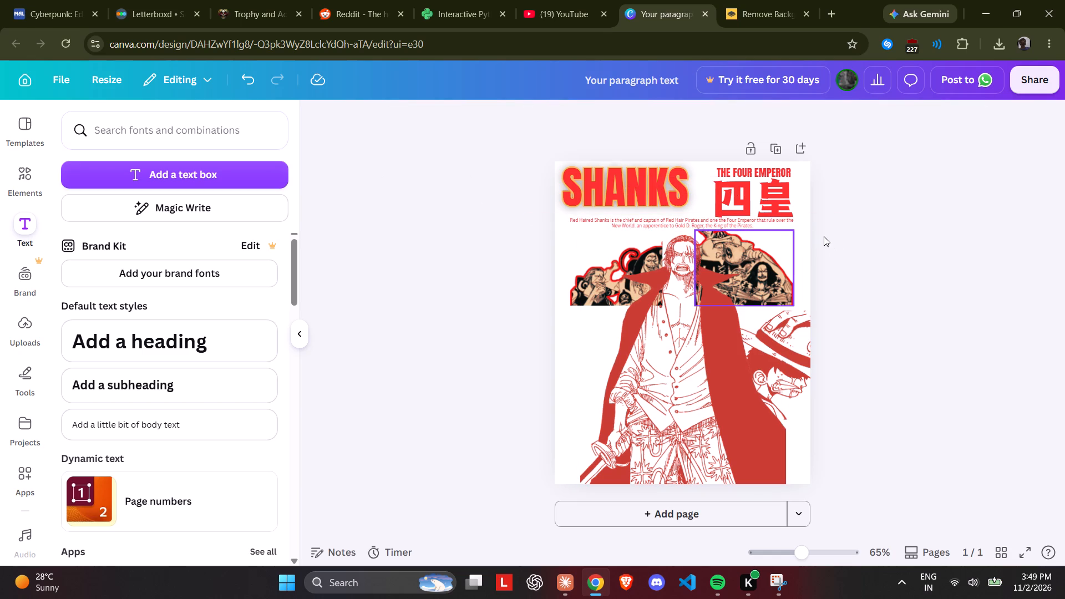
click(759, 225)
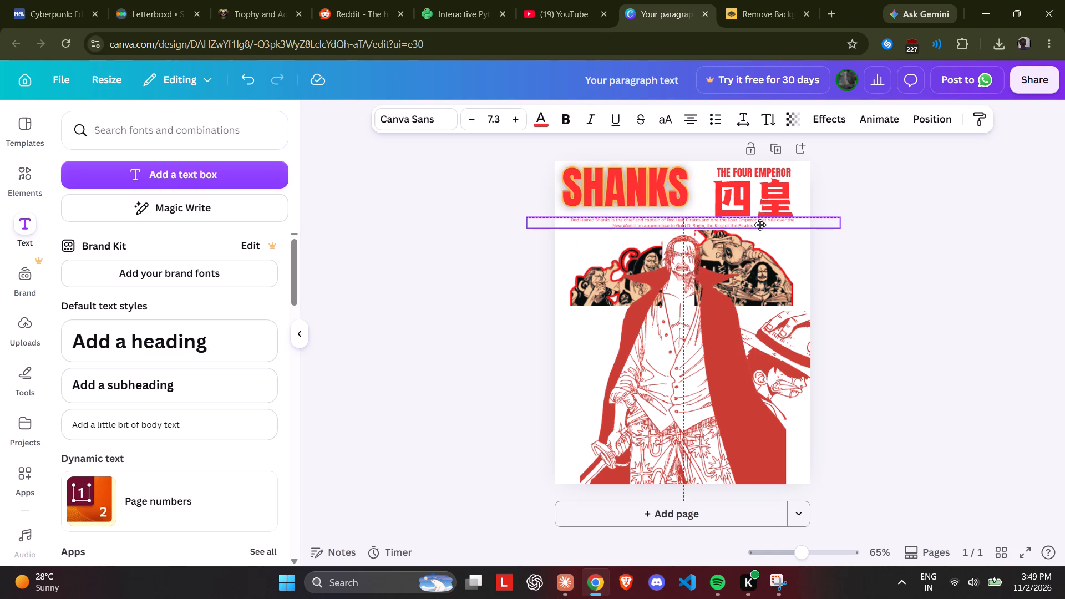
click(927, 185)
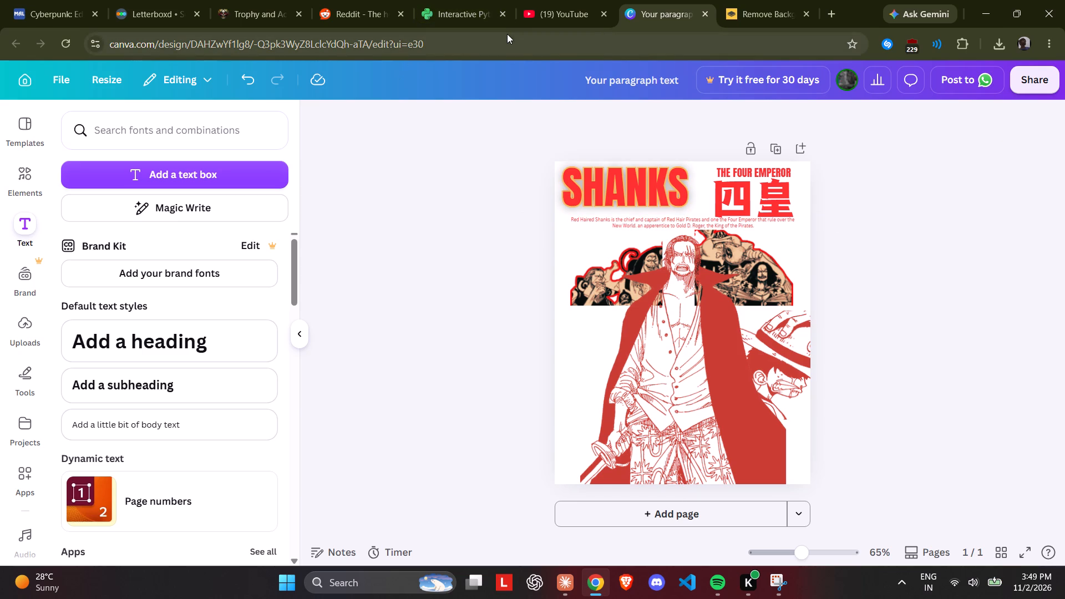
Duplicate the grouped SHANKS title and place the copy over the lower half of the central figure.
click(598, 173)
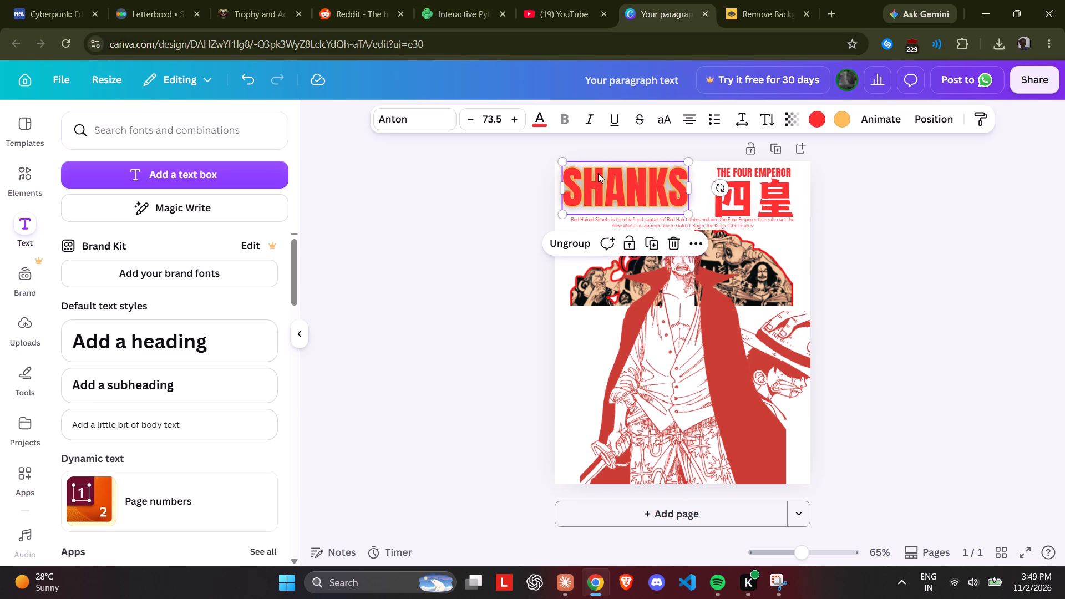
click(643, 245)
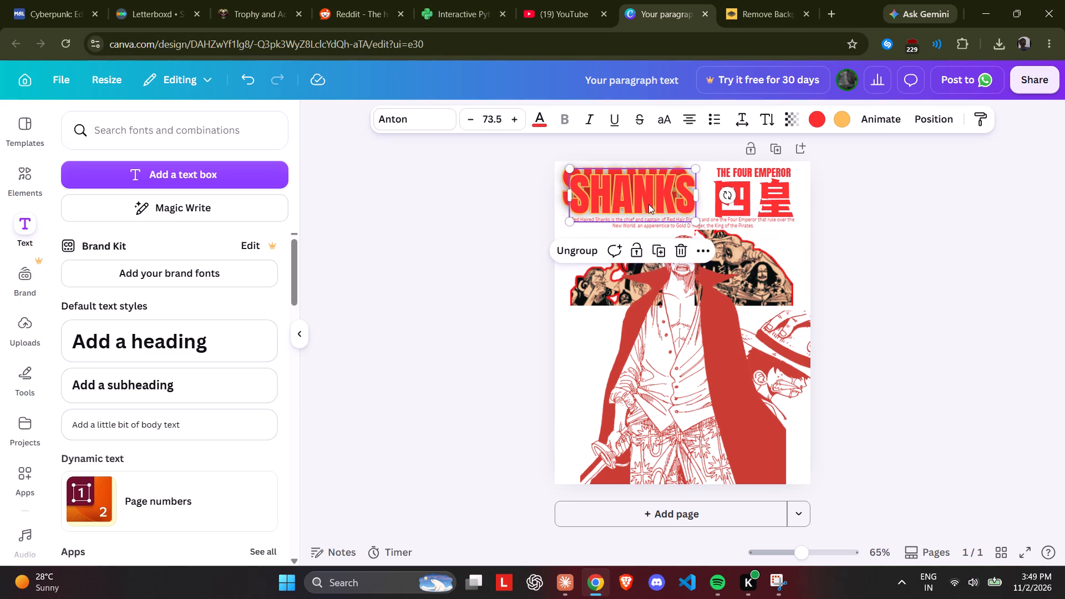
drag(648, 204, 631, 390)
Replace the wording of the front, orange-outlined text layer in the duplicated title with "THE".
double_click(631, 390)
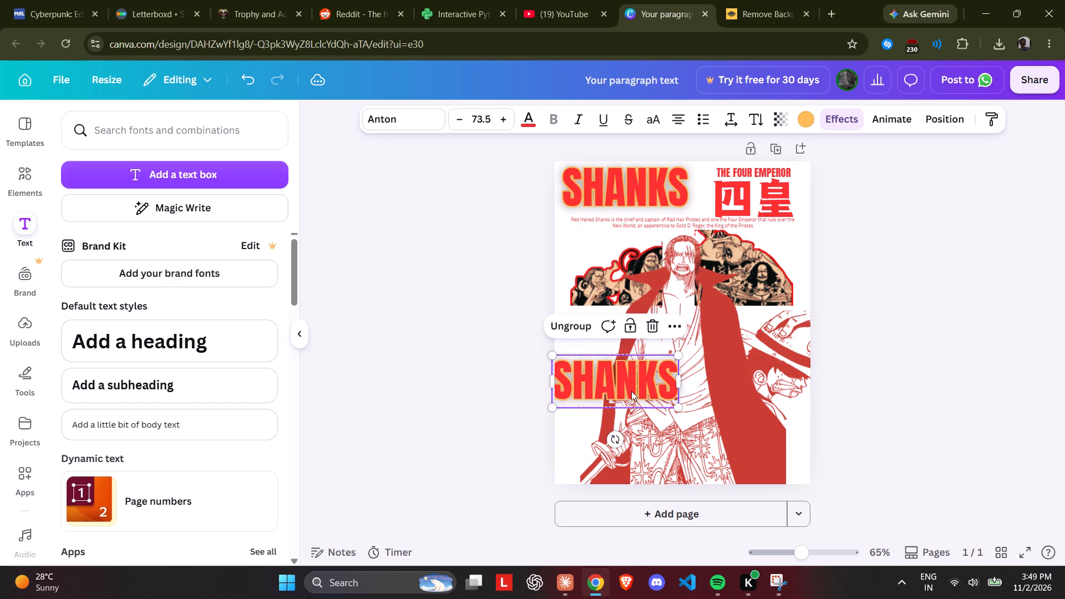
text(THE)
key(space)
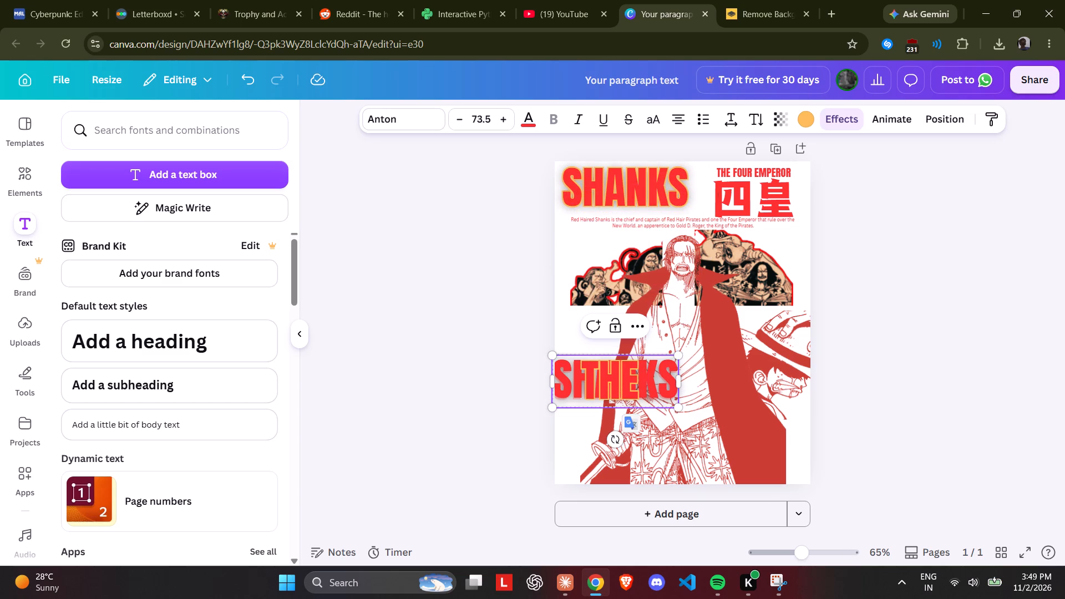
double_click(659, 375)
click(666, 374)
click(554, 380)
click(570, 435)
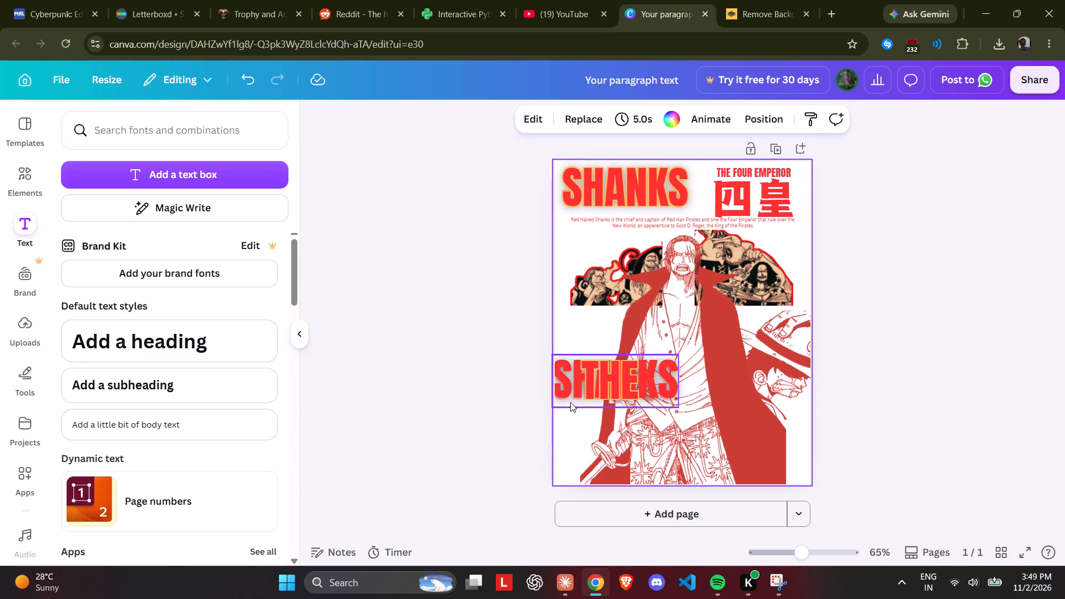
Ungroup the duplicated title into its separate text layers over the central figure.
click(570, 388)
drag(613, 378, 612, 386)
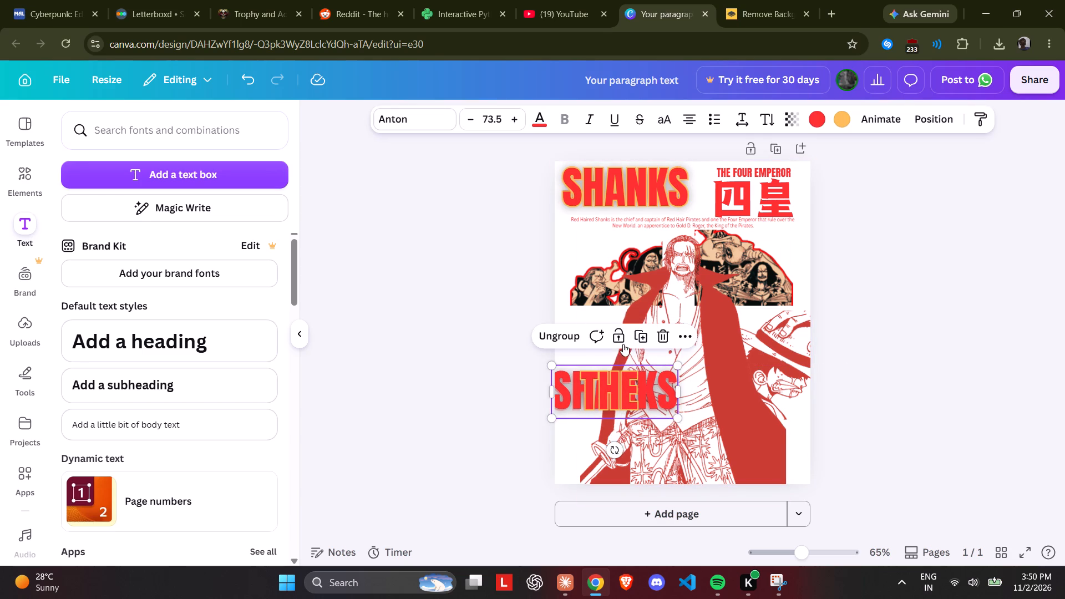
click(577, 336)
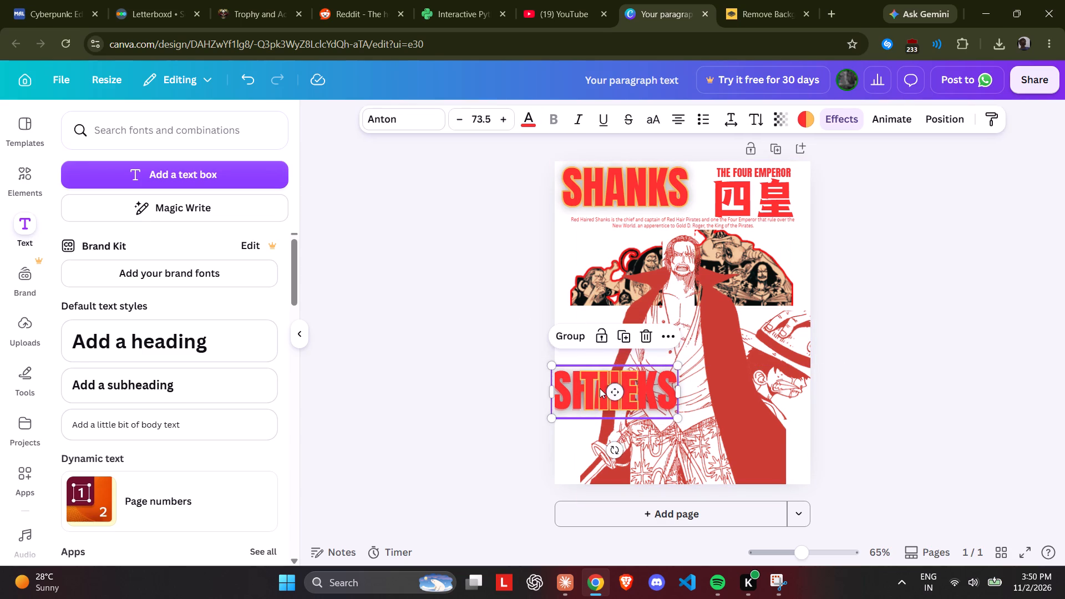
drag(600, 388, 587, 353)
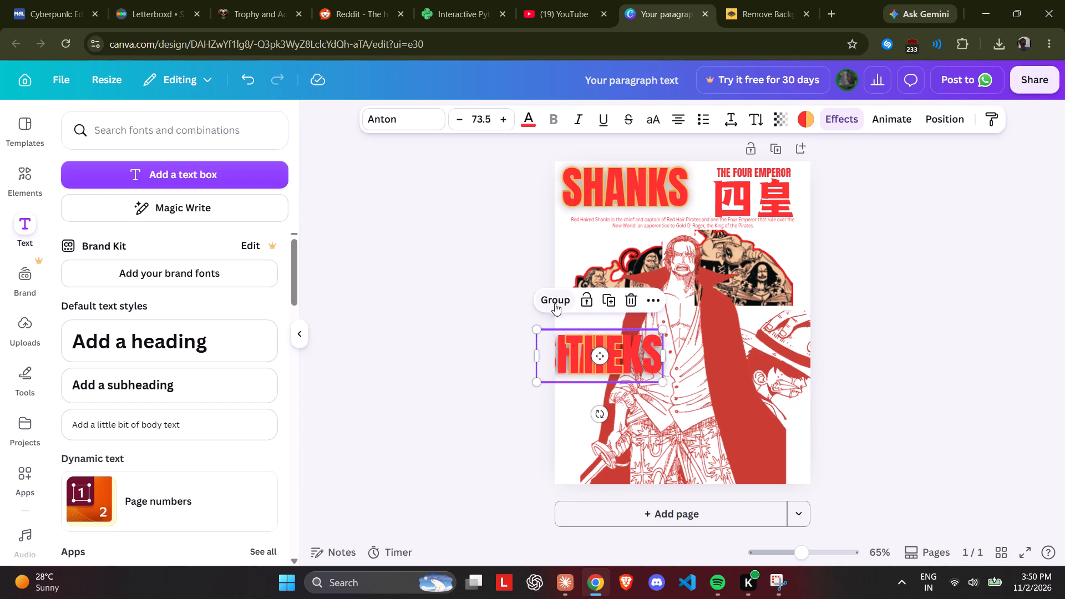
click(577, 359)
drag(581, 361, 612, 384)
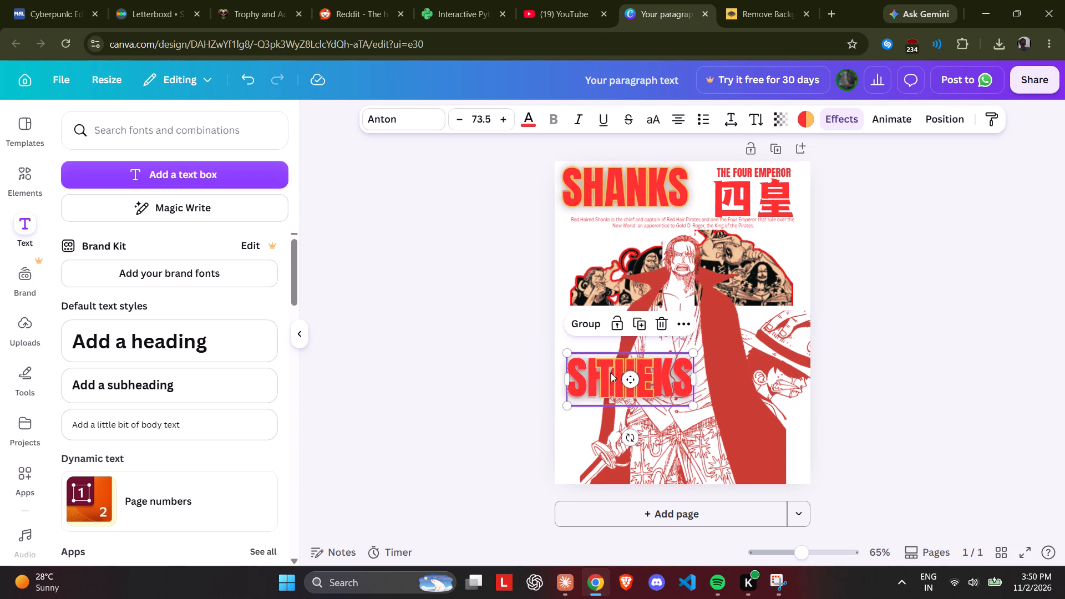
click(631, 375)
click(445, 396)
Spread the duplicated title's three text layers apart vertically, with THE above the two SHANKS layers.
click(593, 380)
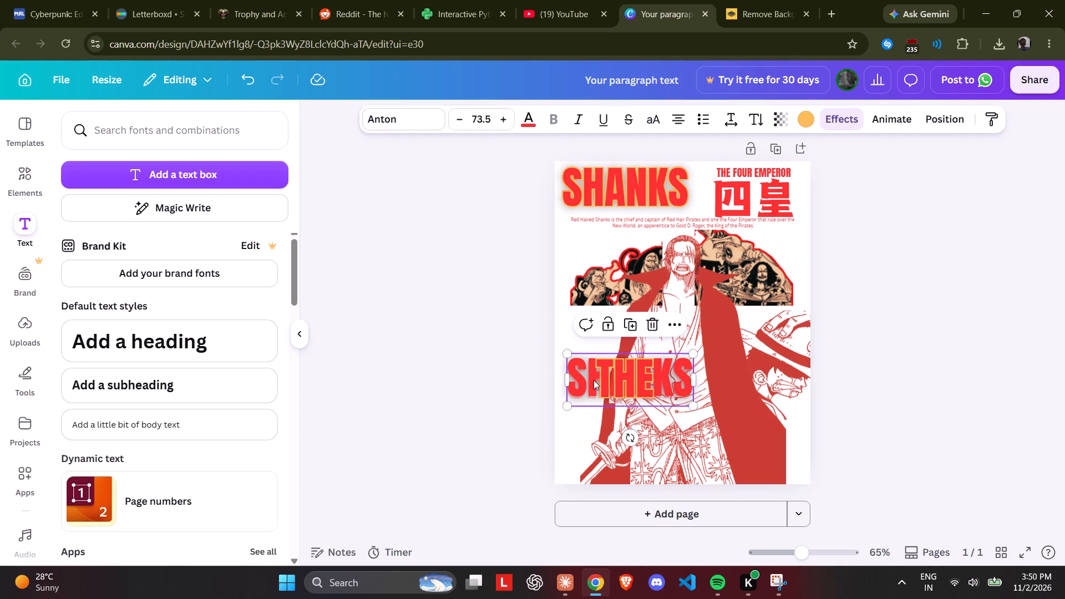
double_click(621, 380)
drag(624, 380, 528, 404)
click(489, 347)
click(594, 364)
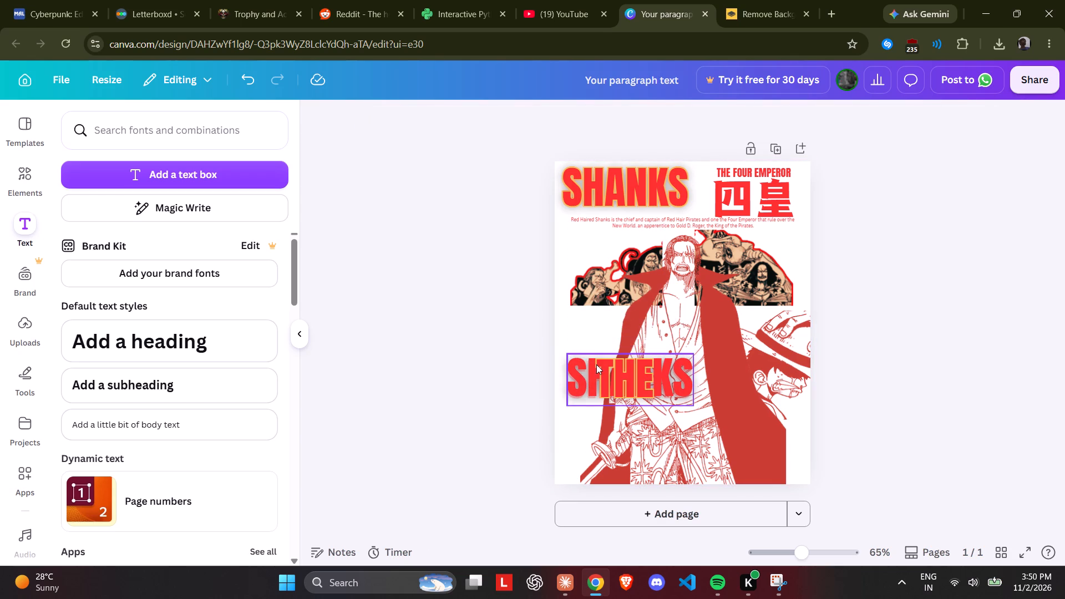
drag(631, 372, 630, 314)
drag(605, 377, 607, 382)
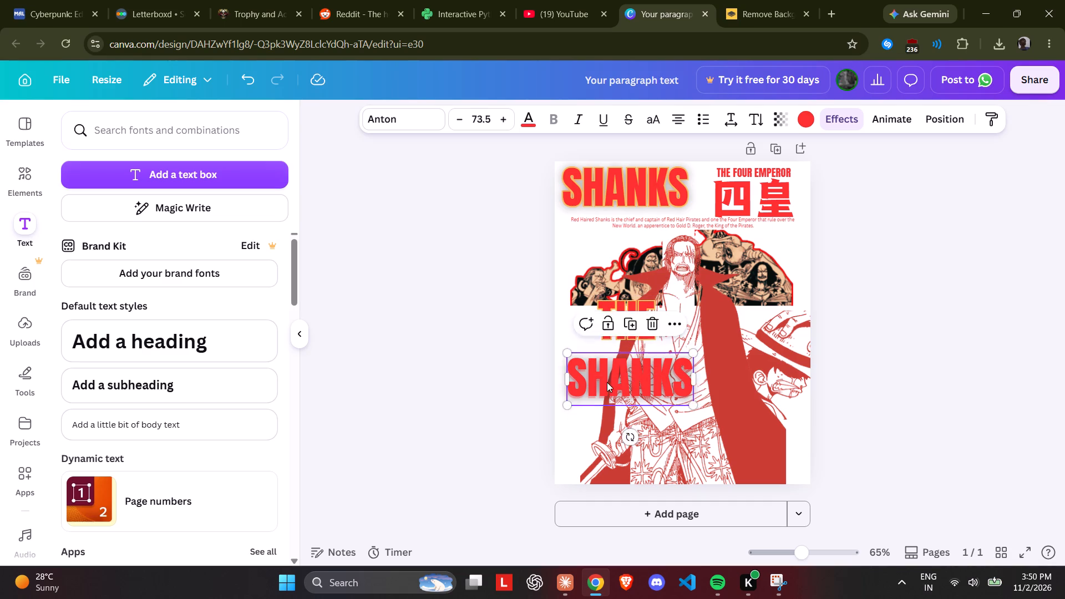
drag(607, 382, 604, 417)
Replace the wording of the two remaining SHANKS layers in the duplicated title with "THE".
click(591, 376)
double_click(607, 383)
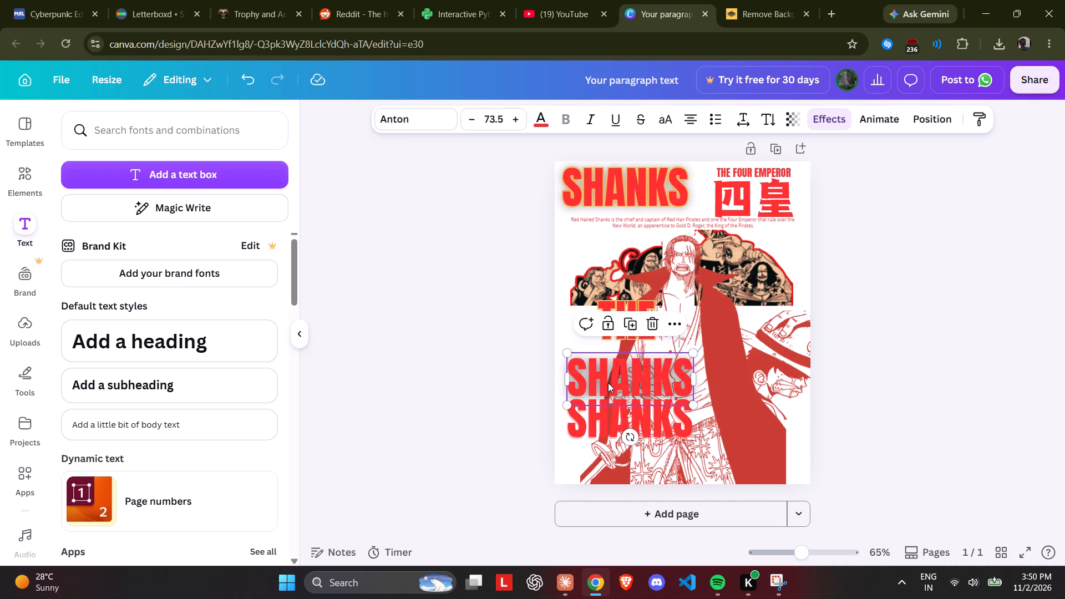
text(THE)
key(space)
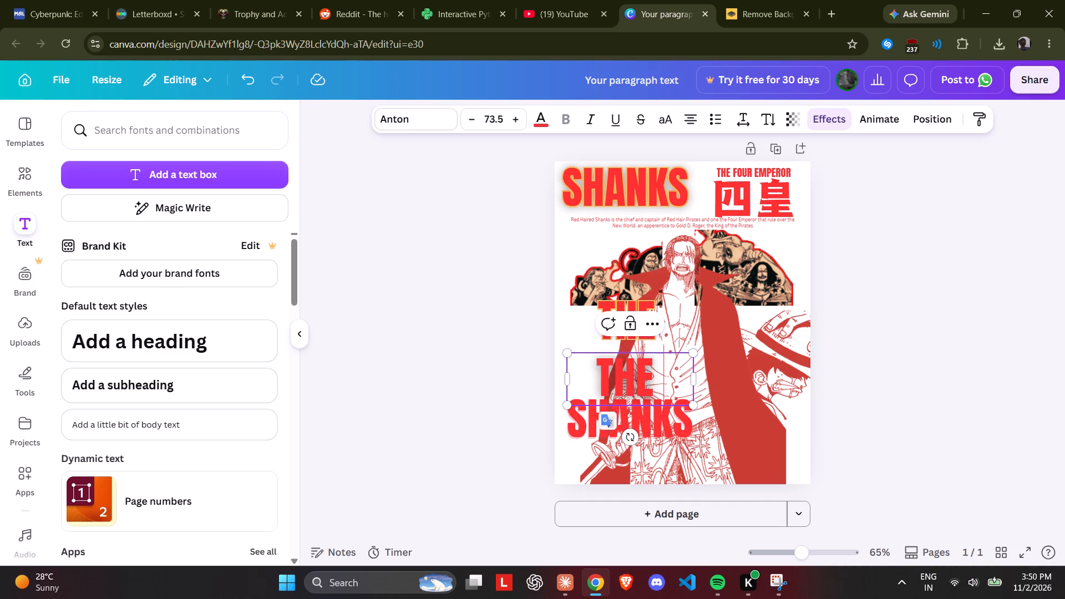
key(BackSpace)
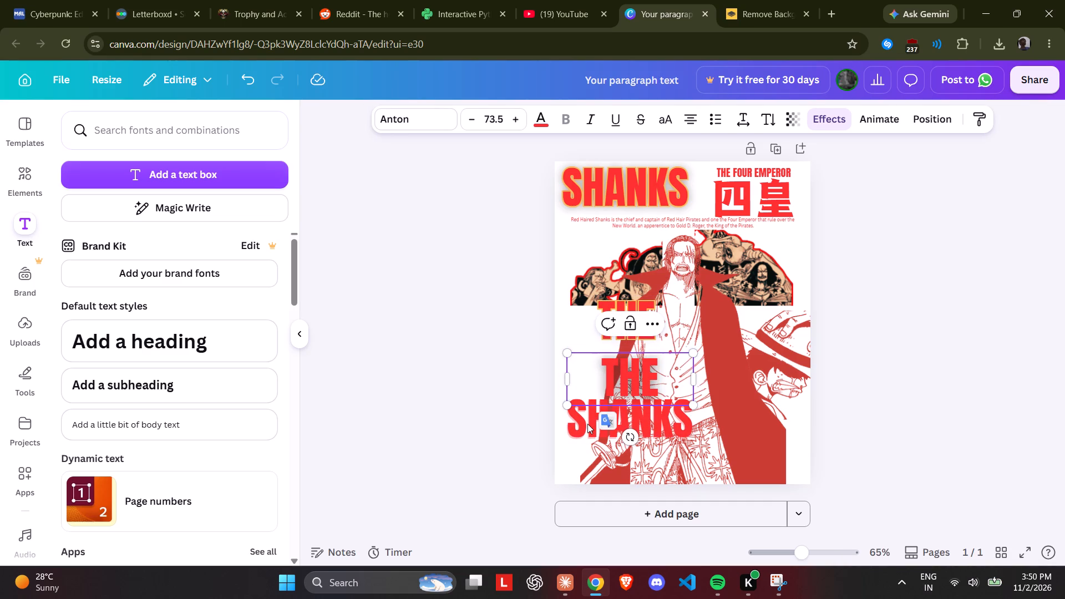
double_click(587, 424)
text(THE)
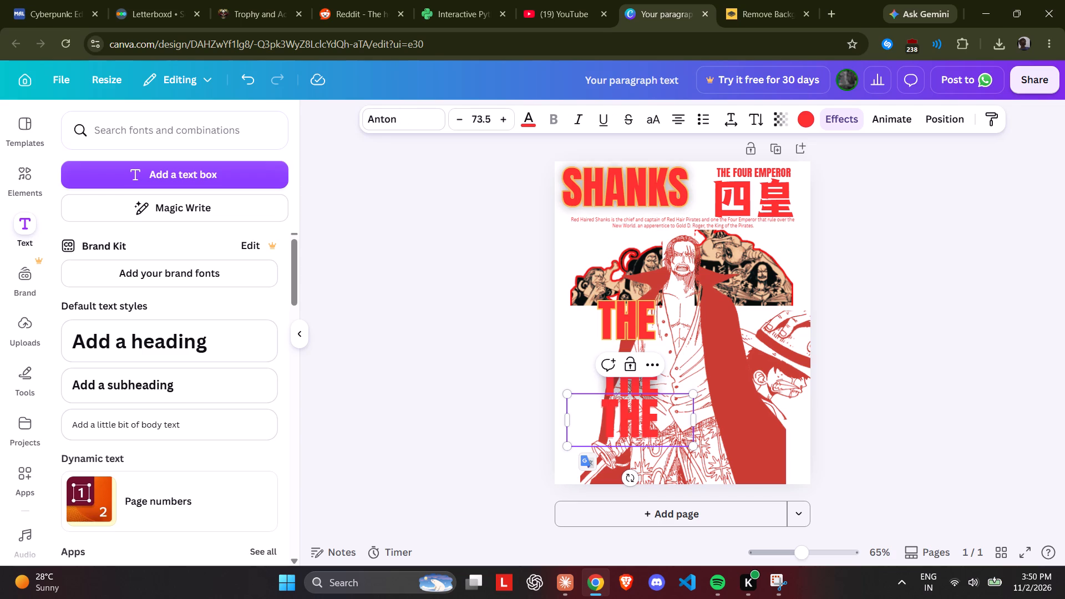
click(896, 316)
Stack the three THE layers on one another beside the central figure's torso, with the orange-outlined one in front.
drag(634, 379, 610, 369)
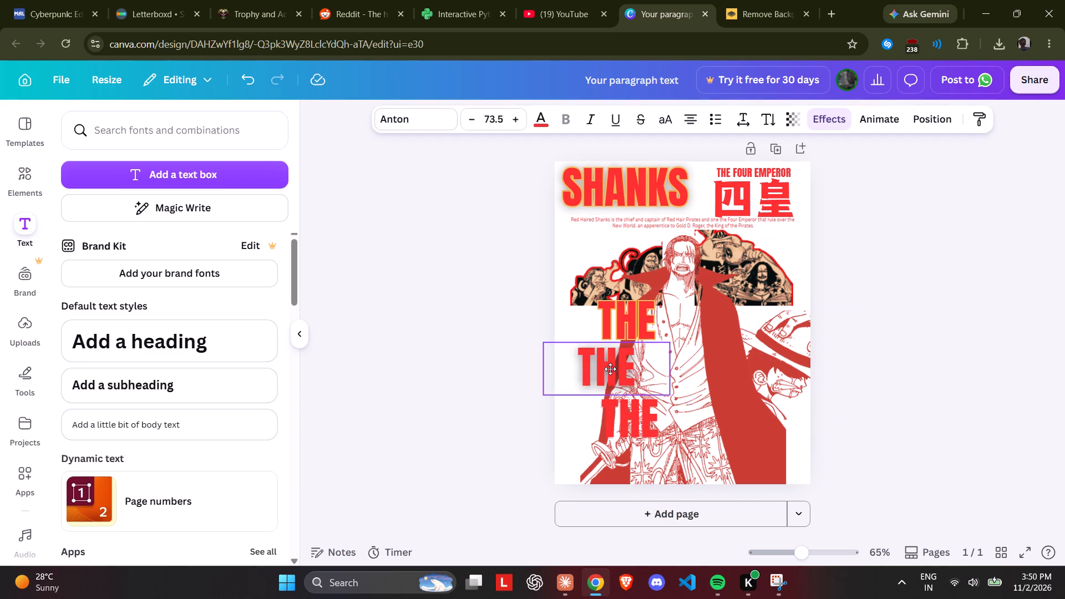
drag(610, 369, 595, 363)
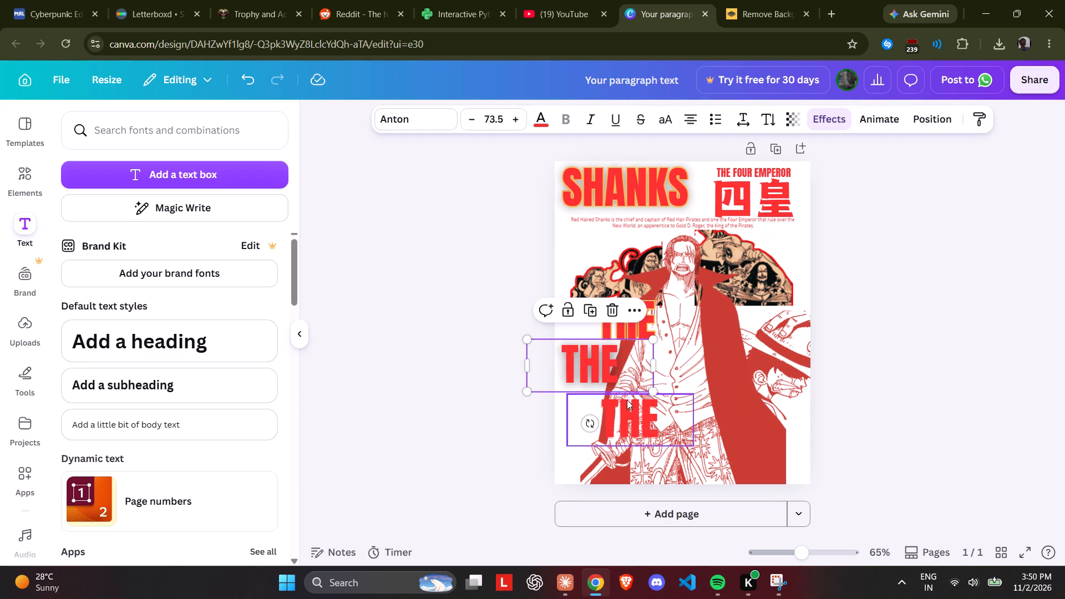
drag(628, 408, 591, 354)
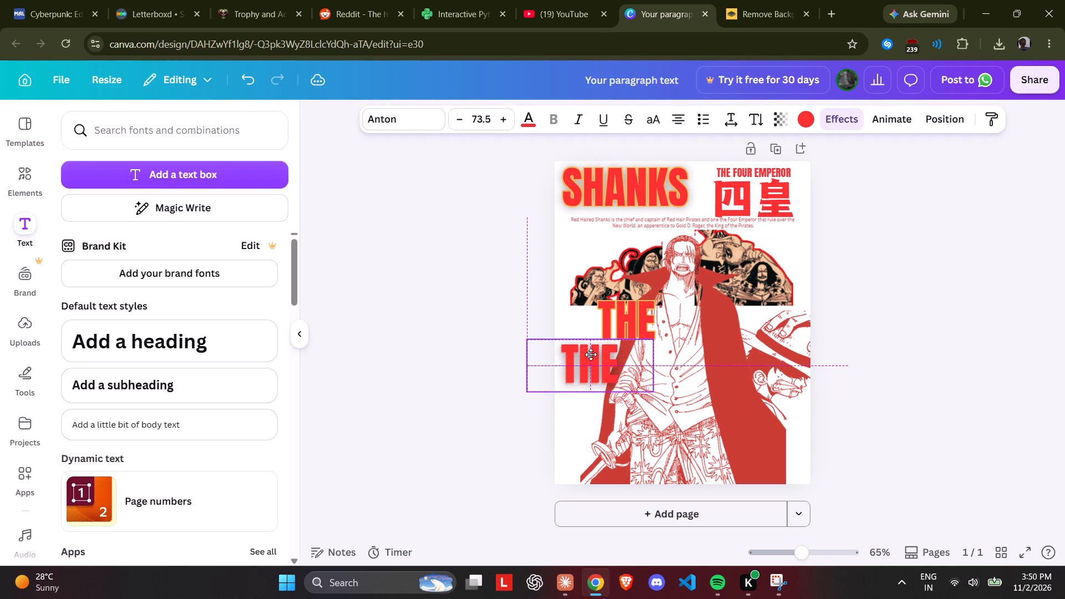
drag(591, 354, 589, 354)
drag(638, 312, 642, 323)
drag(642, 323, 604, 368)
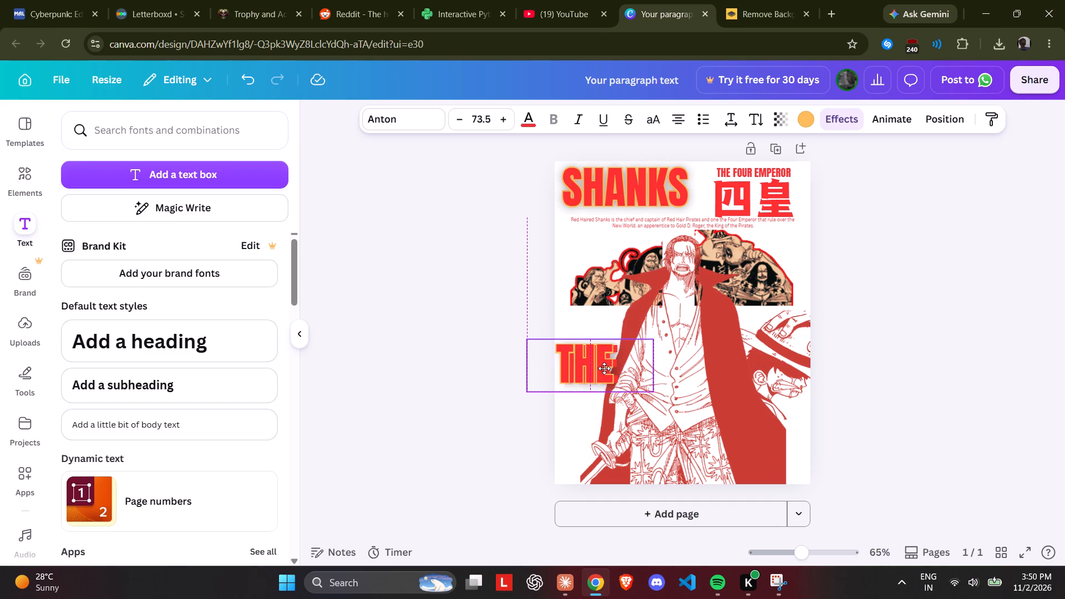
drag(604, 368, 606, 368)
click(430, 402)
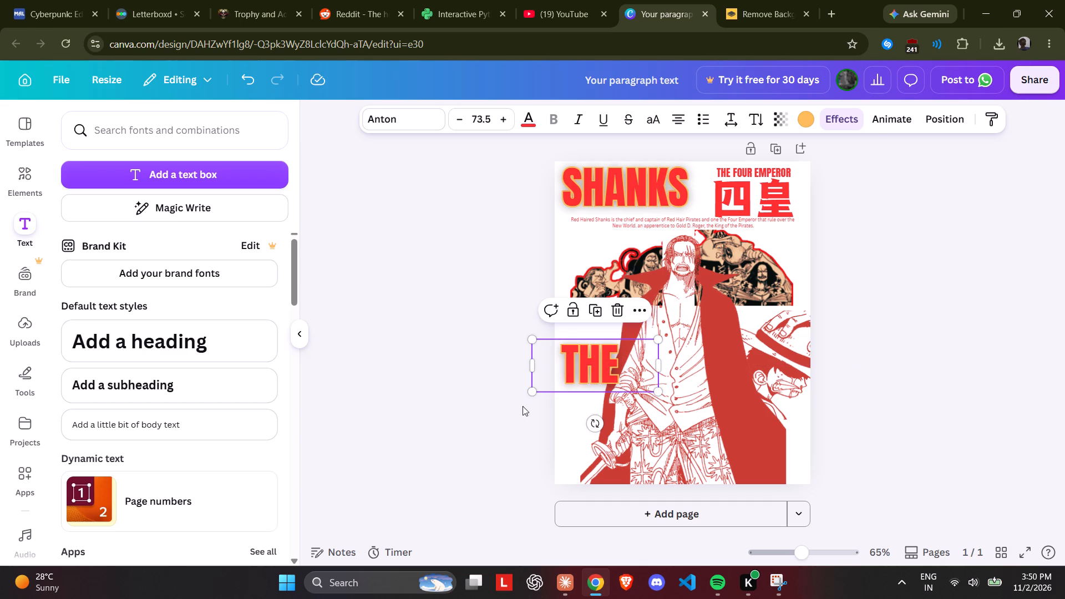
Select all the stacked THE layers and group them.
drag(564, 322, 574, 353)
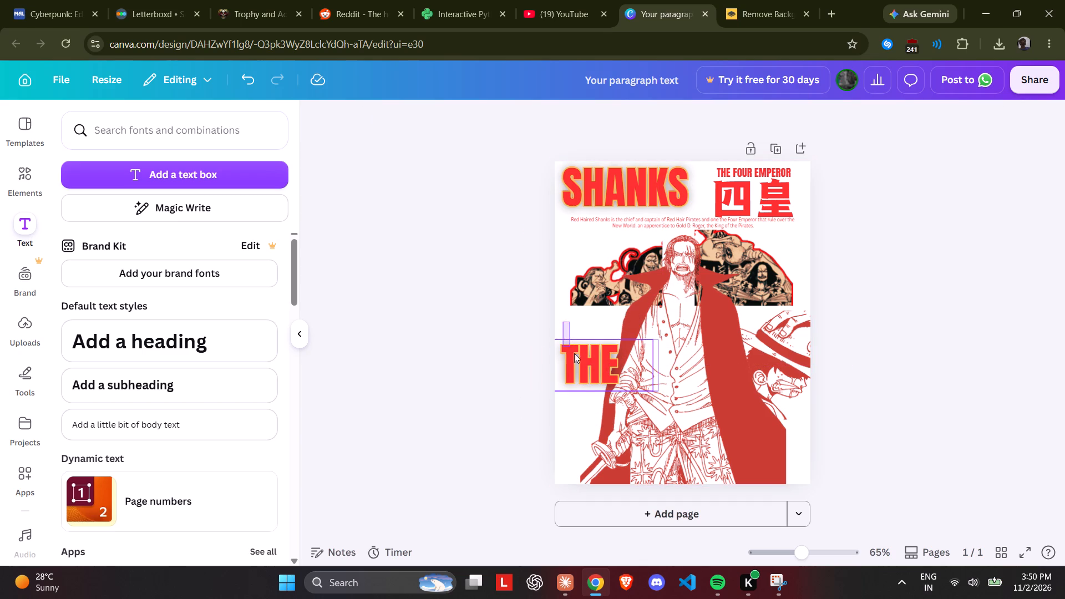
drag(574, 353, 578, 361)
click(551, 316)
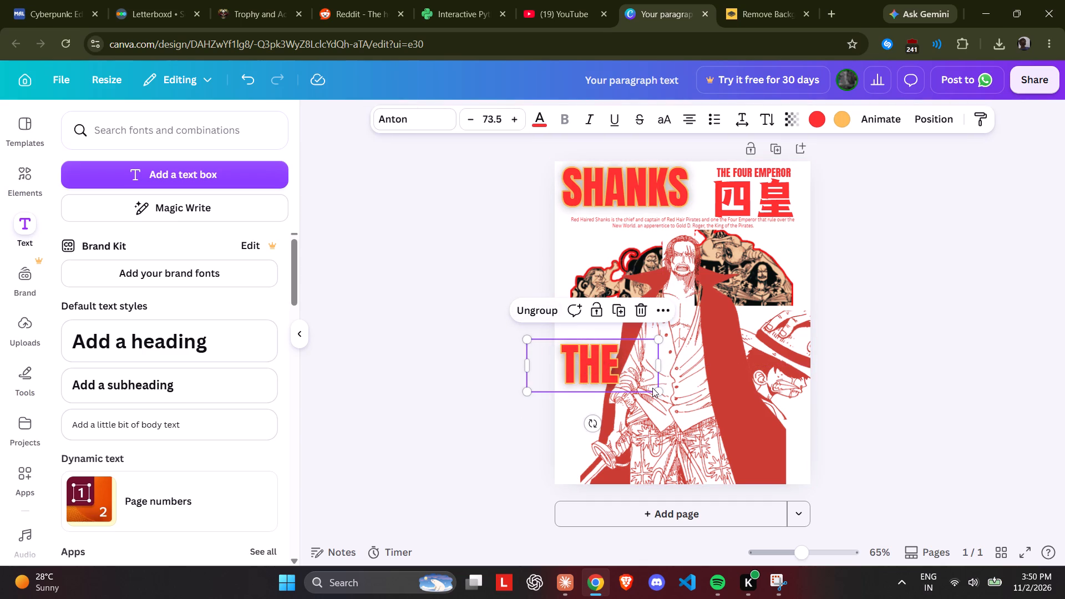
Enlarge the THE group to font size 123 and position it across the central figure's torso, just below the crew images.
drag(653, 388, 735, 440)
drag(676, 390, 661, 368)
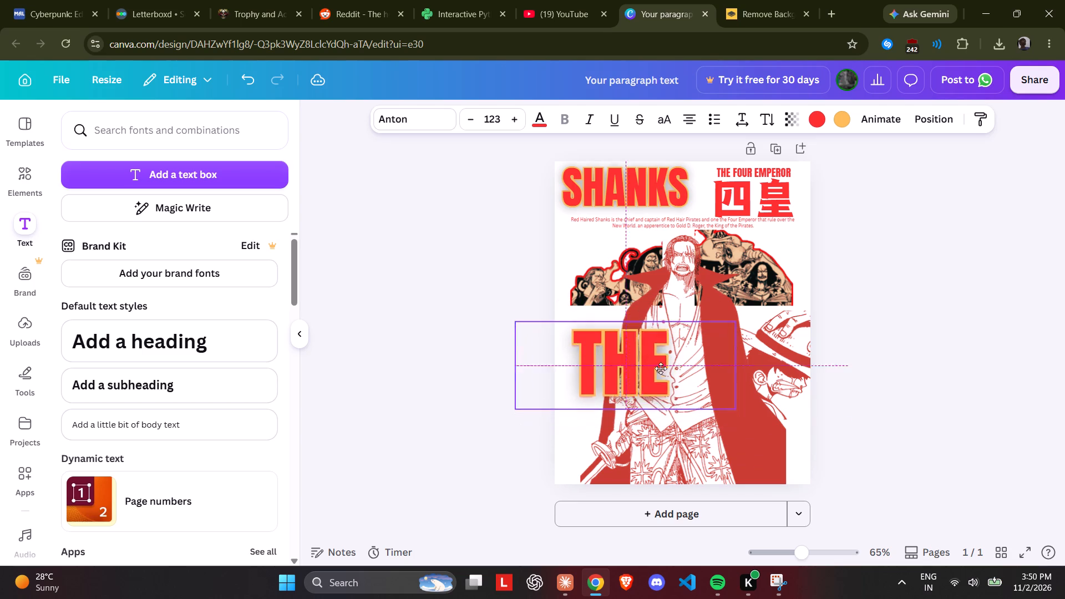
drag(661, 368, 665, 356)
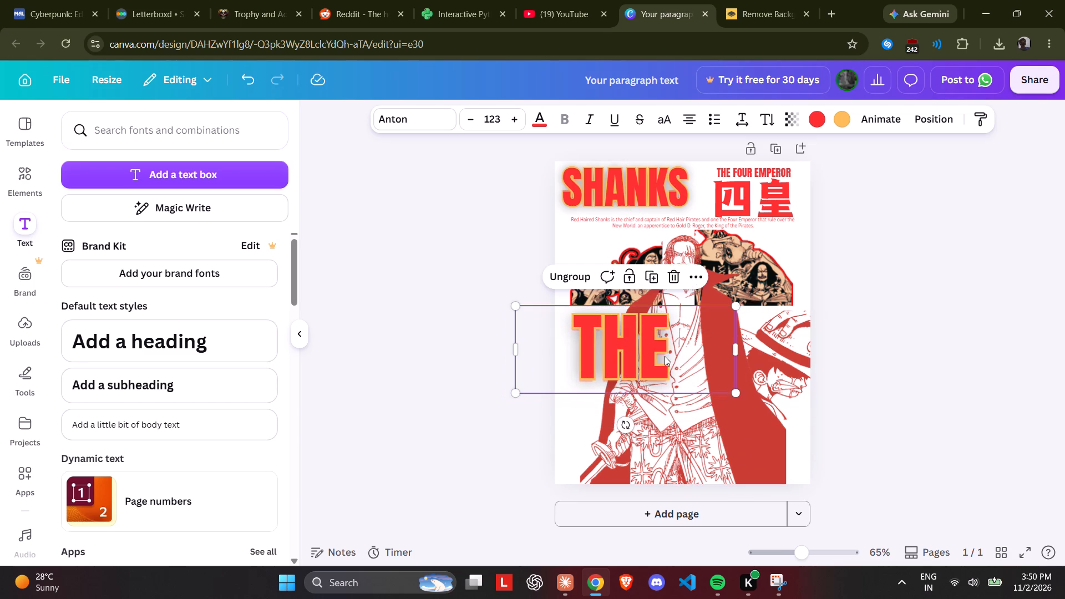
Send the THE group backward in the layer order, one level at a time, until it sits behind the central figure.
right_click(665, 356)
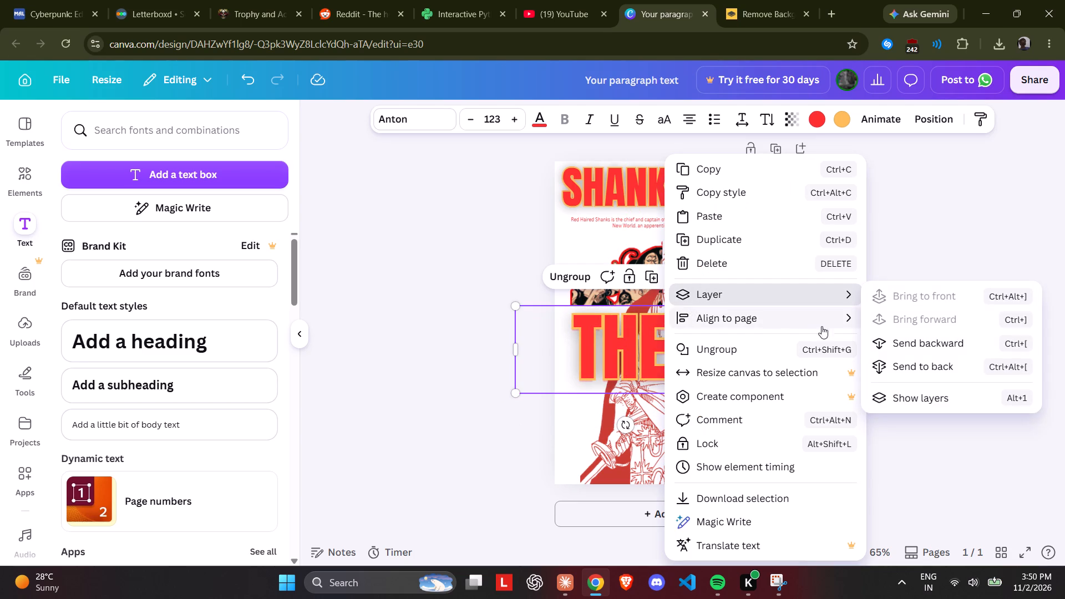
click(873, 342)
right_click(641, 328)
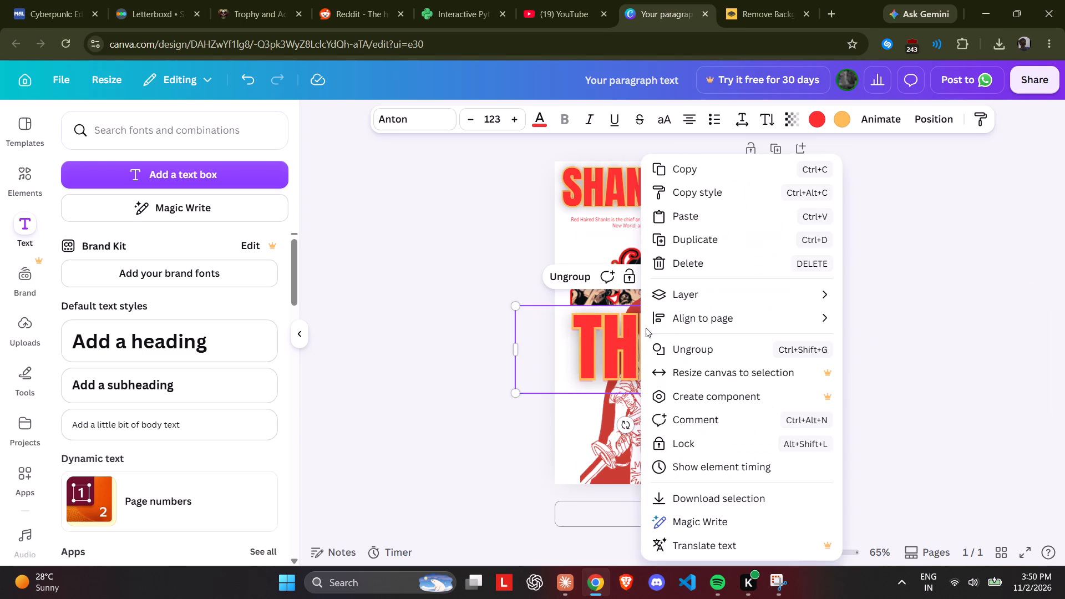
click(869, 342)
click(912, 242)
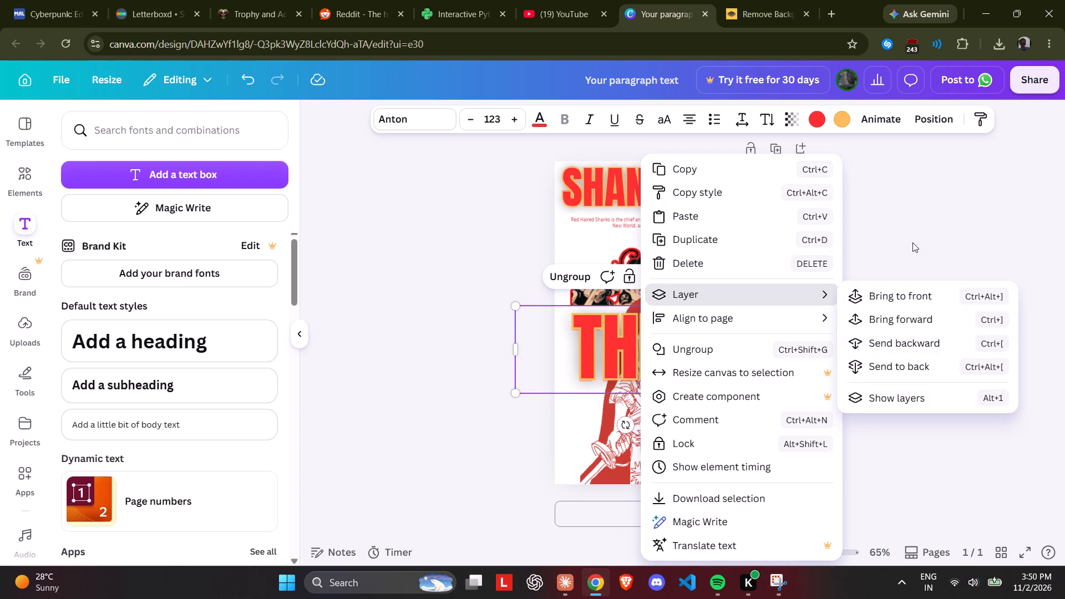
right_click(612, 346)
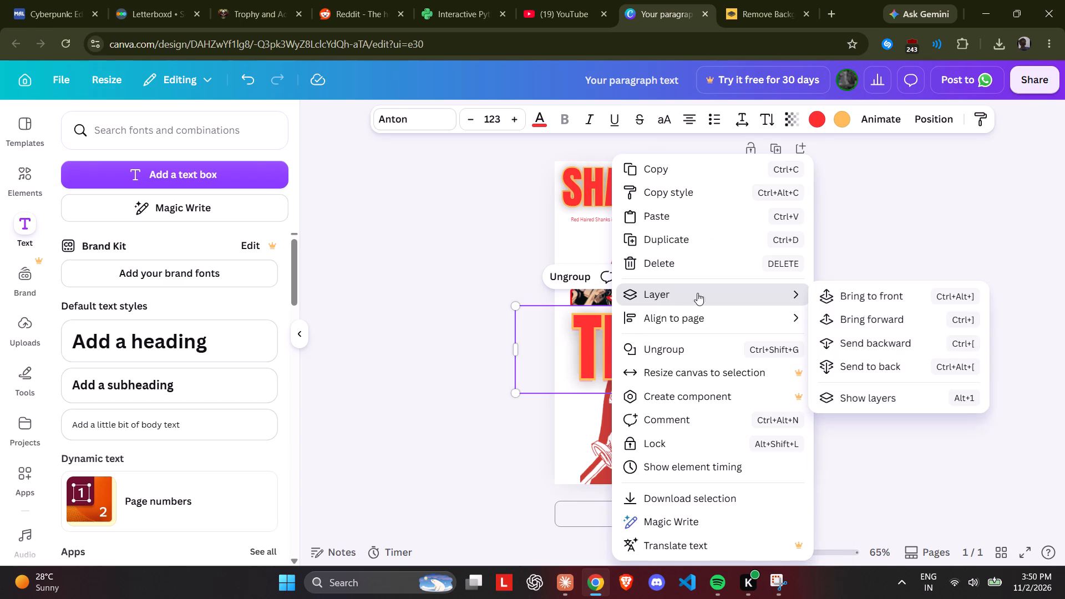
drag(845, 323, 861, 346)
click(861, 346)
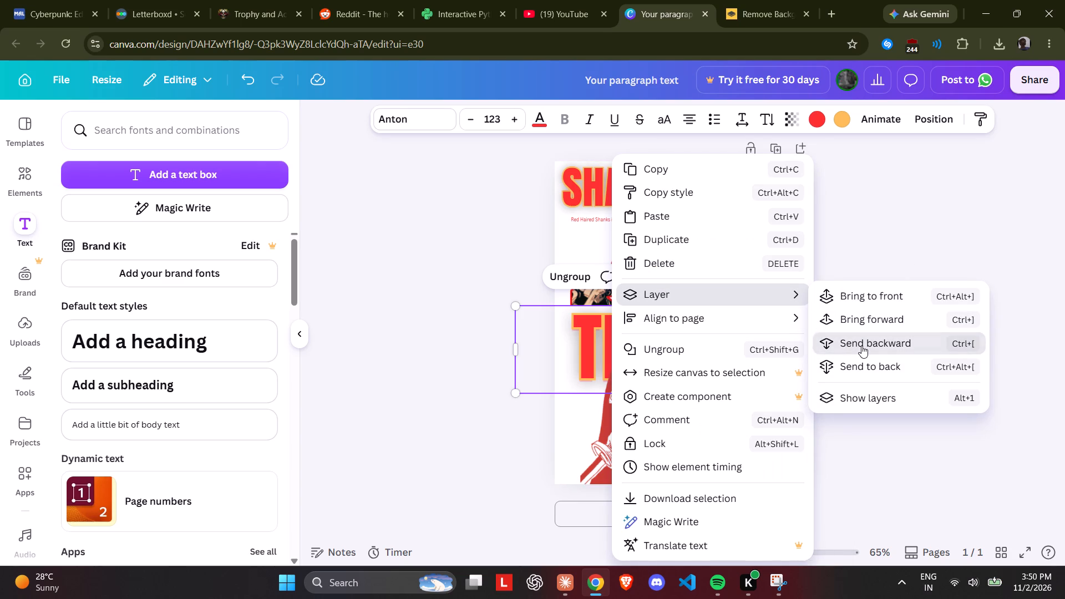
click(893, 246)
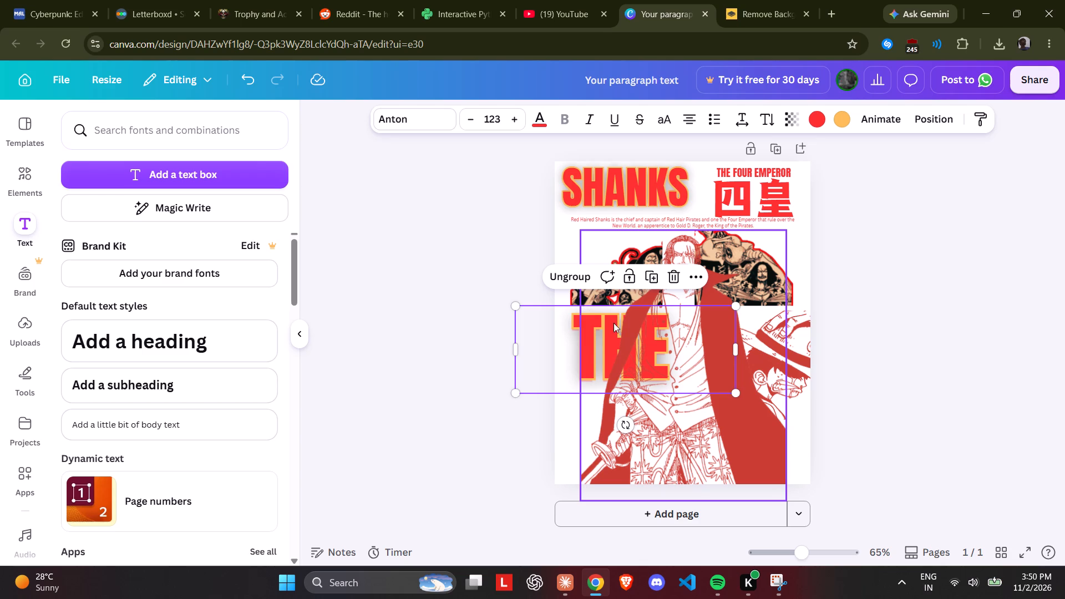
Shift the THE group slightly toward the poster's left edge, directly beneath the crew images.
drag(605, 340, 597, 348)
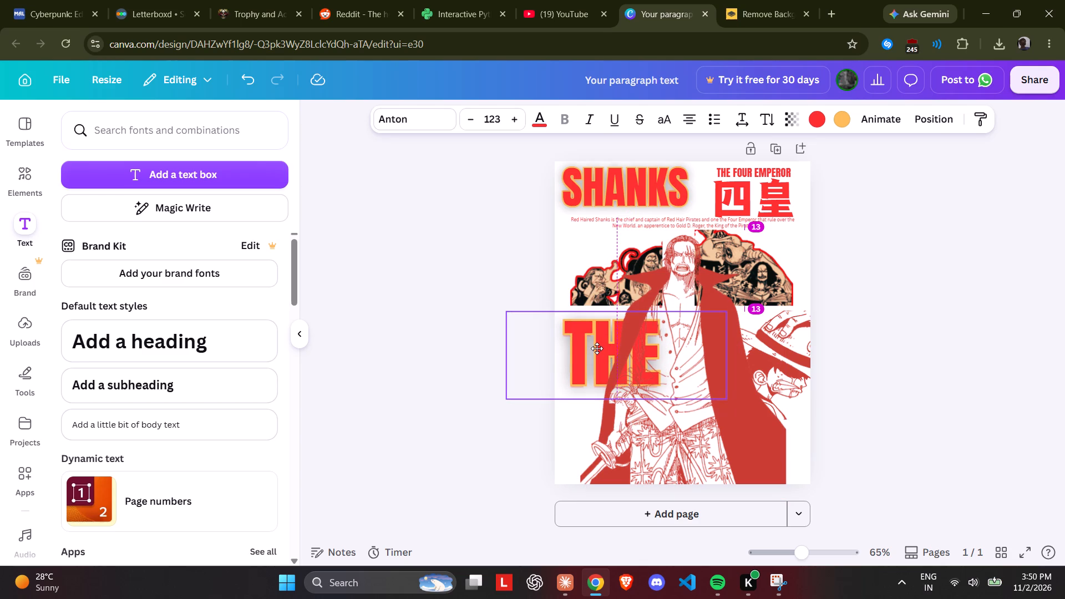
drag(597, 348, 595, 337)
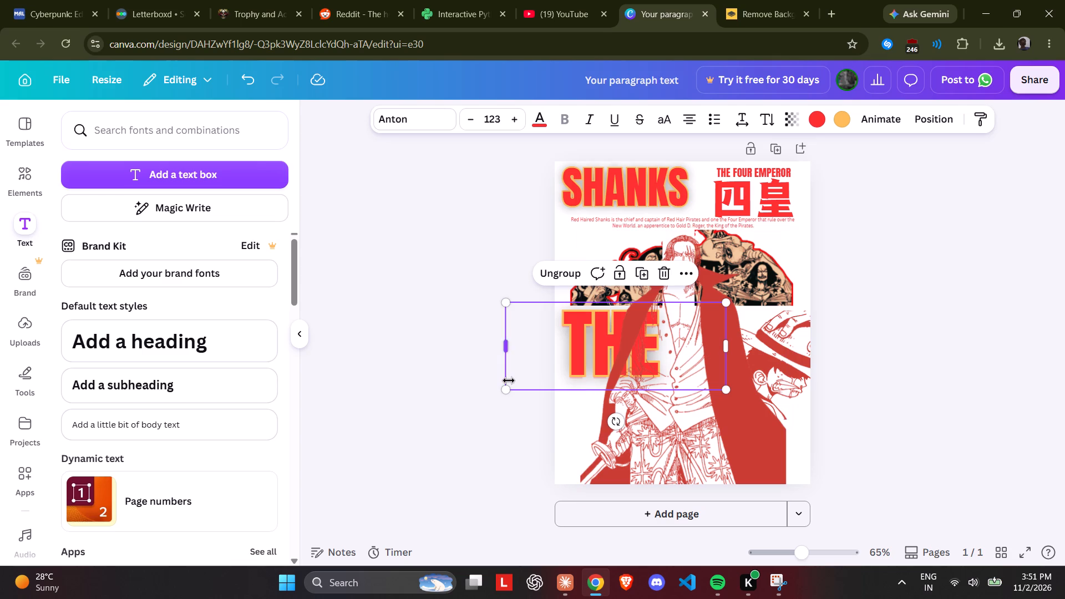
click(430, 397)
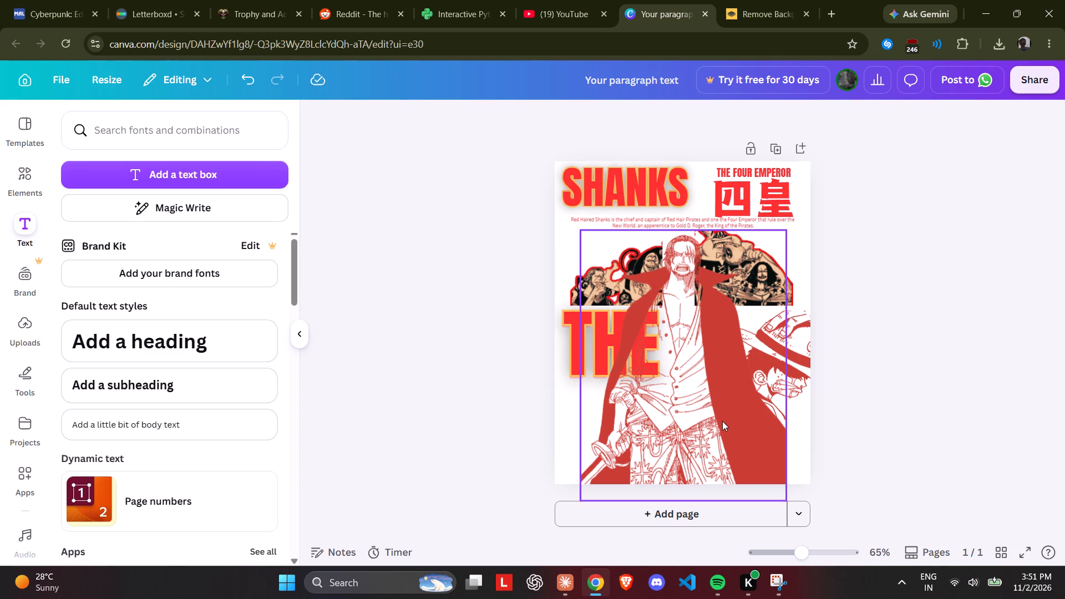
Flip the central Shanks figure horizontally.
right_click(703, 415)
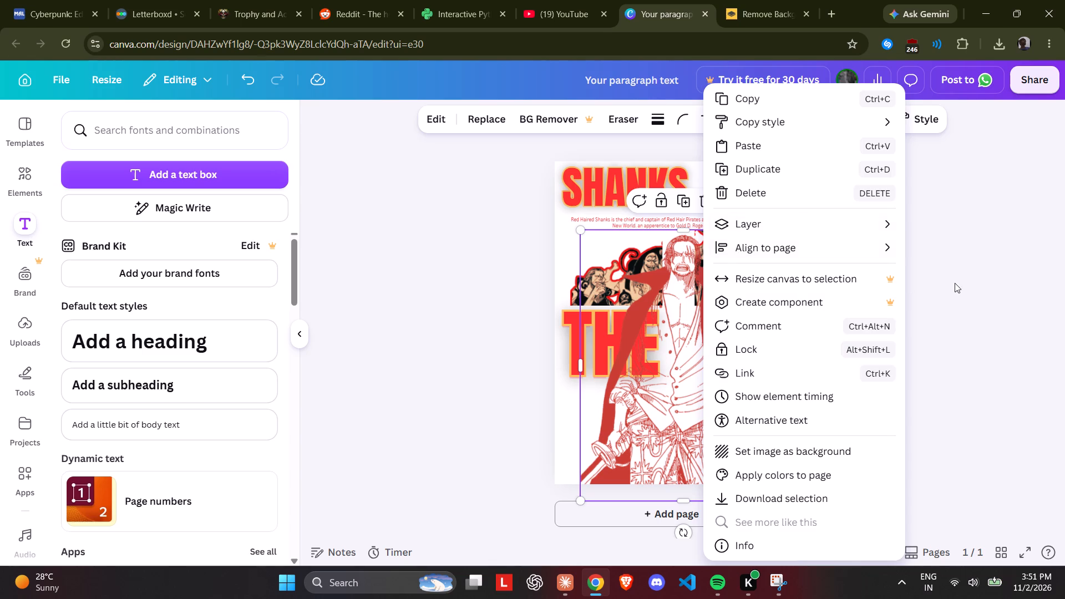
click(969, 283)
click(737, 125)
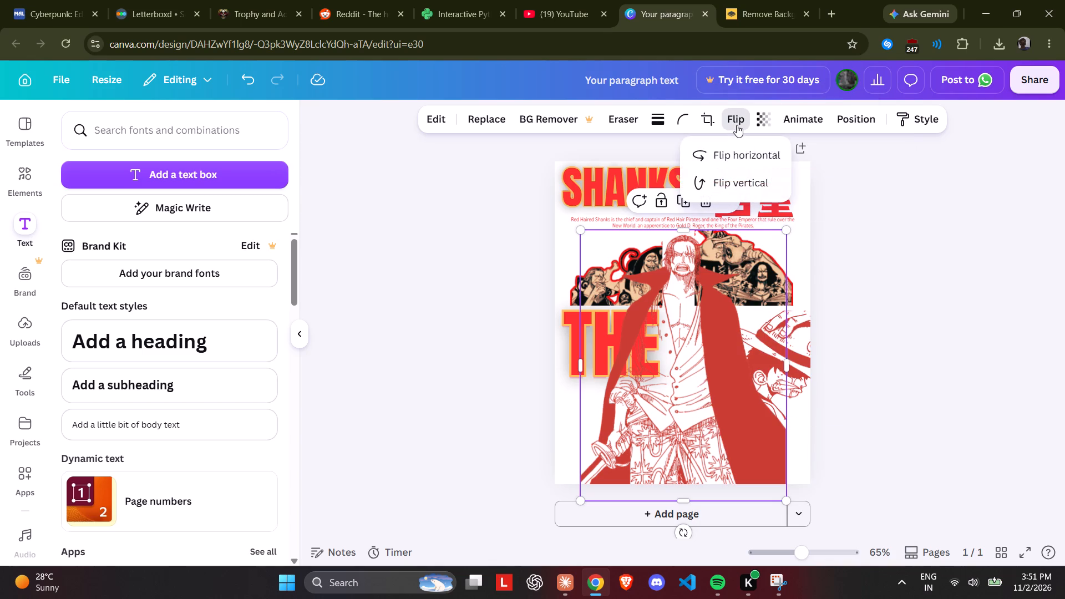
click(742, 152)
click(918, 290)
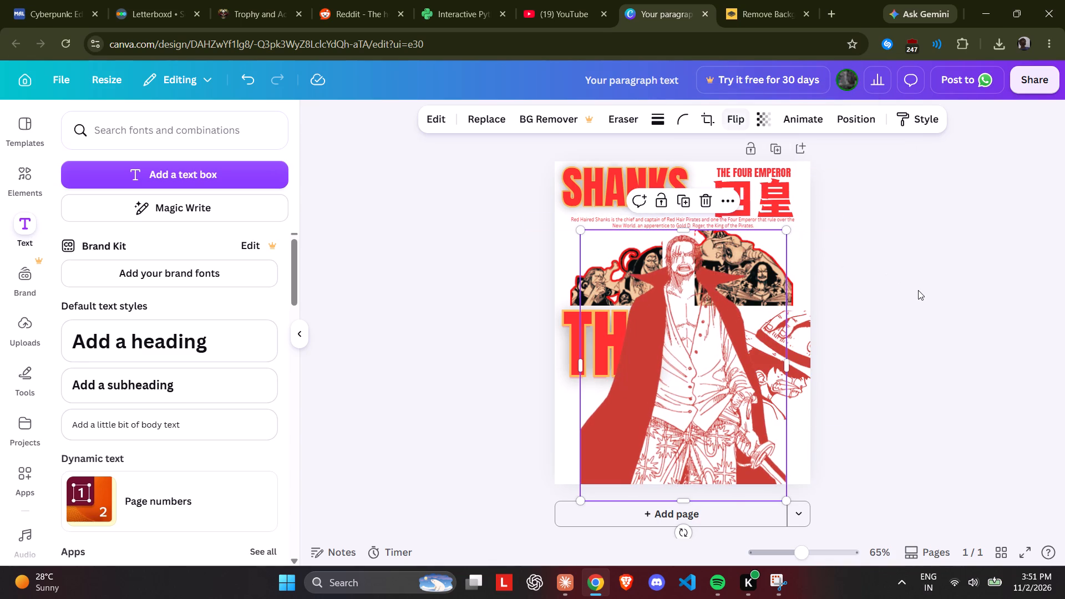
click(918, 290)
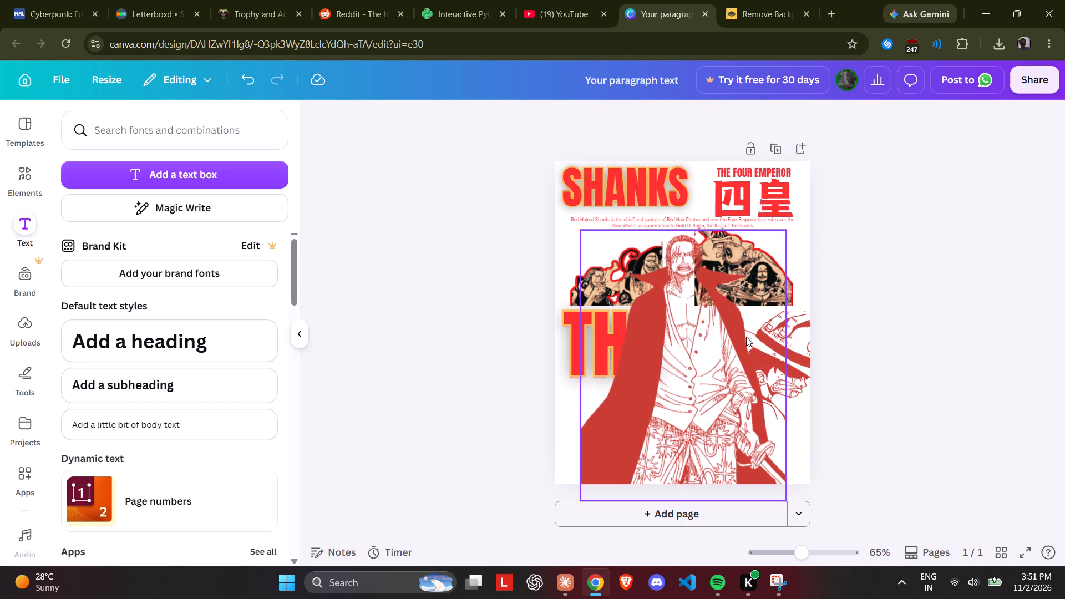
Shrink the THE group to font size 99 and place it just below the crew images, partly behind the figure's cloak.
click(577, 339)
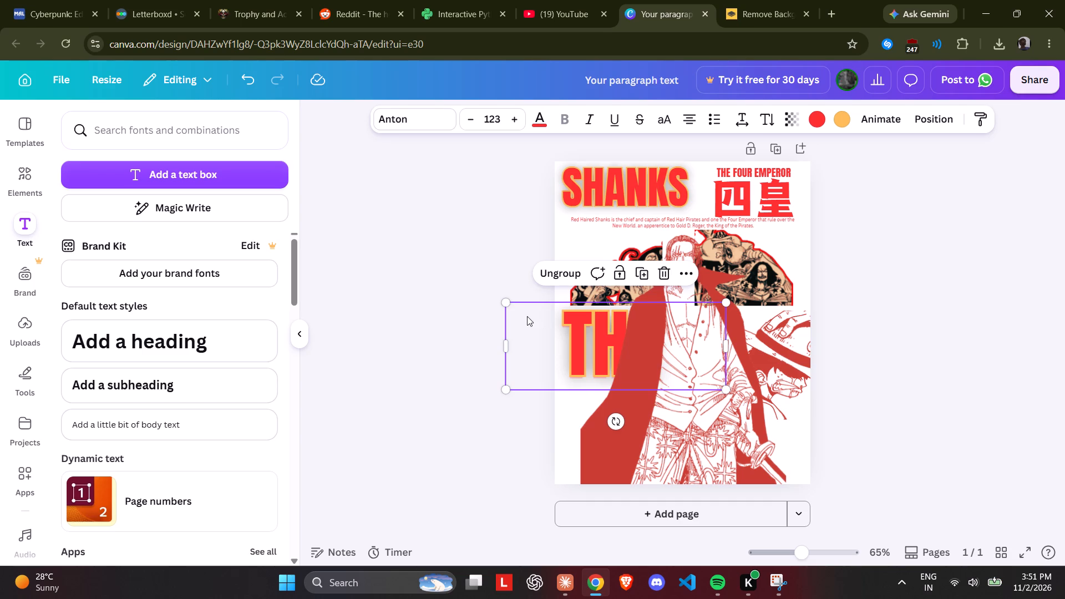
drag(503, 304, 531, 314)
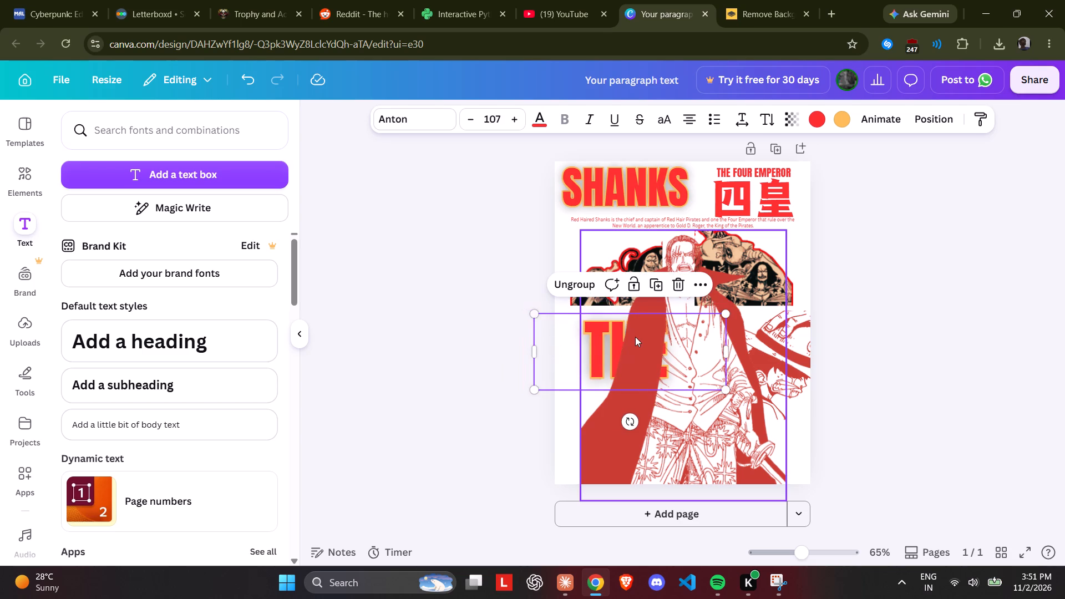
drag(555, 334, 540, 324)
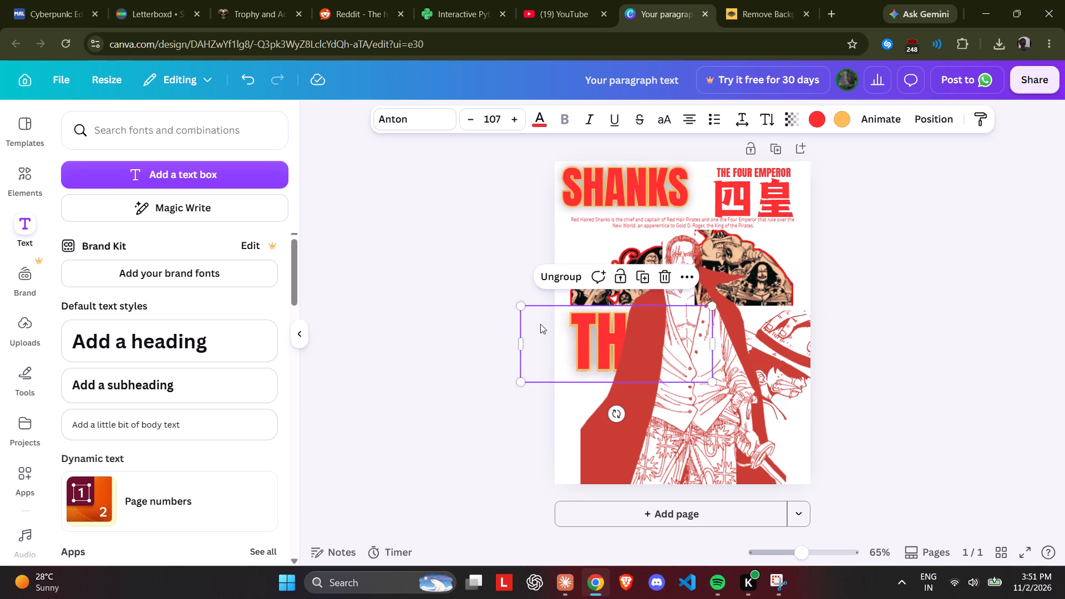
drag(523, 309, 542, 315)
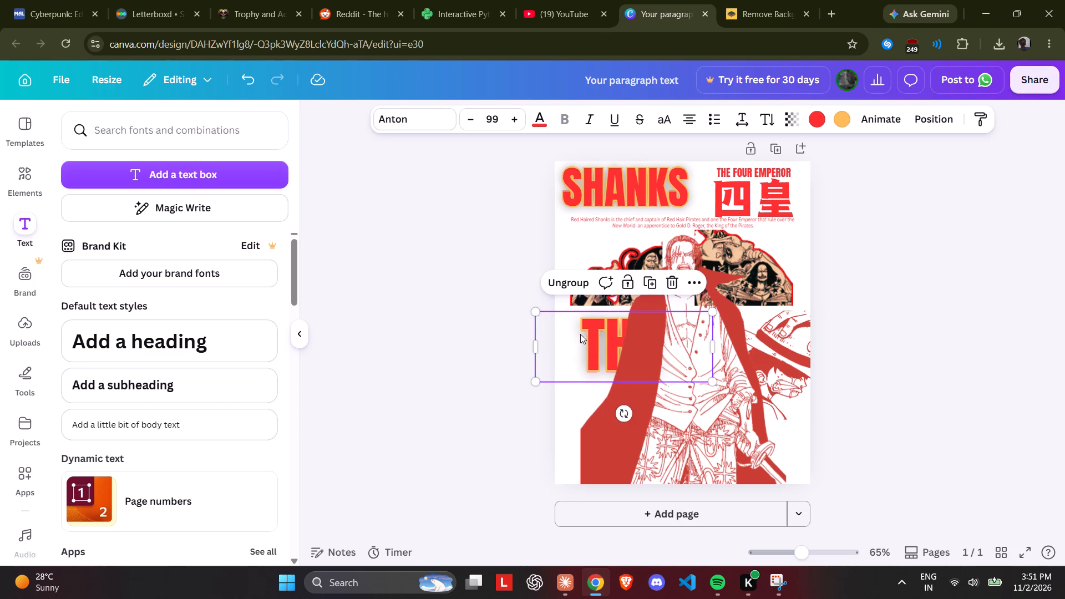
drag(574, 334, 566, 325)
Duplicate the THE group and place the copy lower on the poster, over the figure's lower cloak.
click(639, 275)
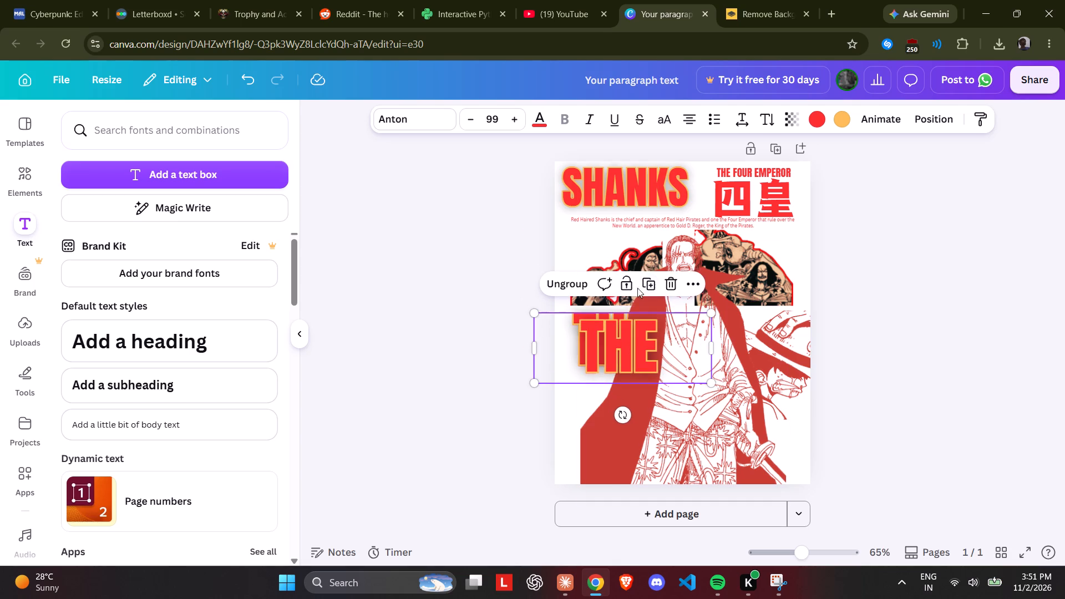
drag(636, 323, 648, 402)
click(642, 416)
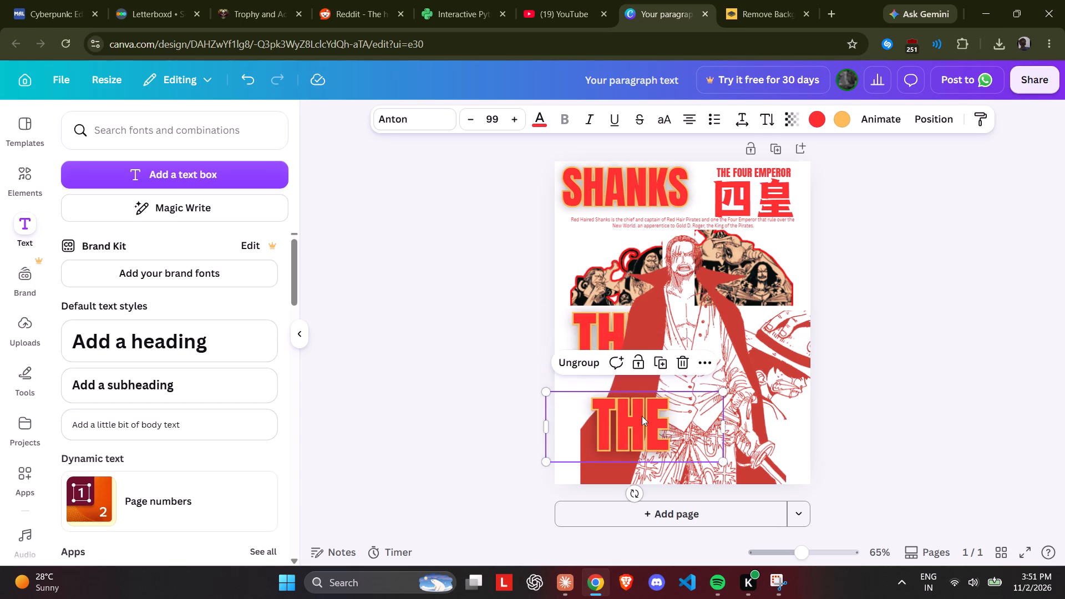
Ungroup the duplicated THE group and move its orange-outlined layer away from the others, onto the figure's torso.
click(606, 368)
drag(630, 416, 658, 361)
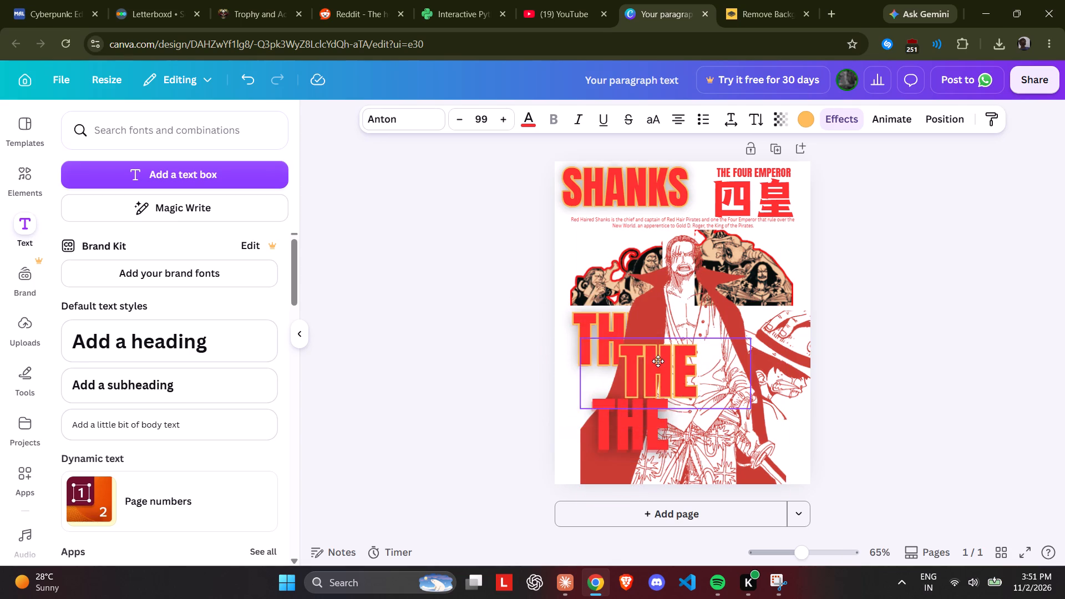
drag(658, 361, 658, 358)
drag(634, 417, 635, 406)
click(635, 405)
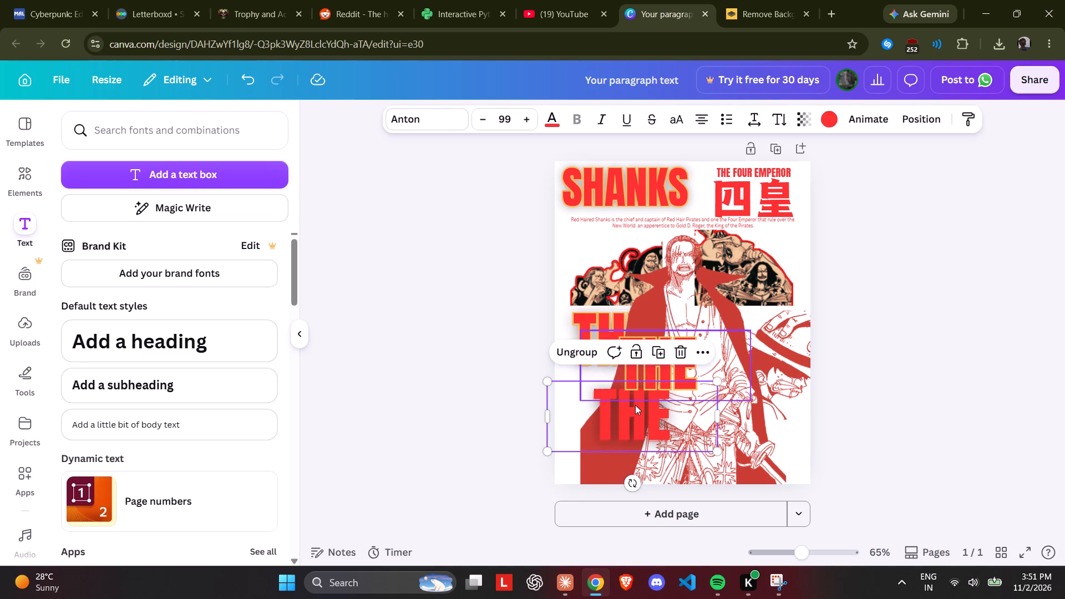
click(640, 422)
drag(640, 422, 644, 433)
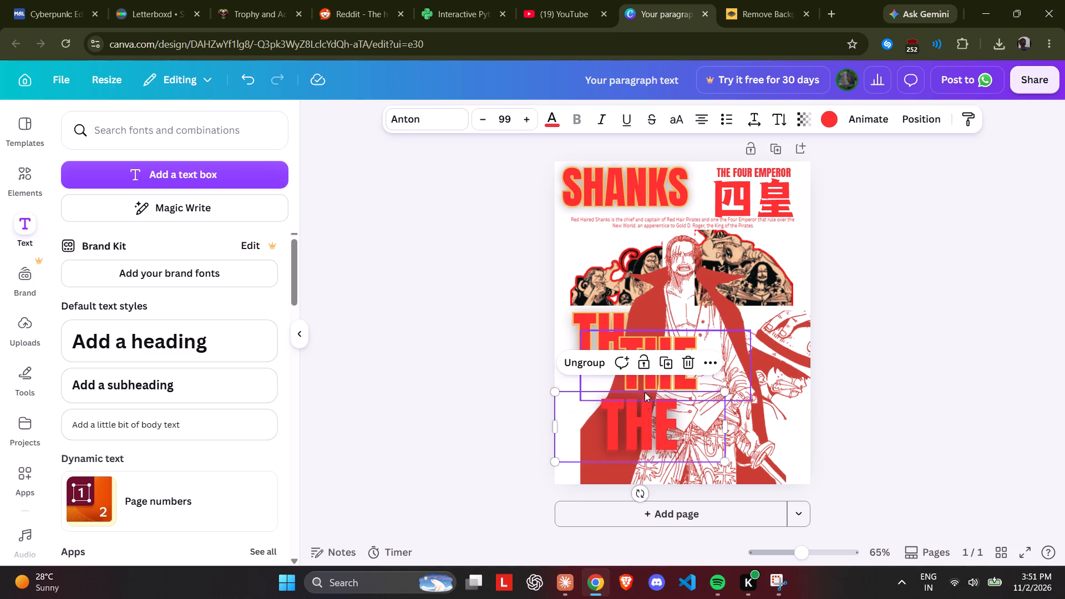
click(646, 370)
click(642, 361)
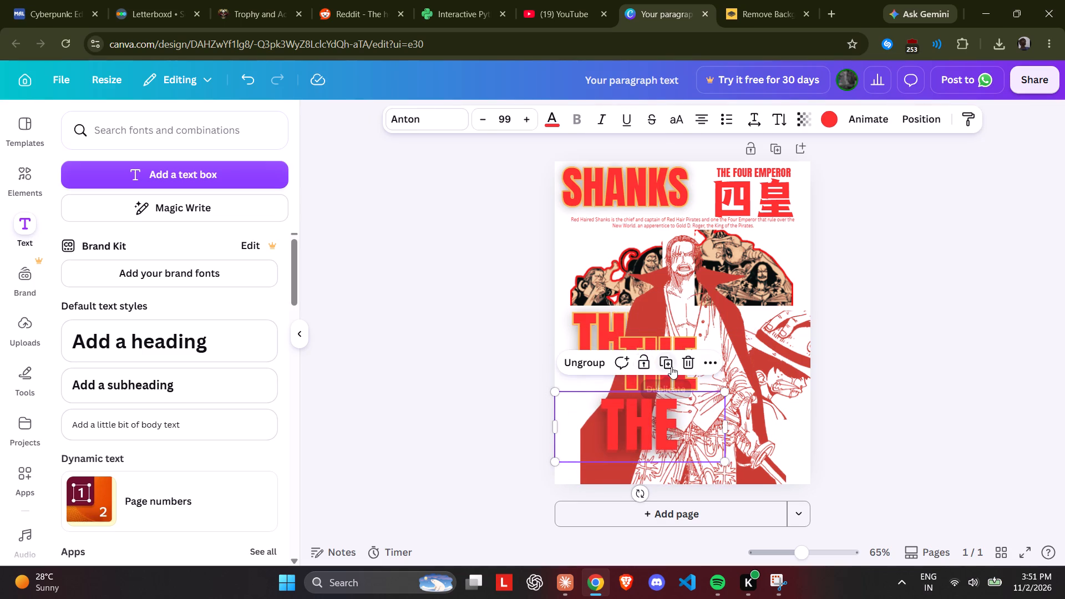
click(668, 347)
drag(668, 347, 680, 356)
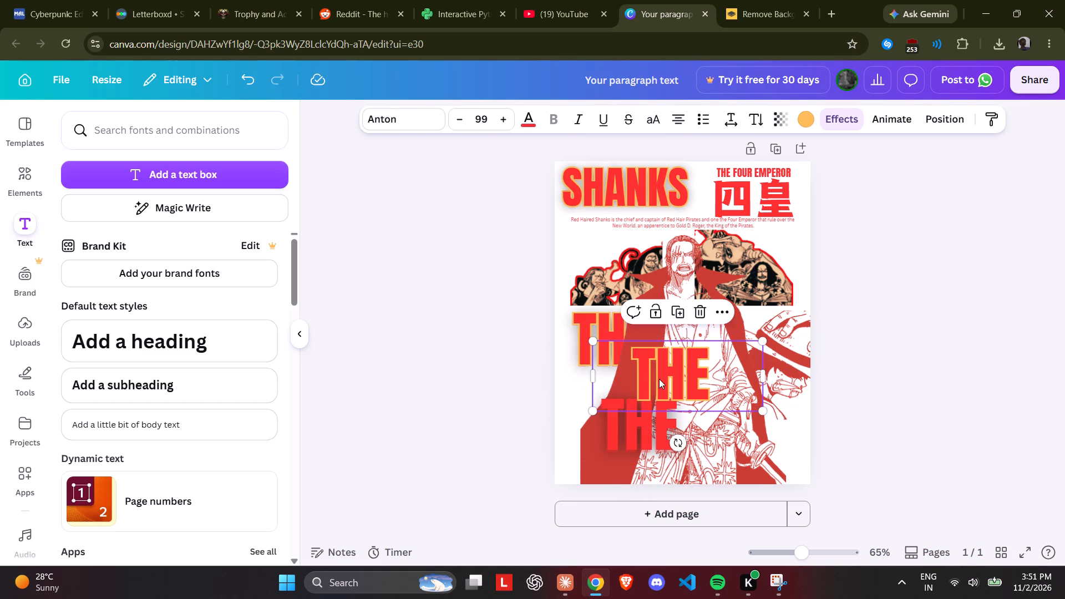
Ungroup the two remaining duplicated THE layers and reposition them over the figure's lower cloak.
click(645, 430)
click(596, 369)
drag(653, 440, 695, 455)
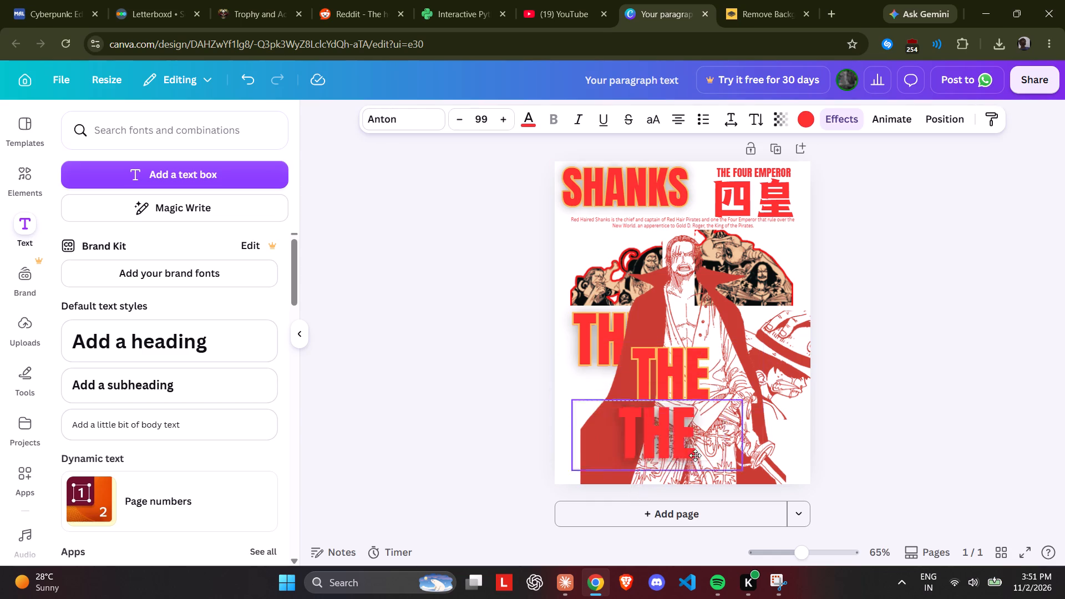
drag(695, 455, 638, 434)
drag(620, 414, 625, 433)
drag(625, 433, 603, 424)
double_click(603, 424)
drag(603, 424, 626, 434)
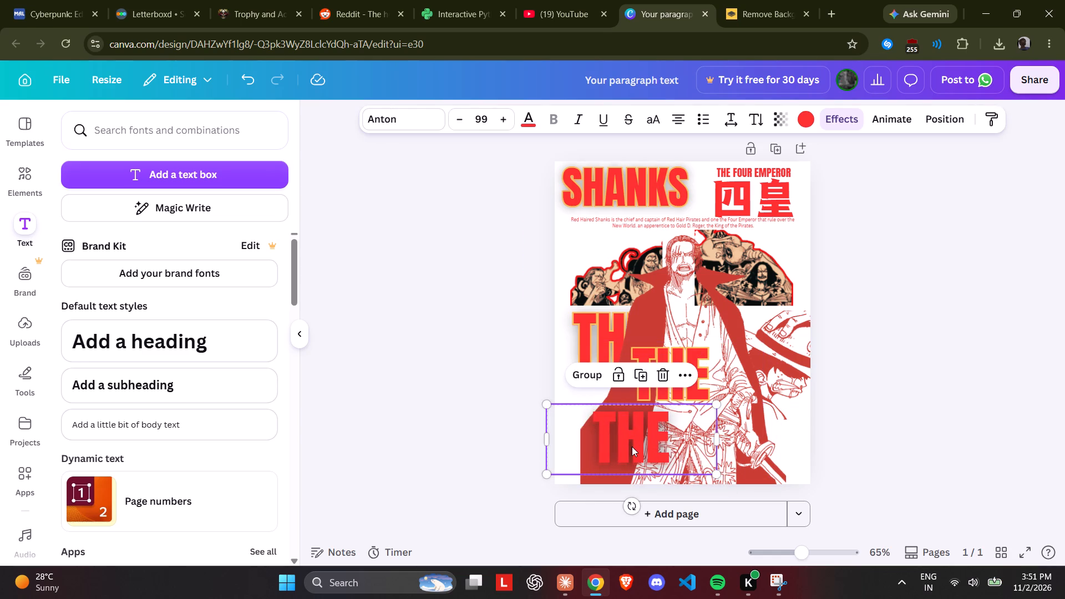
Replace the wording of all three duplicated THE layers with "RED", moving the overlapping plain layer aside to reach it.
double_click(632, 446)
key(BackSpace)
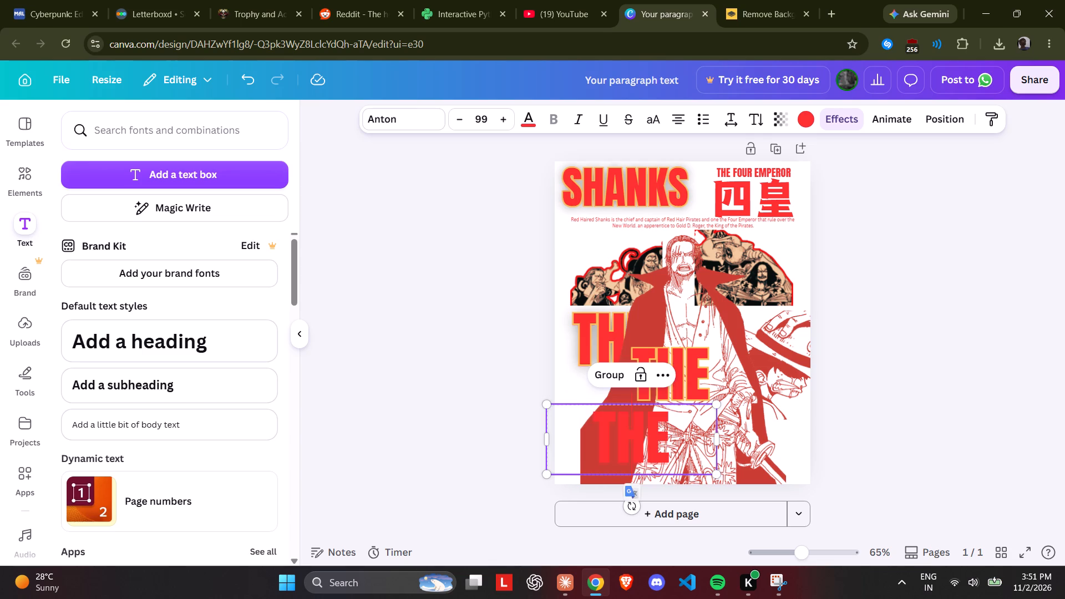
text(RED)
click(432, 439)
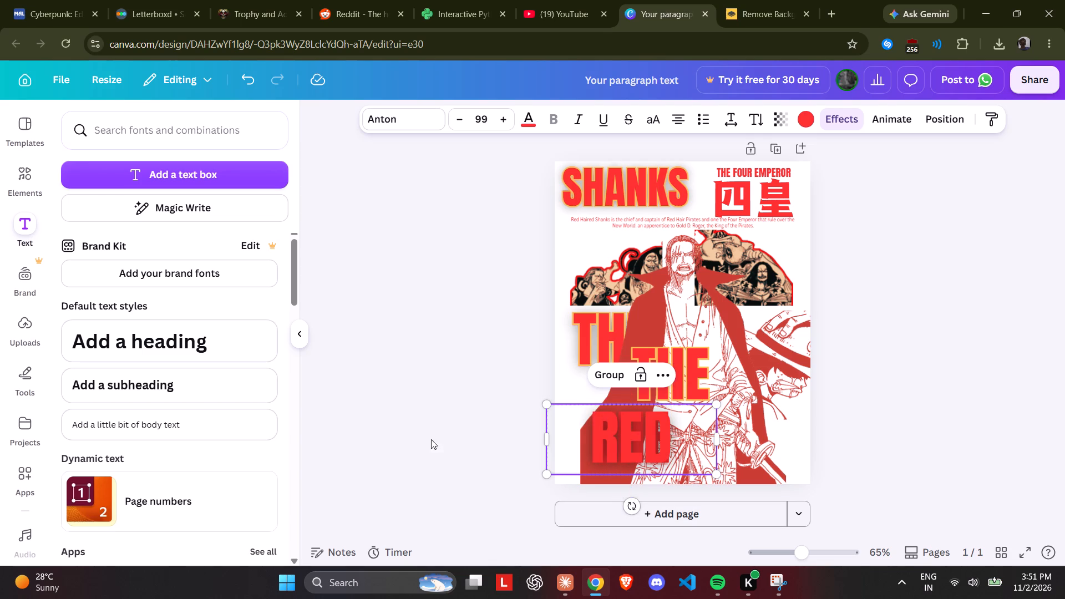
drag(609, 443, 701, 419)
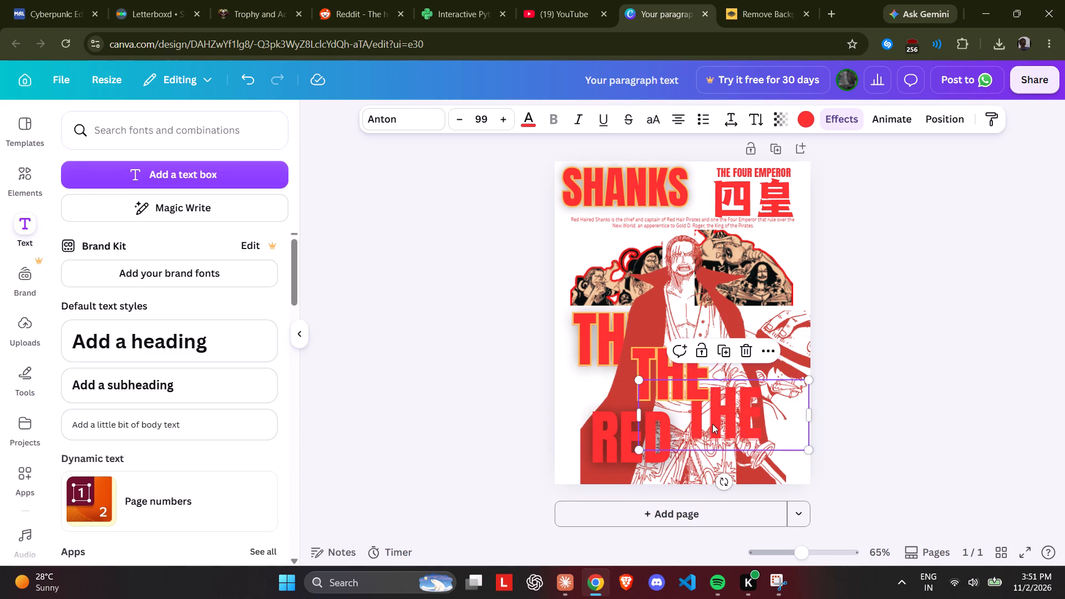
double_click(713, 423)
text(RED)
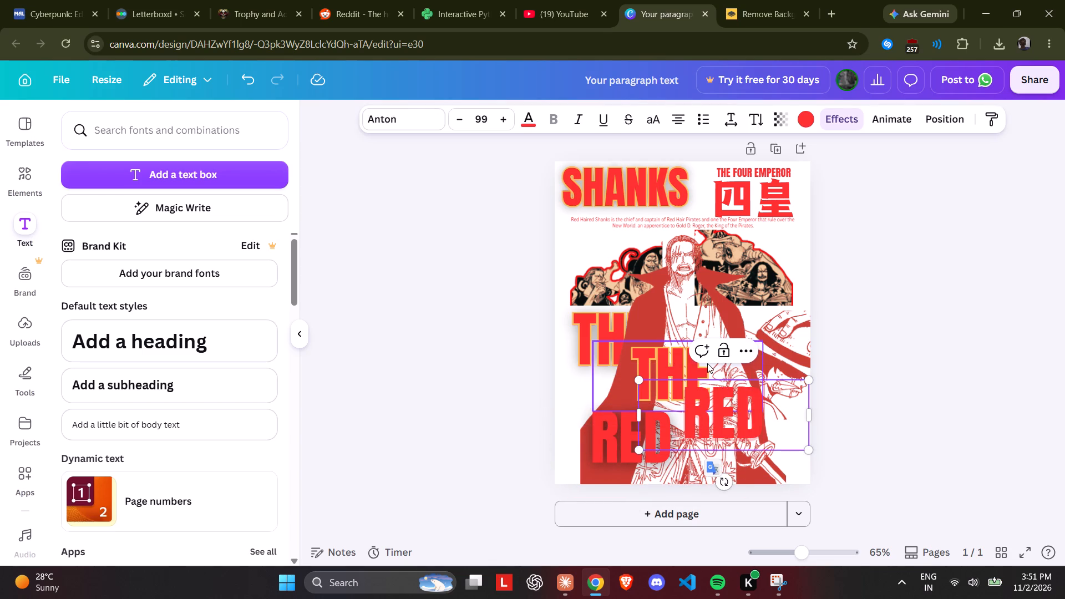
double_click(667, 363)
text(RED)
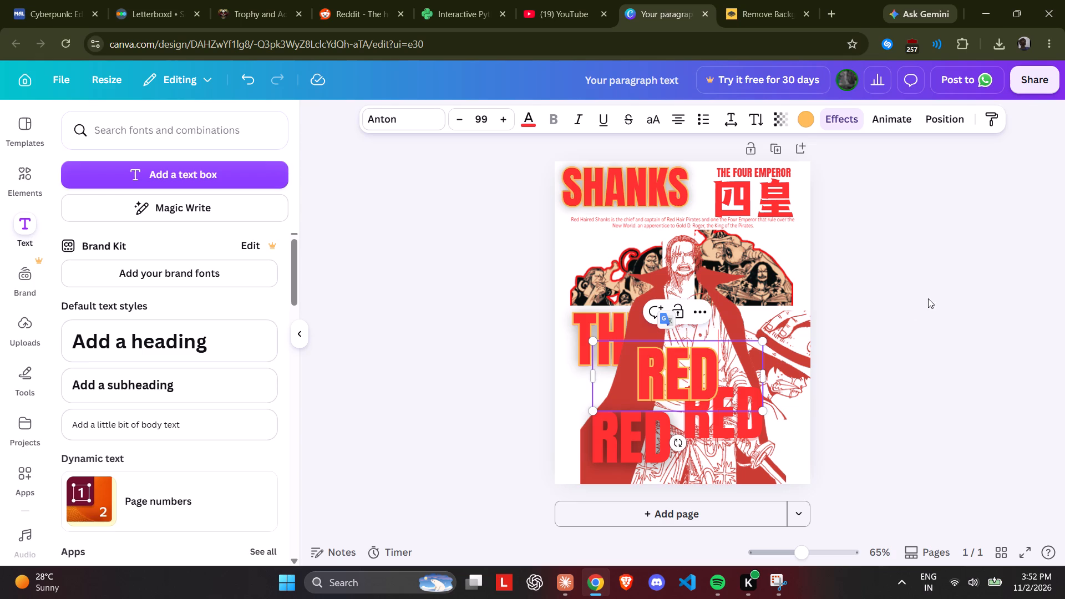
click(929, 298)
Stack the two RED layers without the orange outline directly beneath the word THE, overlapping them as one word.
drag(632, 441, 617, 396)
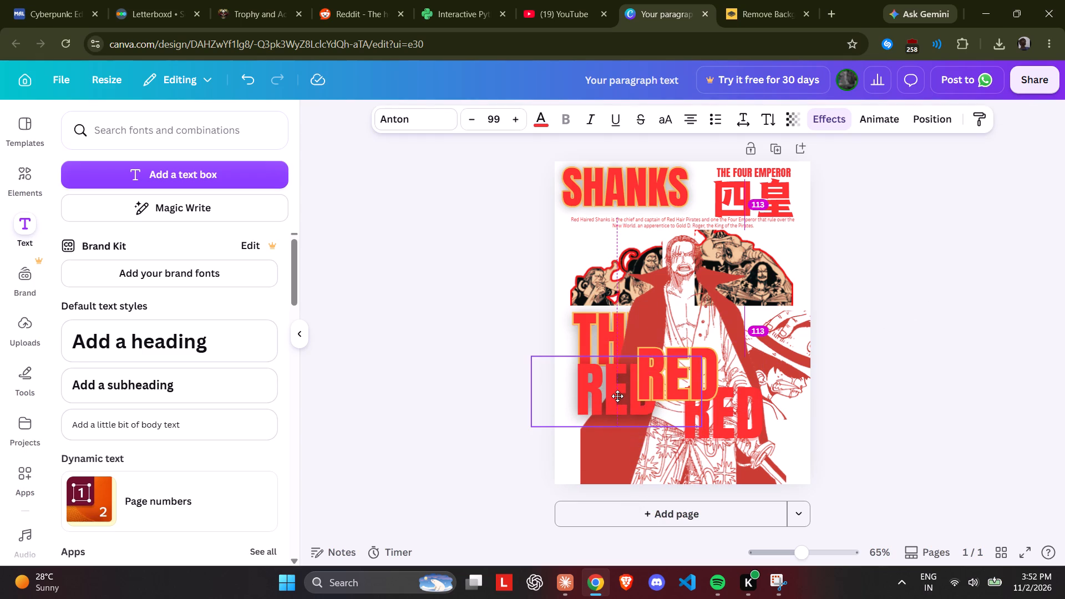
drag(617, 396, 617, 399)
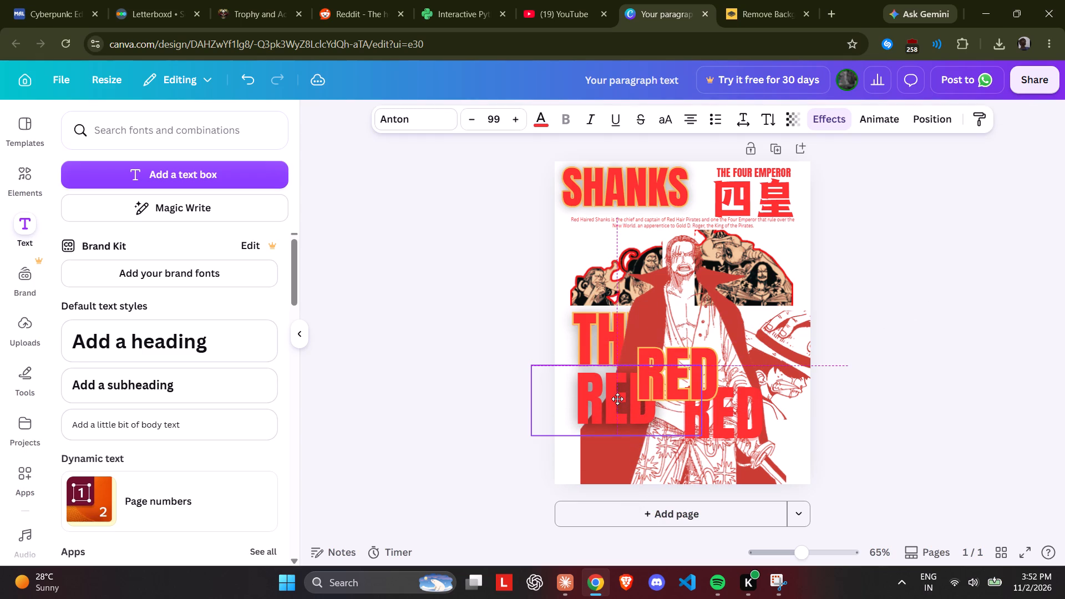
drag(617, 399, 617, 398)
drag(726, 430, 648, 419)
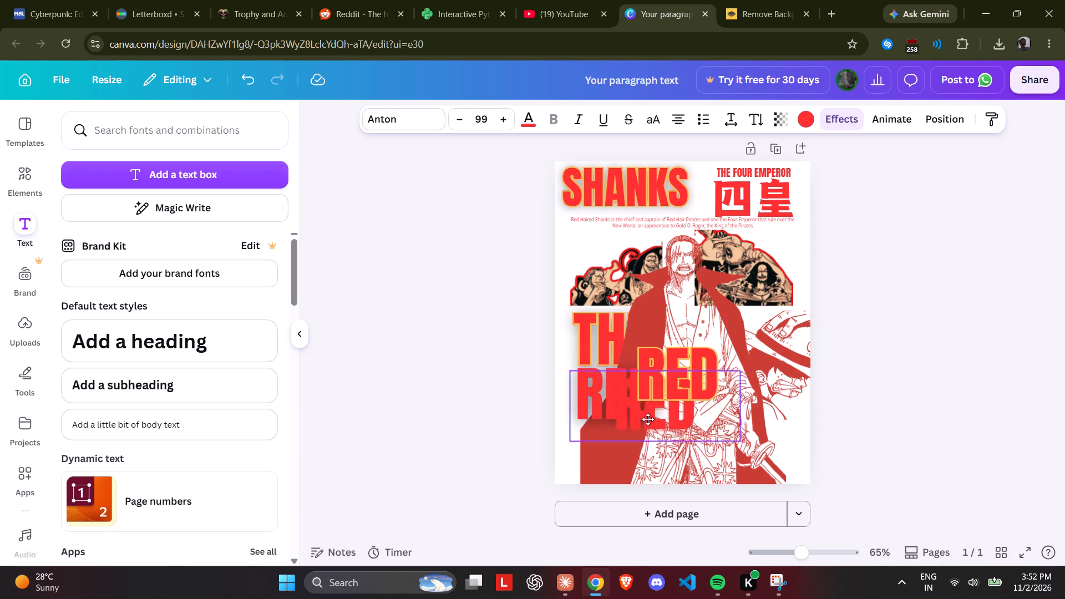
drag(648, 419, 621, 412)
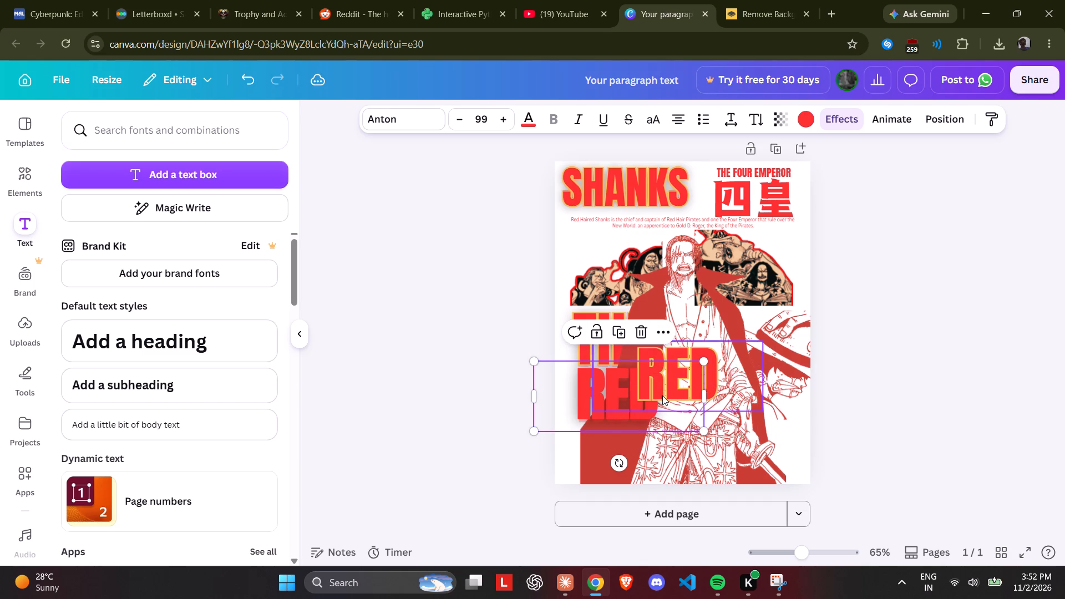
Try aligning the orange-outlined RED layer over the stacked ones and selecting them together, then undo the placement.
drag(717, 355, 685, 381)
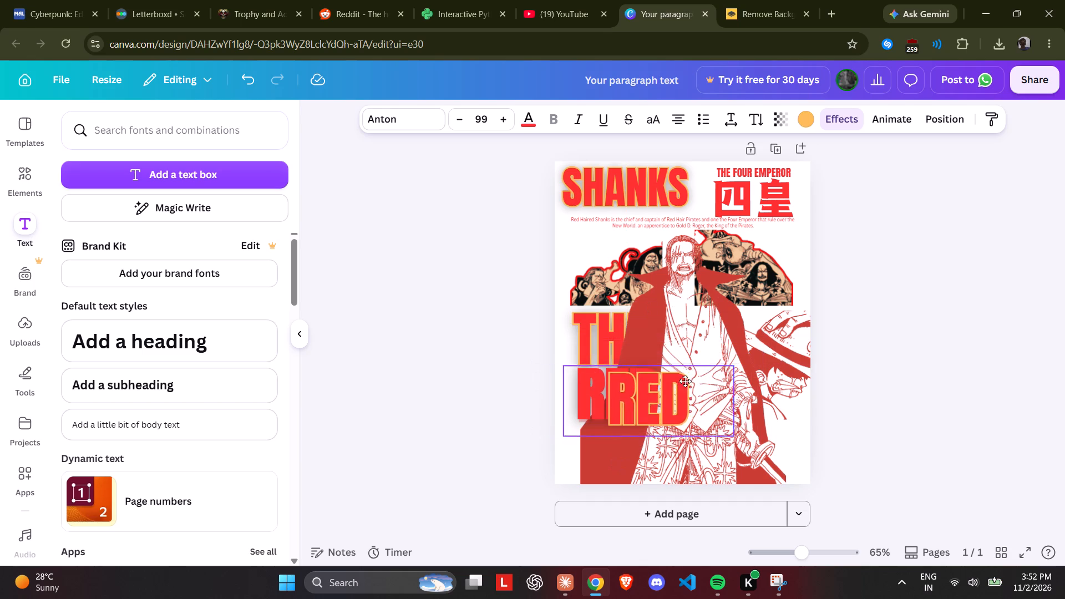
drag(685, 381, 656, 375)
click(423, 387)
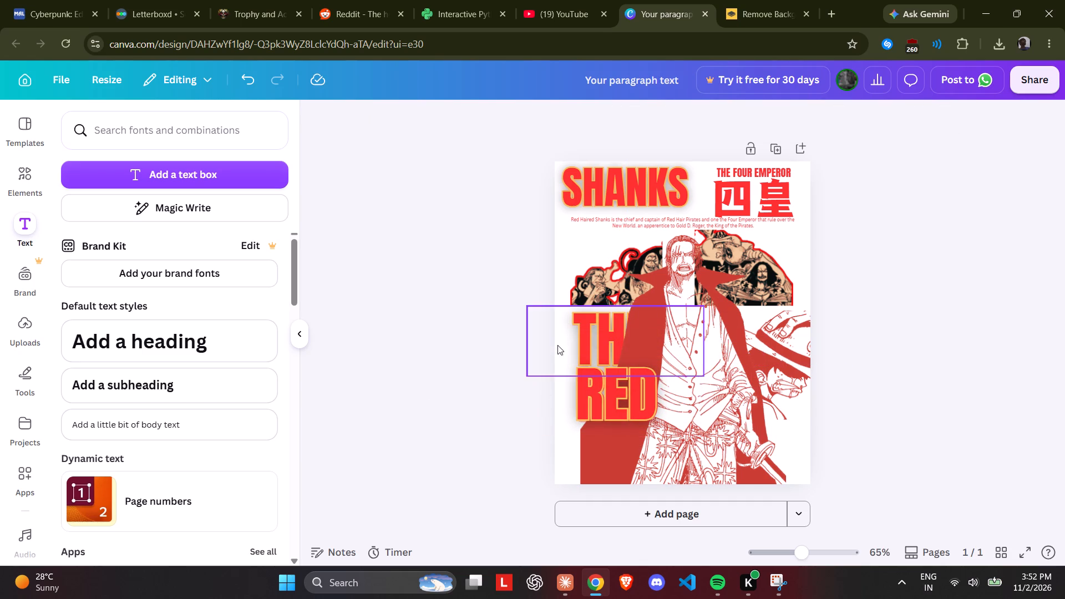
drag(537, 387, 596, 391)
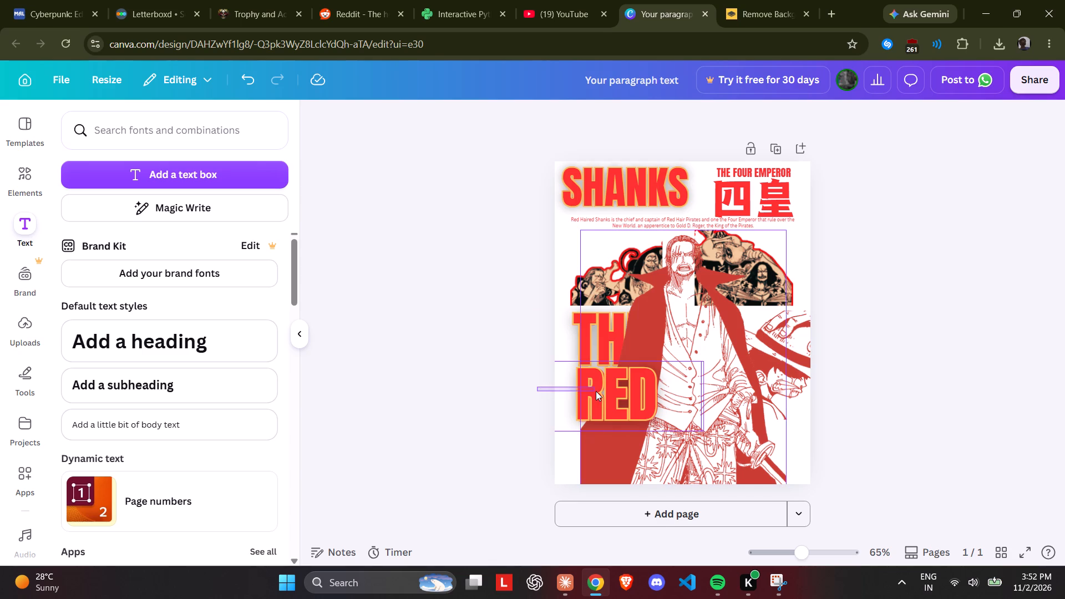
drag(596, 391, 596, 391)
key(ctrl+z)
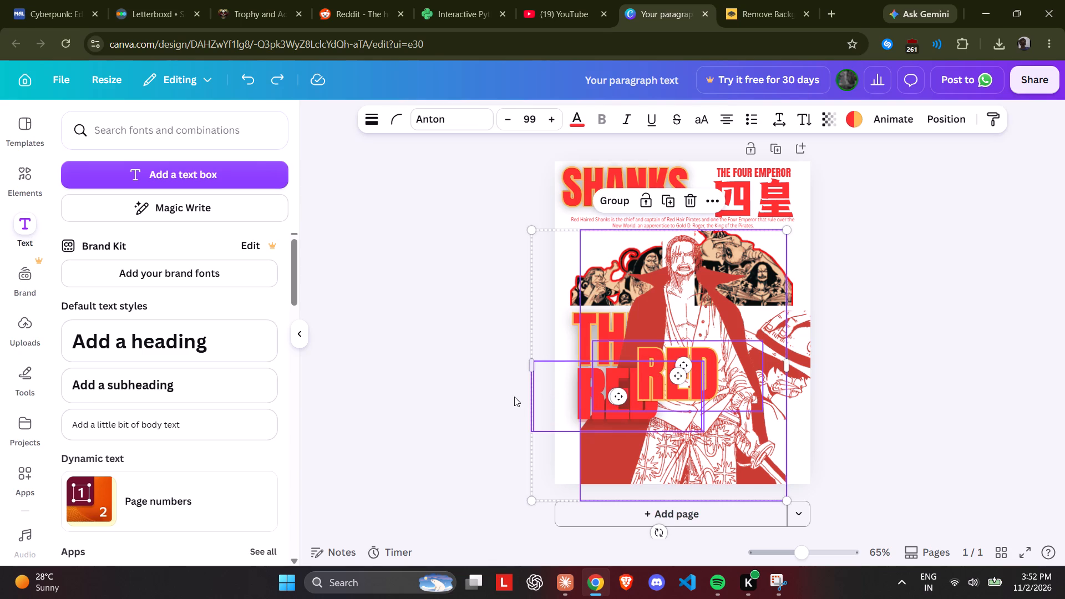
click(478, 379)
Move the orange-outlined RED layer exactly over the other two stacked RED layers beneath THE.
drag(684, 379, 621, 402)
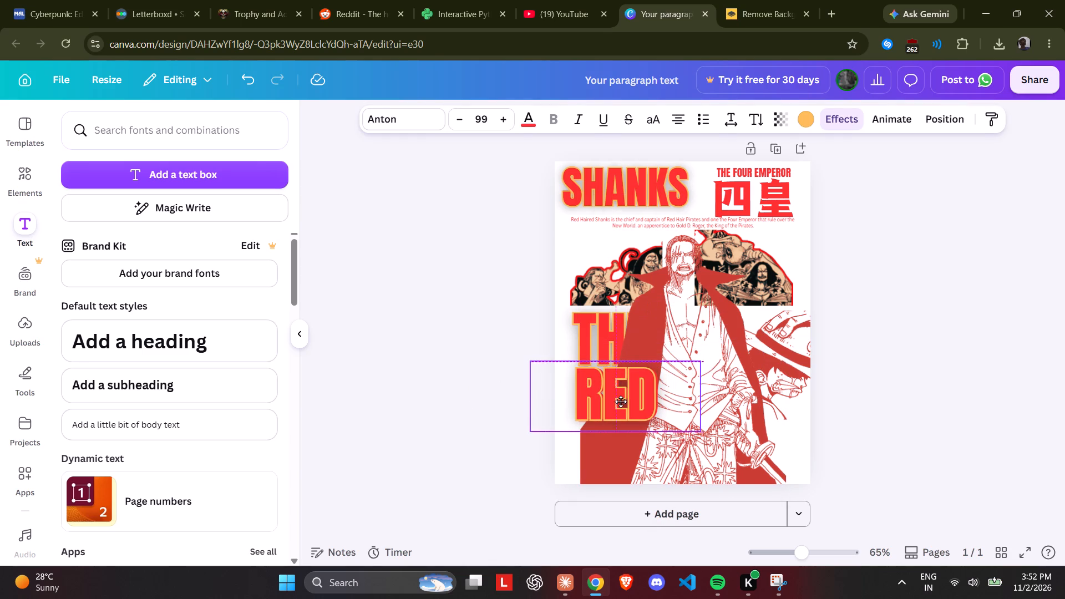
drag(621, 402, 626, 402)
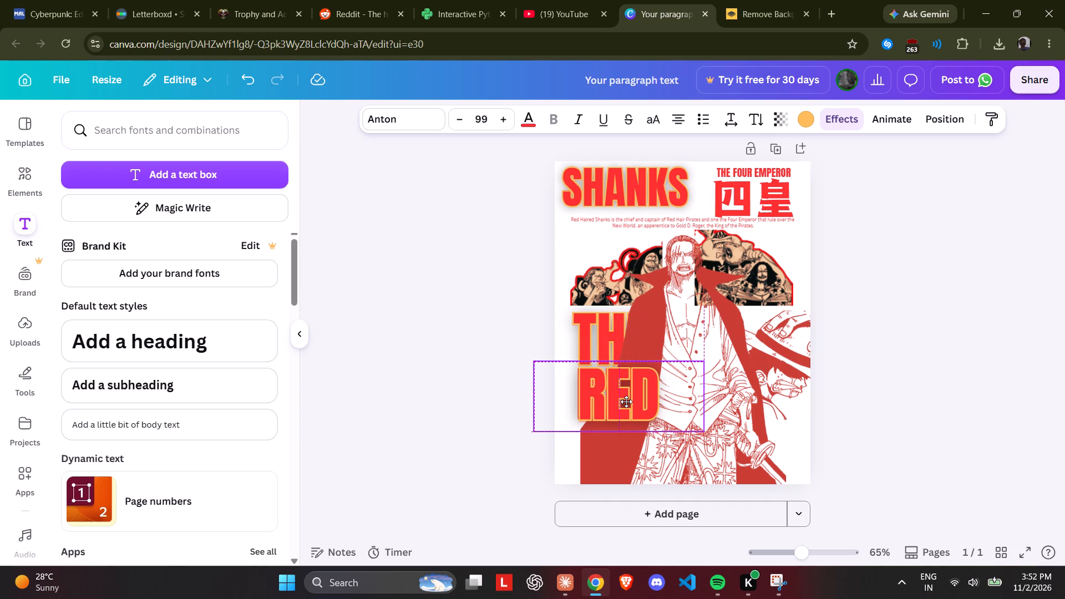
drag(626, 402, 623, 402)
Group the three stacked RED text layers into one object.
click(427, 409)
drag(487, 392, 567, 389)
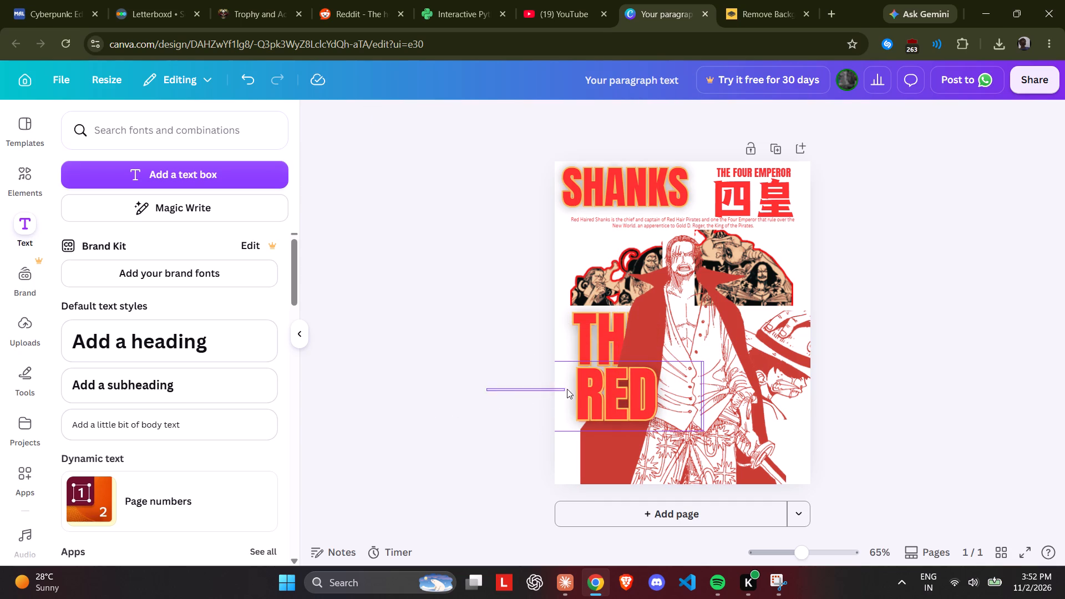
drag(567, 389, 574, 388)
click(569, 332)
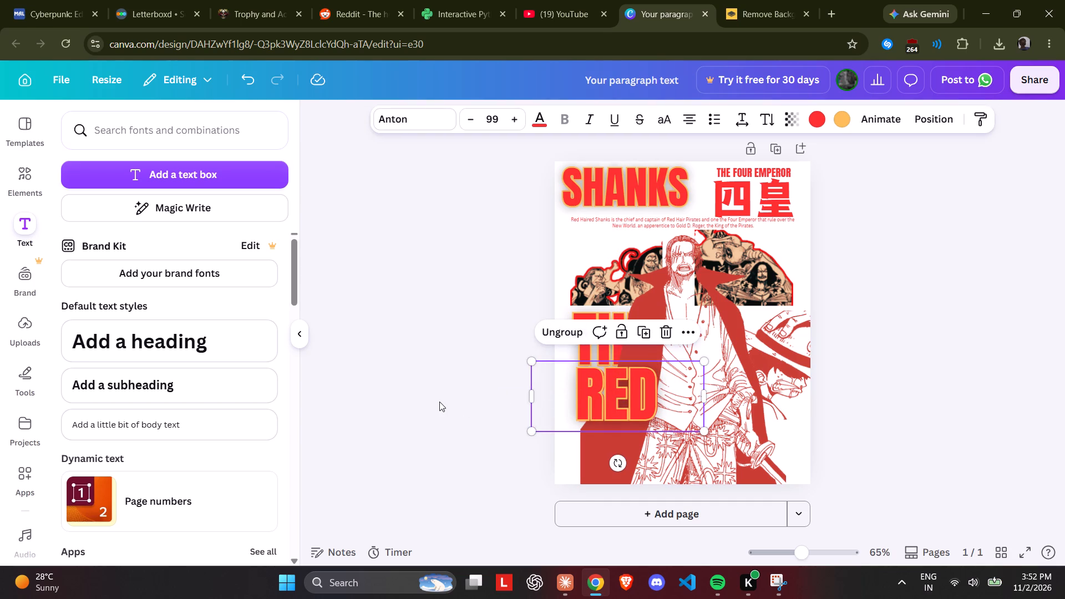
click(438, 402)
Send the RED group one layer backward so it sits behind the central Shanks figure.
right_click(585, 394)
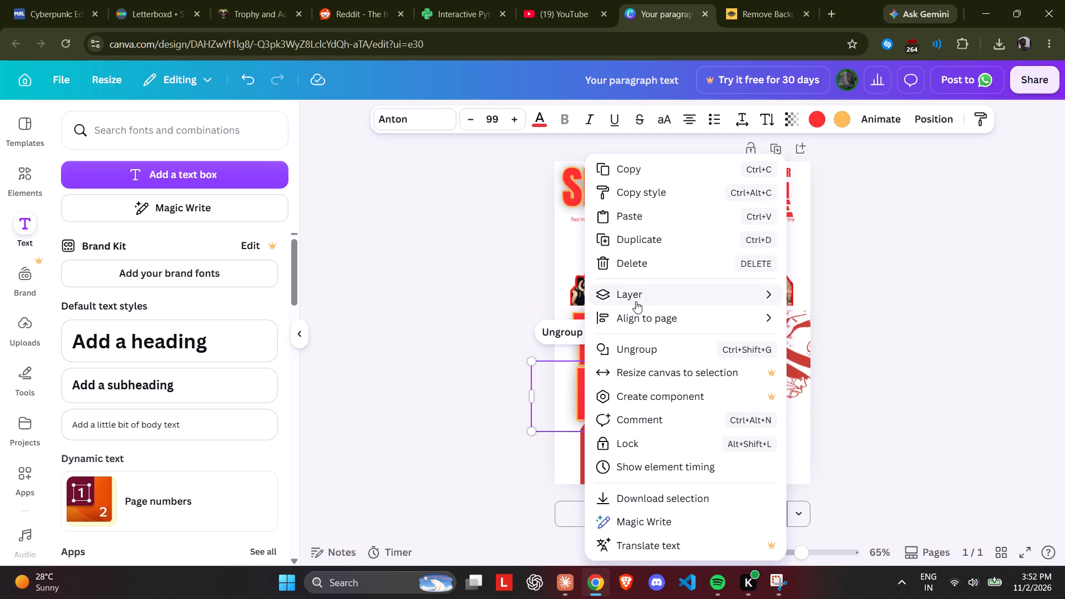
click(861, 348)
click(912, 244)
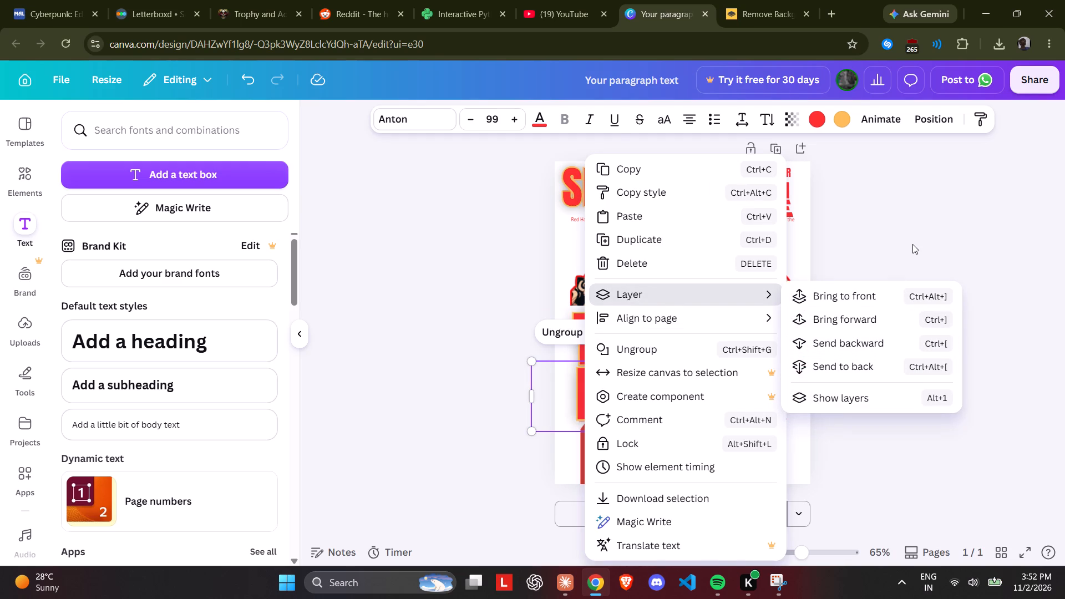
click(912, 243)
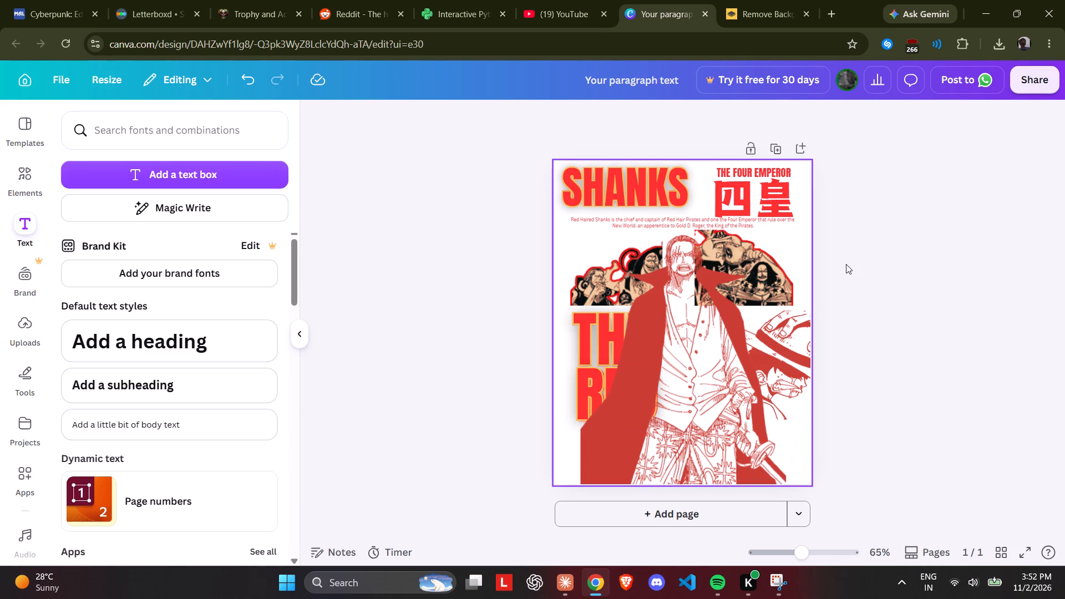
Search the elements for "TEXTURE", refine the search to "transparent TEXTURE", and browse all the matching graphics.
click(21, 169)
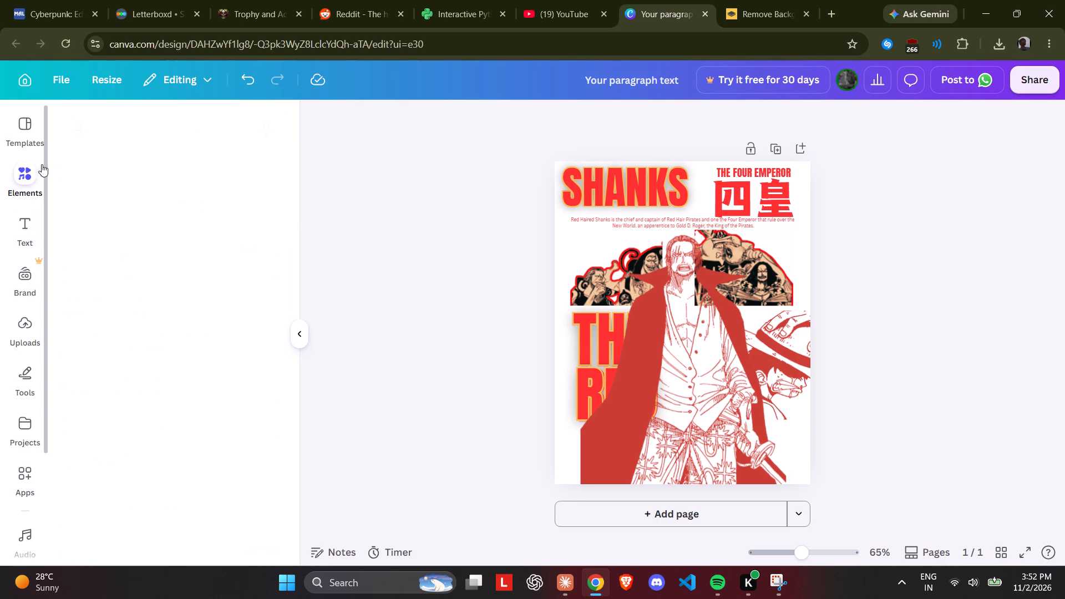
click(131, 135)
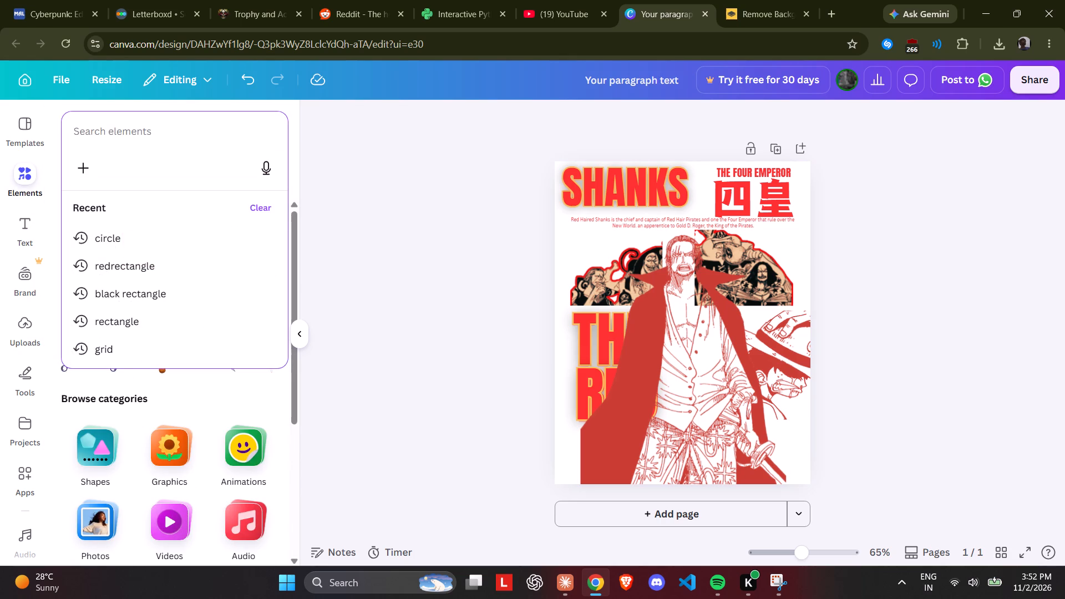
text(TEXTURE)
key(space)
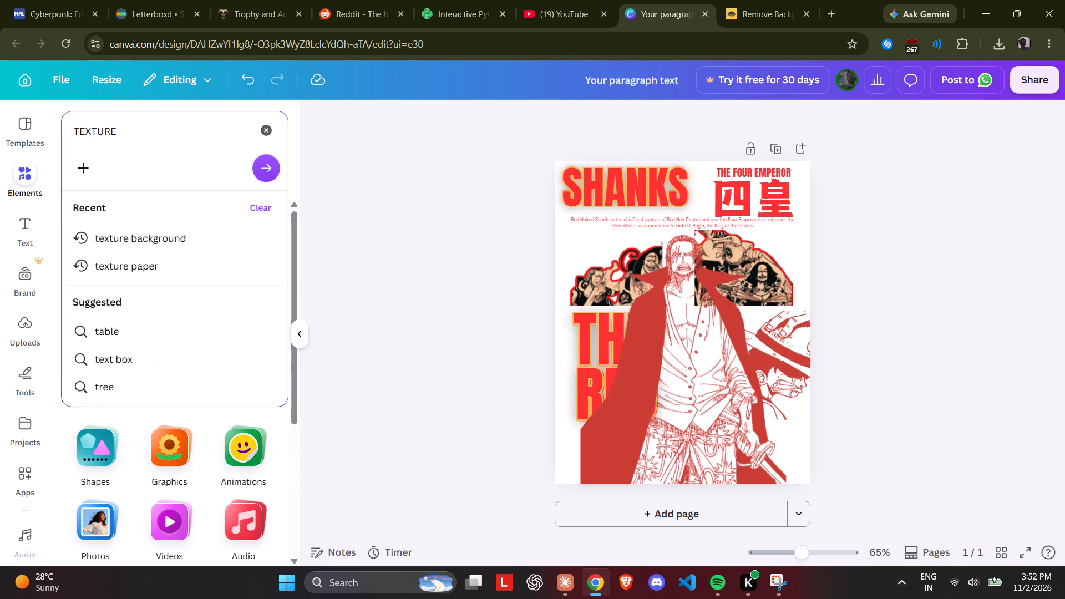
key(Return)
scroll(195, 337, down, 2)
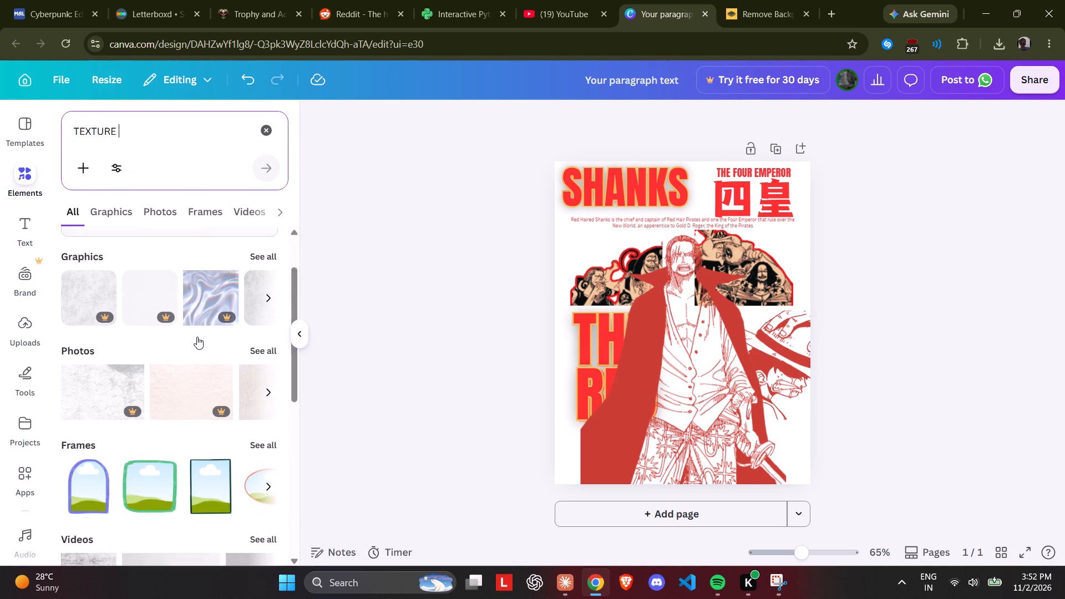
click(78, 126)
key(Left)
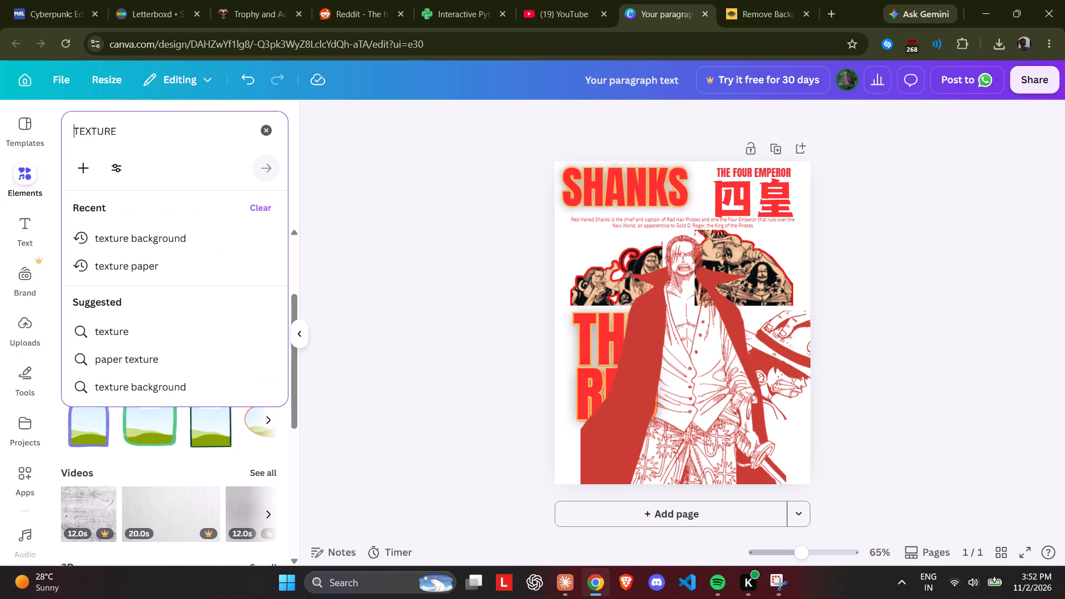
text(transparent)
key(space)
key(Return)
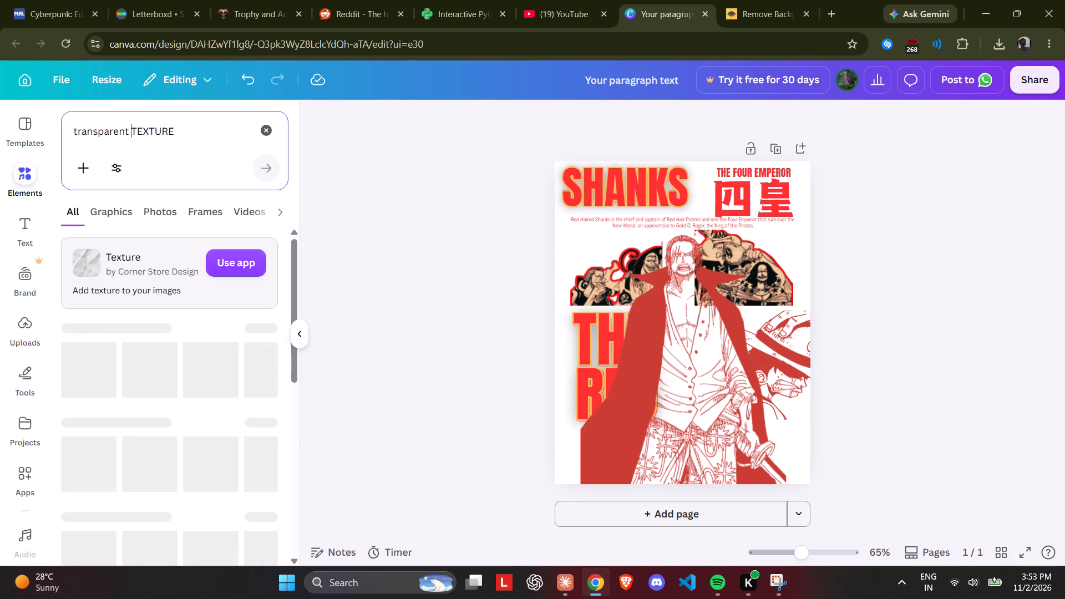
click(273, 324)
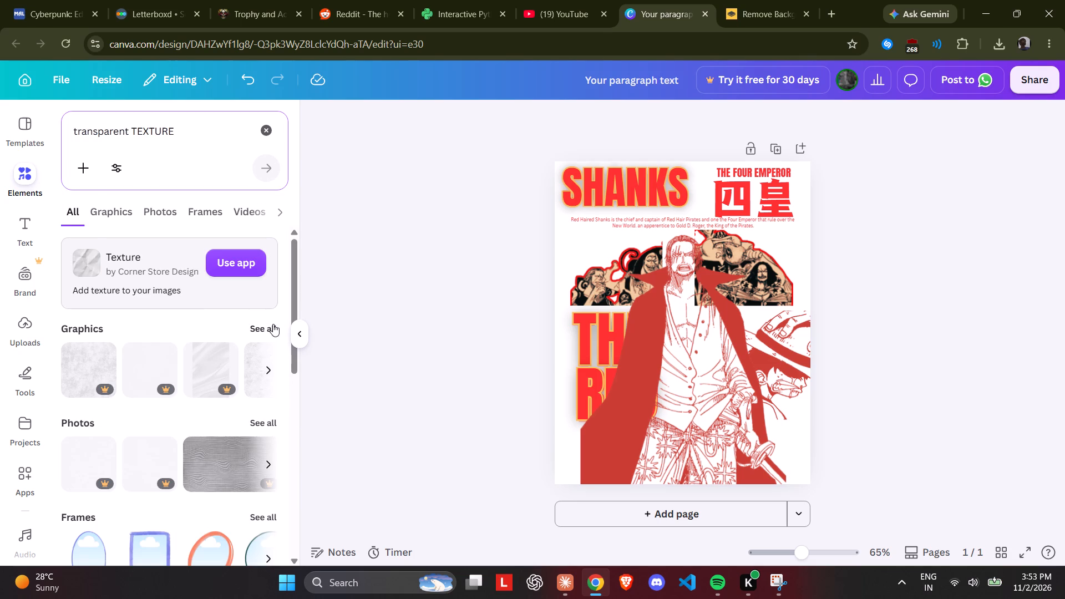
scroll(242, 319, down, 3)
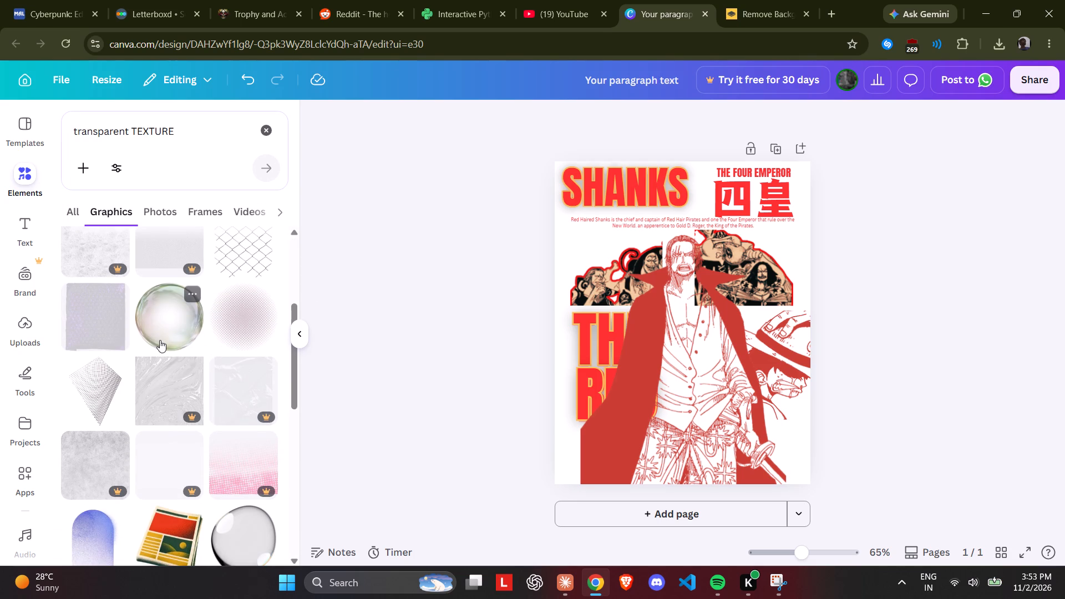
Add the transparent bubble graphic, shrink it to about the SHANKS title's width, and position it behind that title.
click(160, 340)
drag(765, 322, 704, 240)
drag(723, 344, 681, 238)
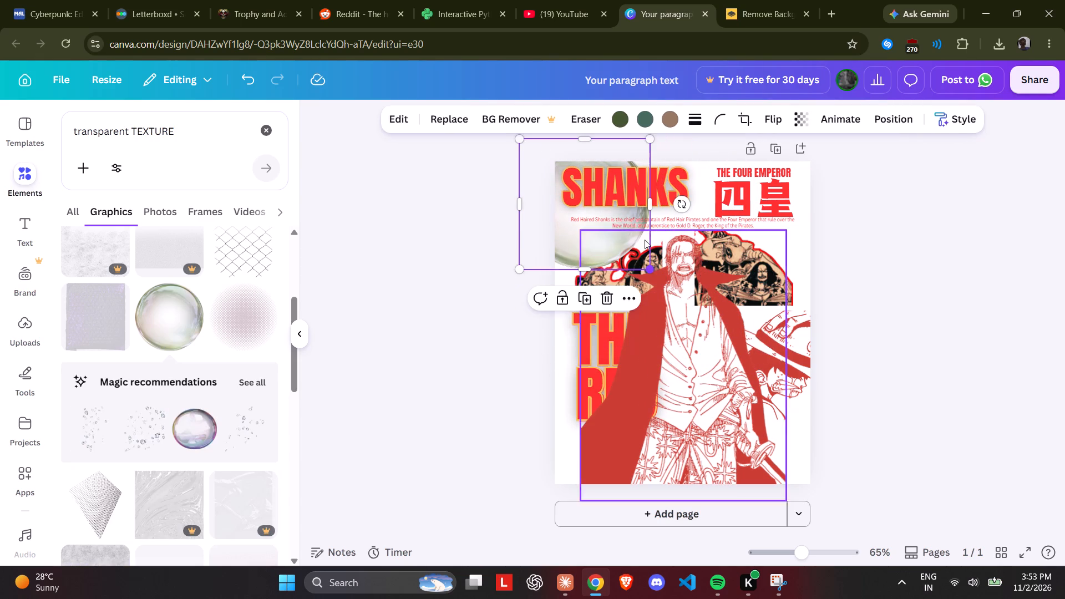
drag(593, 247, 606, 224)
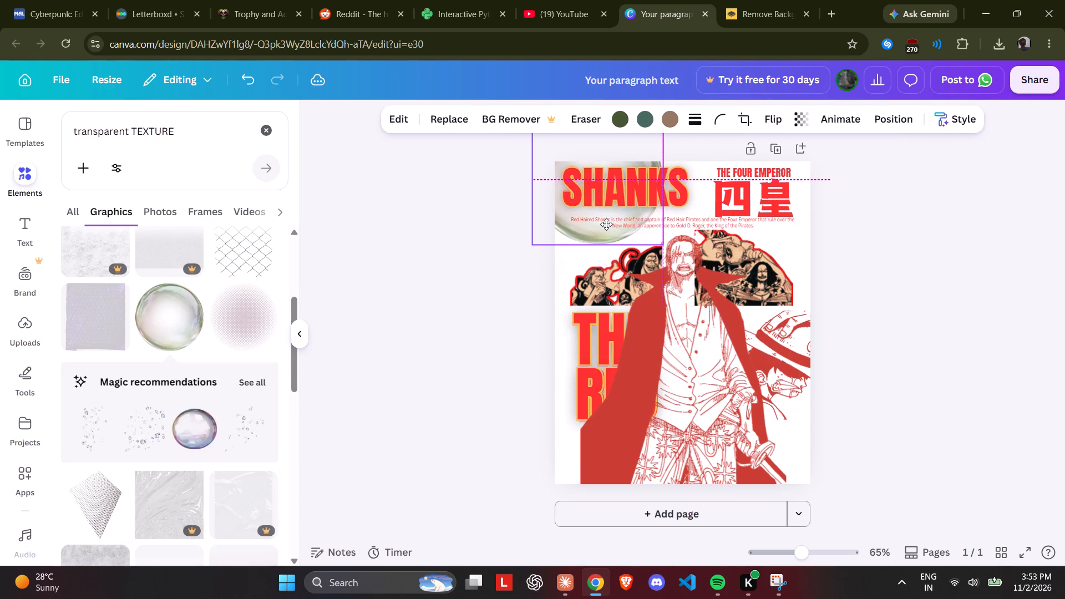
drag(606, 224, 637, 232)
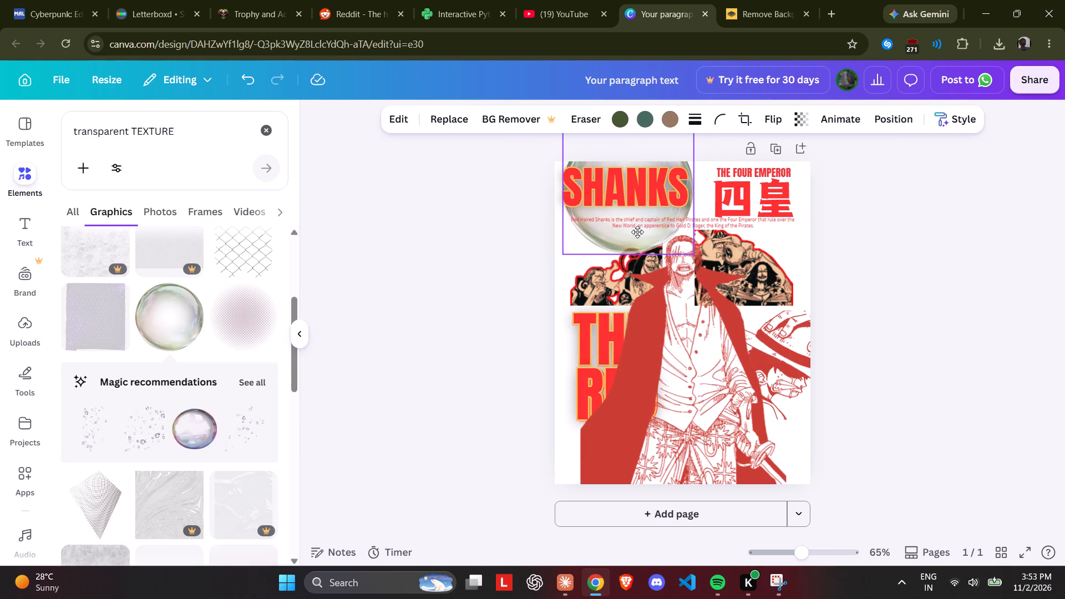
drag(637, 232, 635, 232)
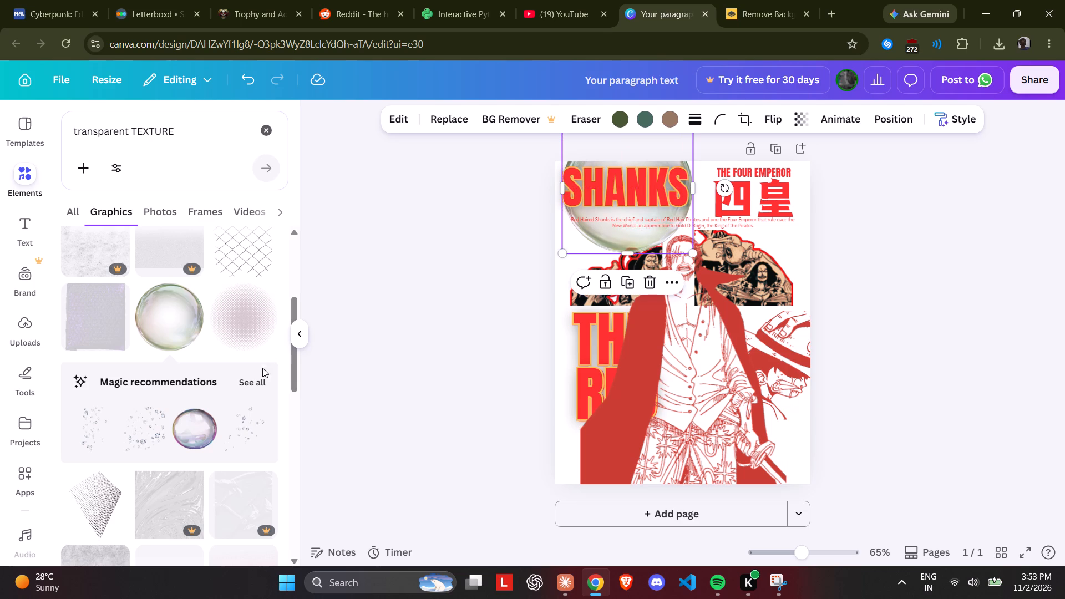
Add the scattered water droplets graphic from the bubble's recommendations over the lower poster and send it one layer backward.
click(258, 377)
click(148, 207)
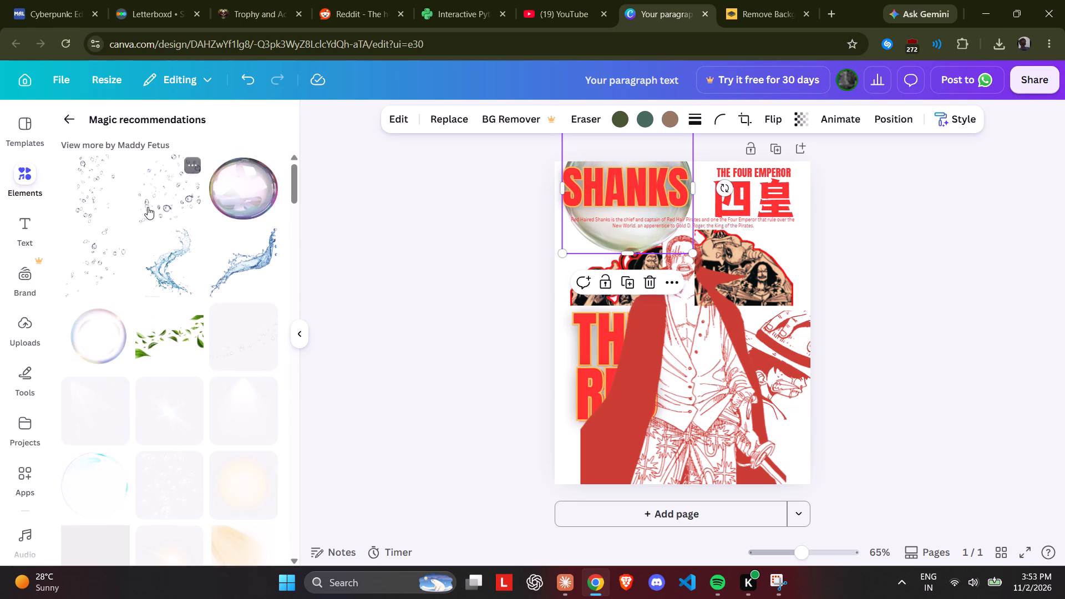
drag(712, 362, 690, 424)
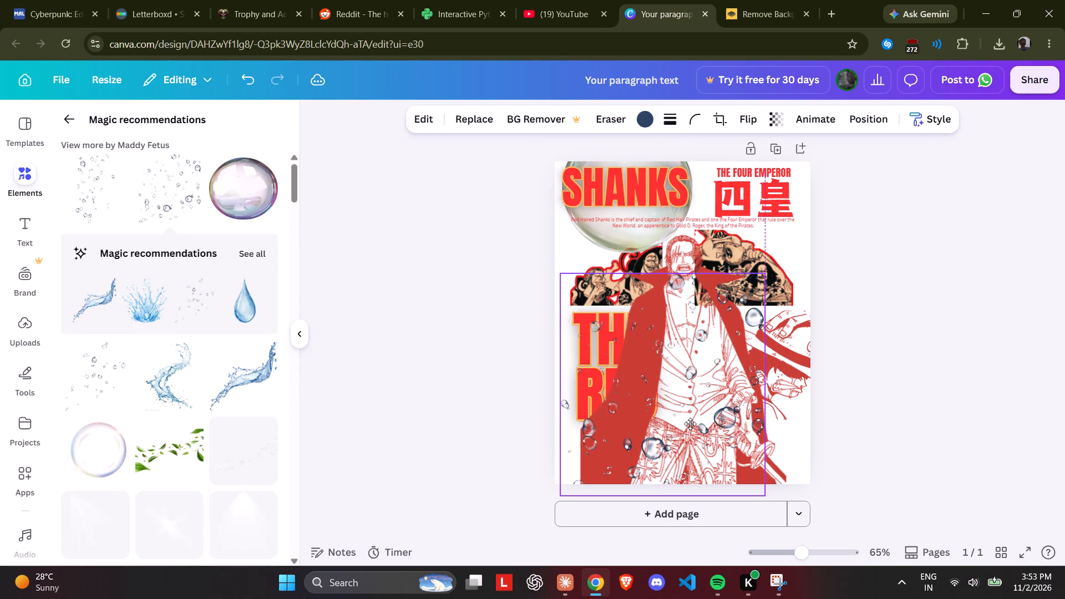
drag(690, 424, 672, 430)
right_click(672, 430)
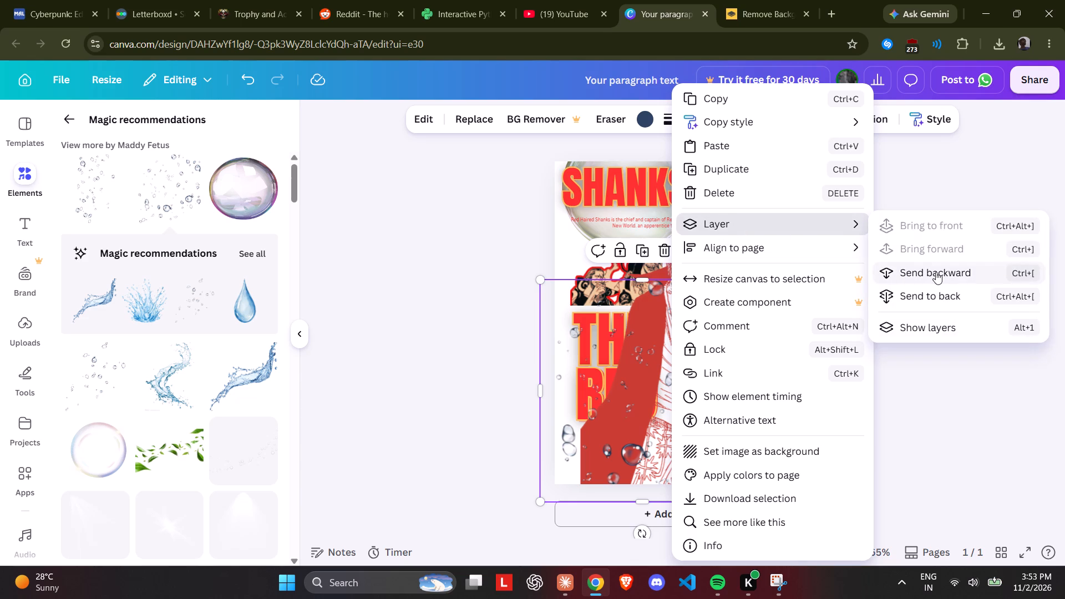
click(936, 272)
click(962, 167)
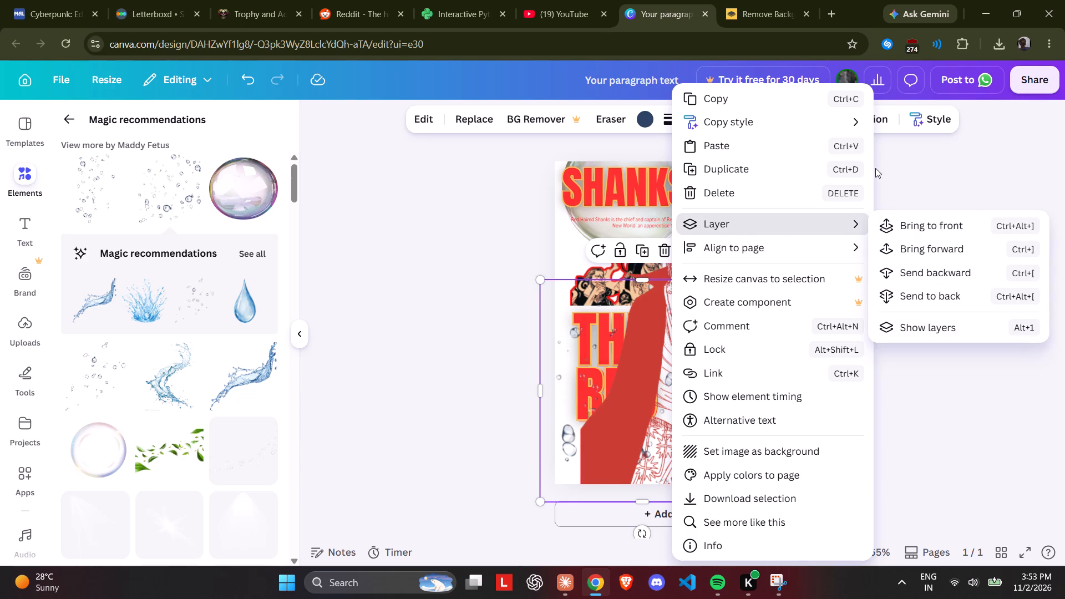
Set the water droplets graphic's transparency to 72.
click(784, 116)
click(781, 173)
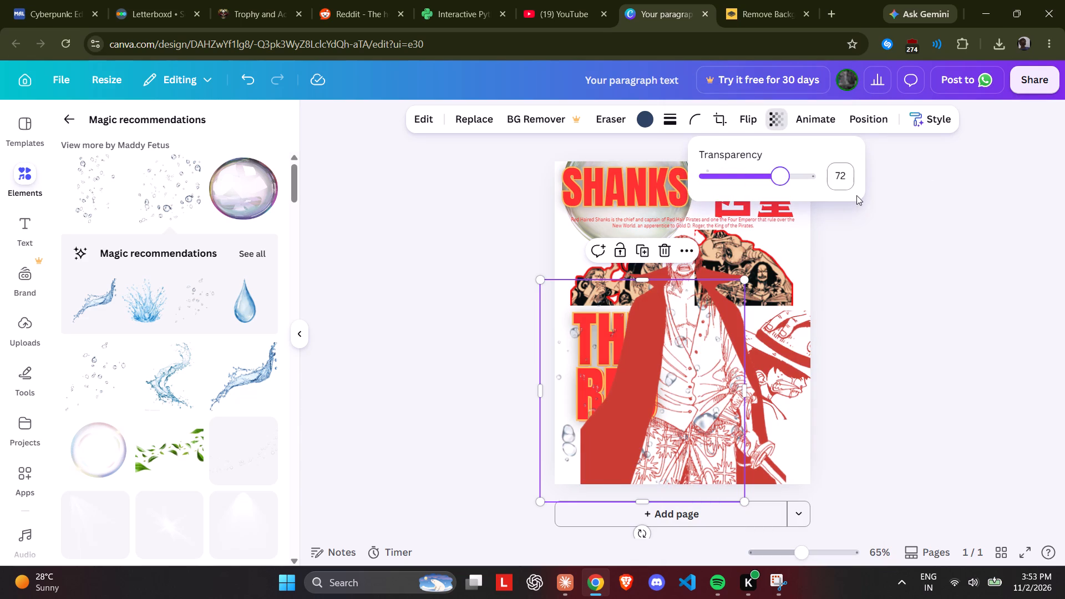
click(916, 217)
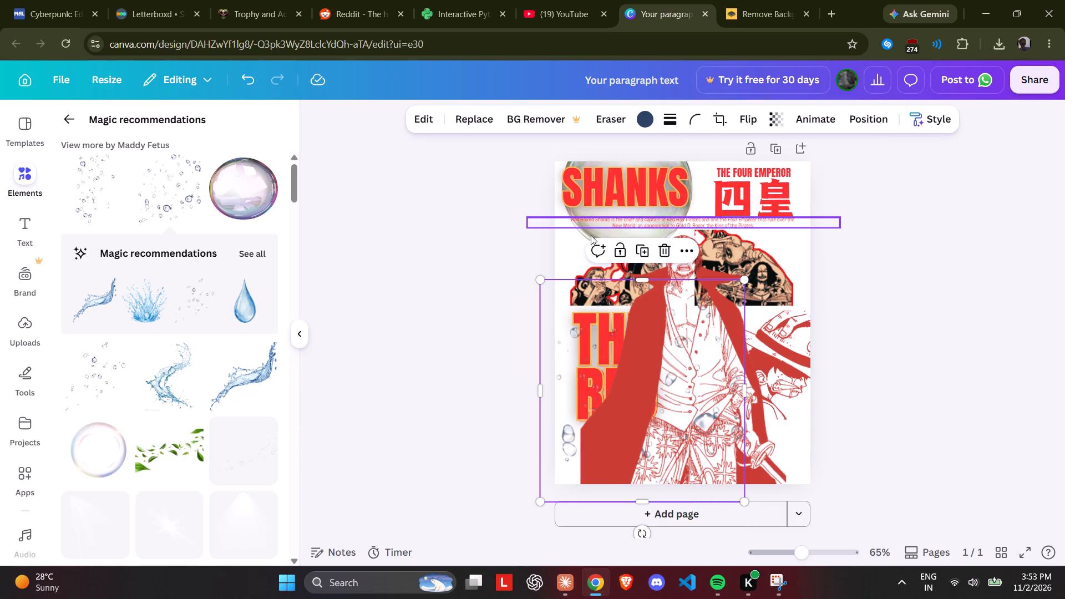
Lower the opacity of the transparent bubble behind the SHANKS title.
click(591, 235)
click(789, 119)
click(795, 119)
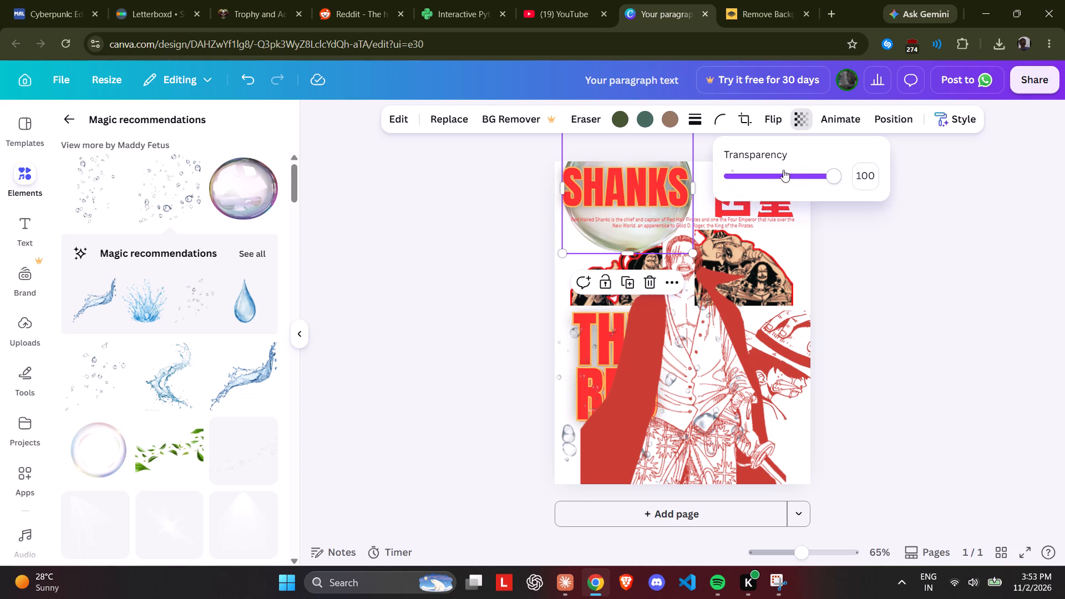
click(801, 176)
click(894, 219)
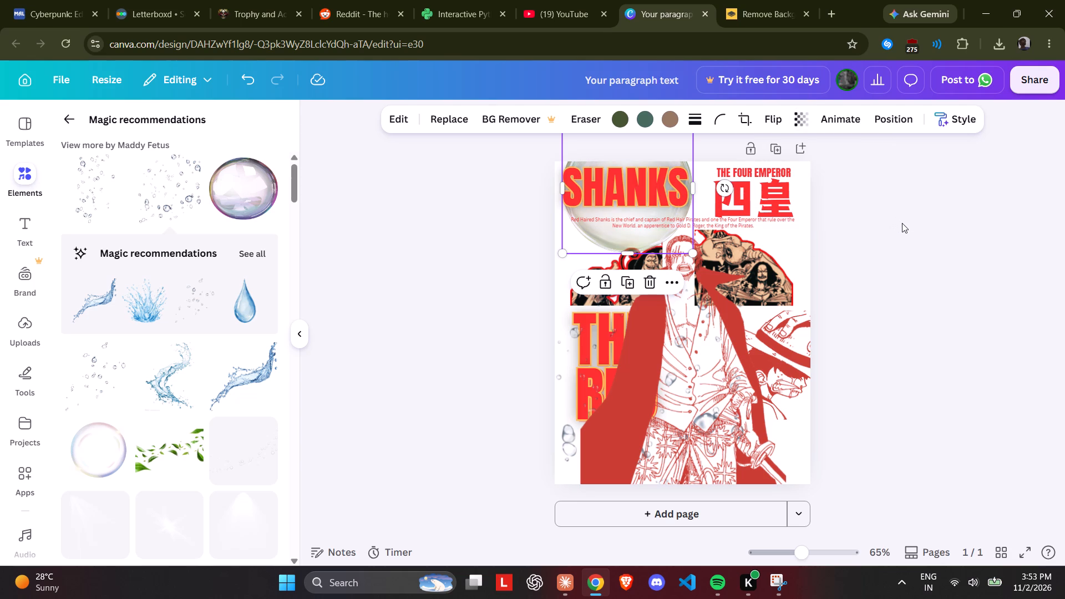
click(902, 223)
Add the diagonal light flare graphic from the recommendations, enlarge it beyond the poster's width, and position its glow over the THE RED lettering.
scroll(78, 459, down, 3)
scroll(120, 444, down, 4)
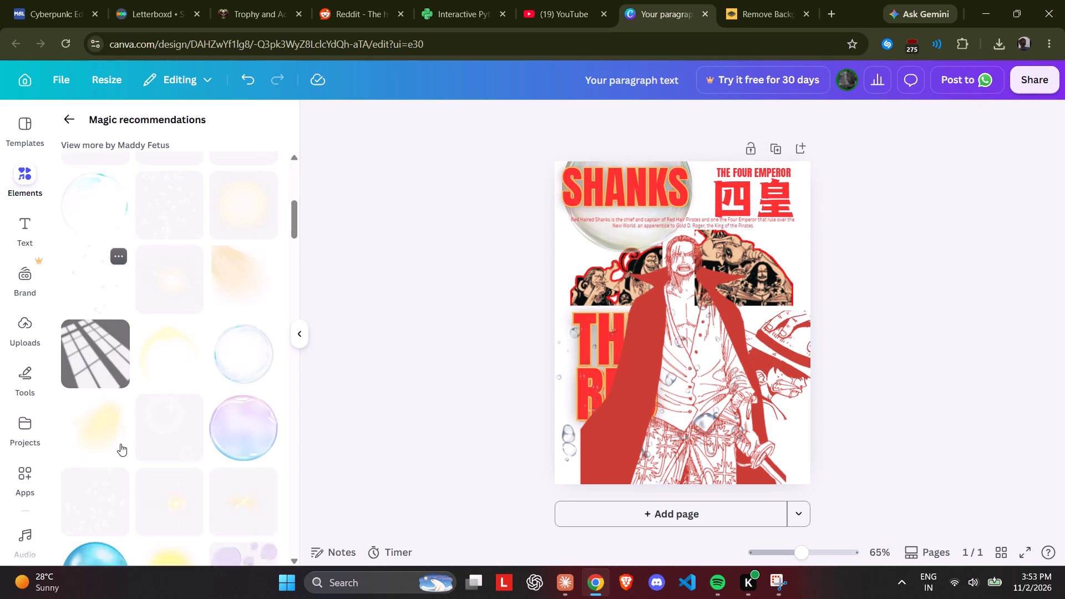
scroll(120, 444, up, 1)
click(160, 251)
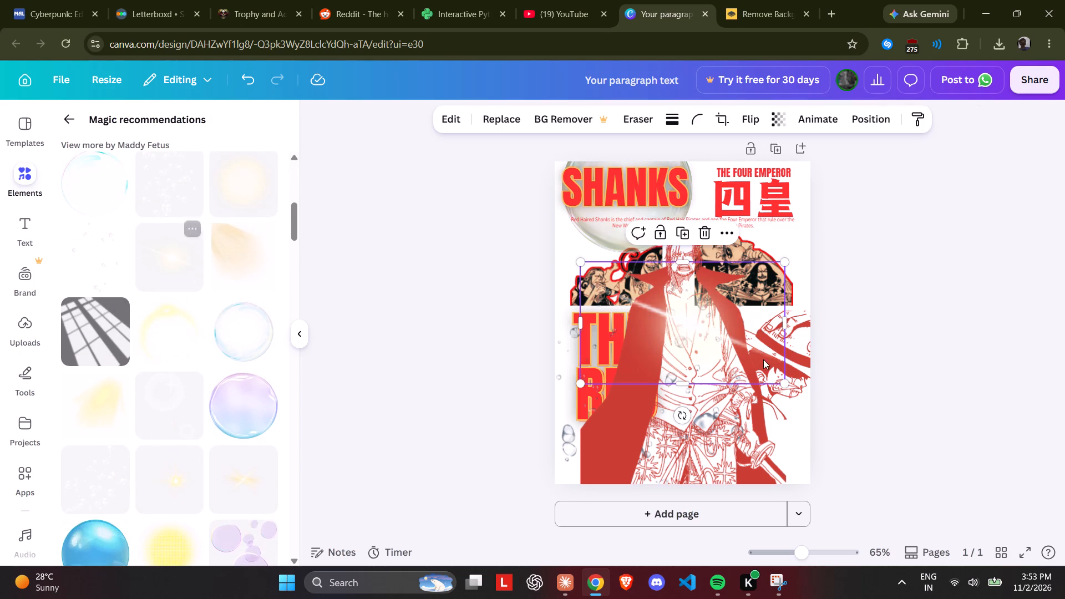
drag(702, 357, 638, 256)
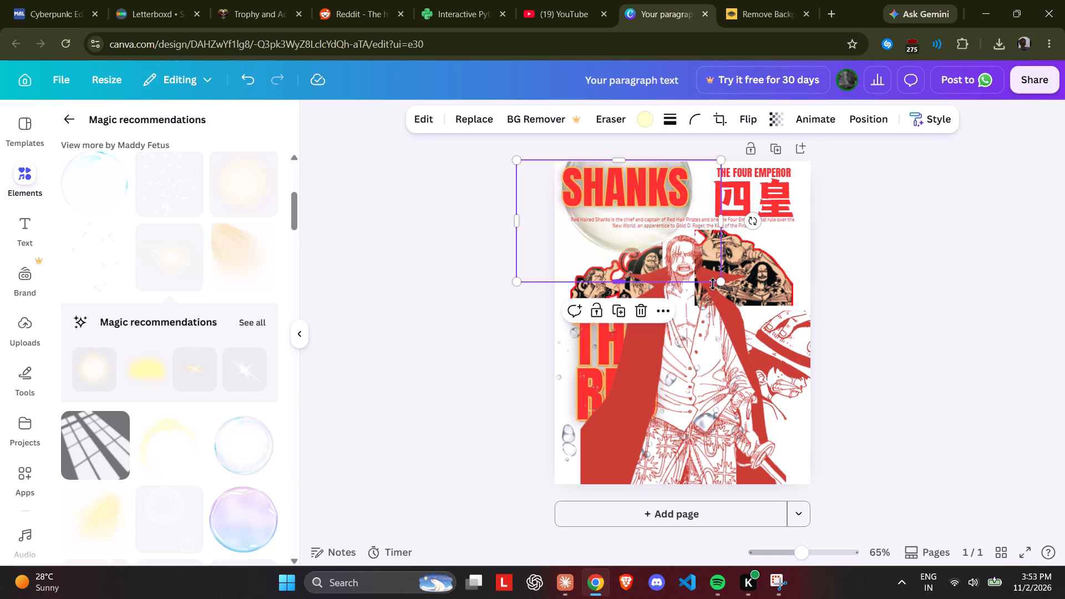
drag(720, 286, 934, 594)
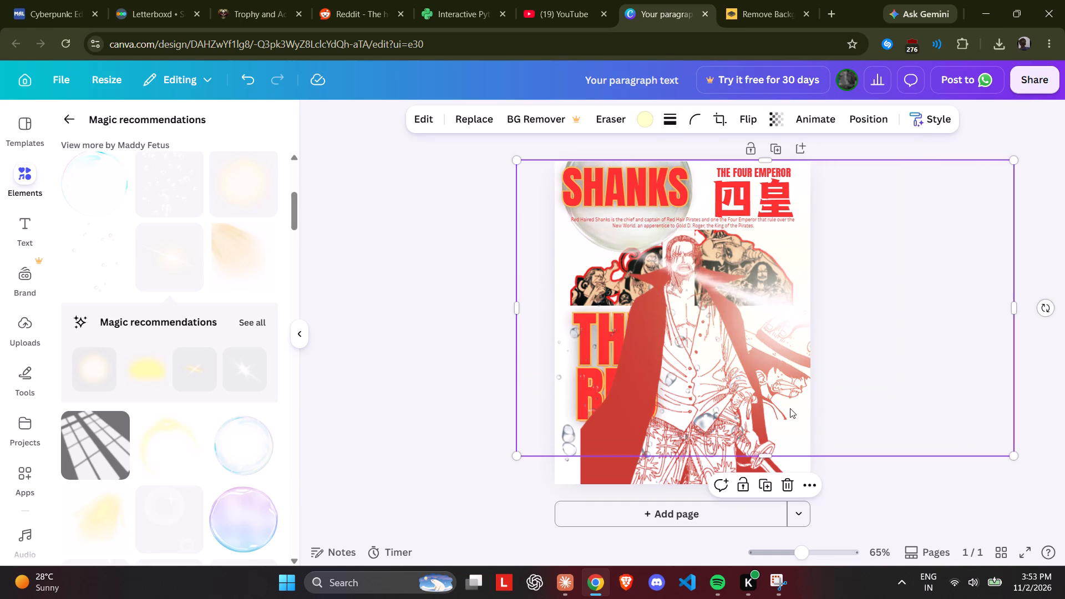
drag(790, 408, 684, 369)
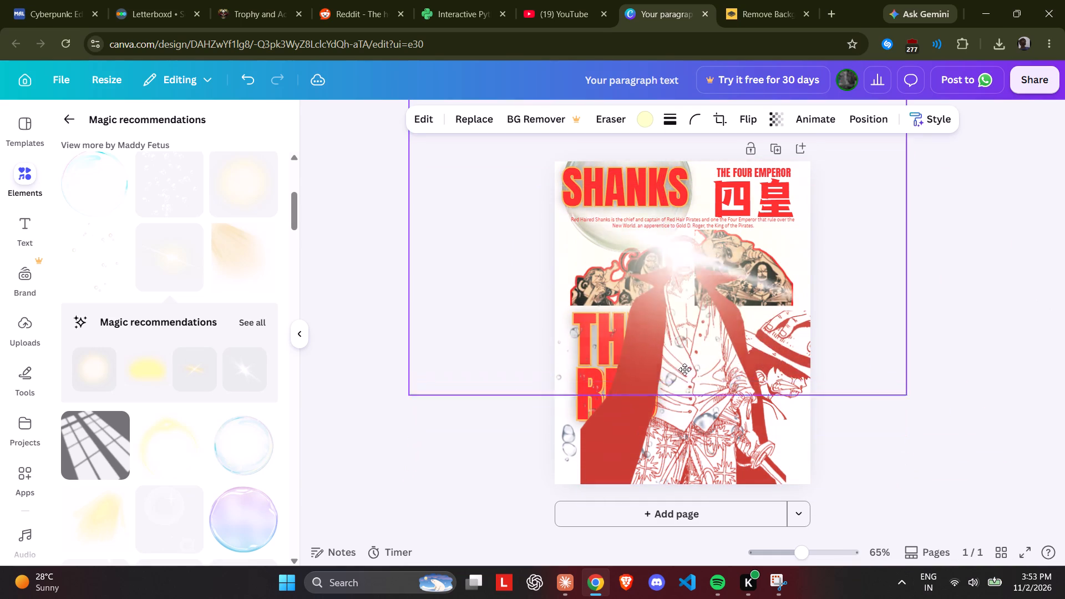
drag(684, 369, 693, 455)
Send the light flare backward so it sits behind the Shanks figure but over the THE RED lettering.
right_click(693, 455)
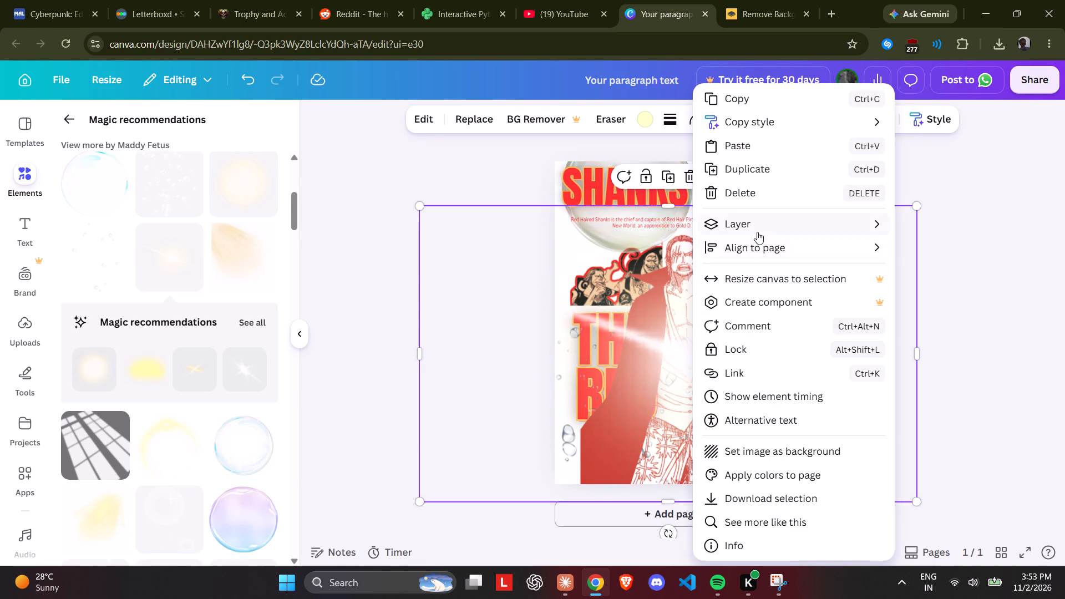
click(608, 267)
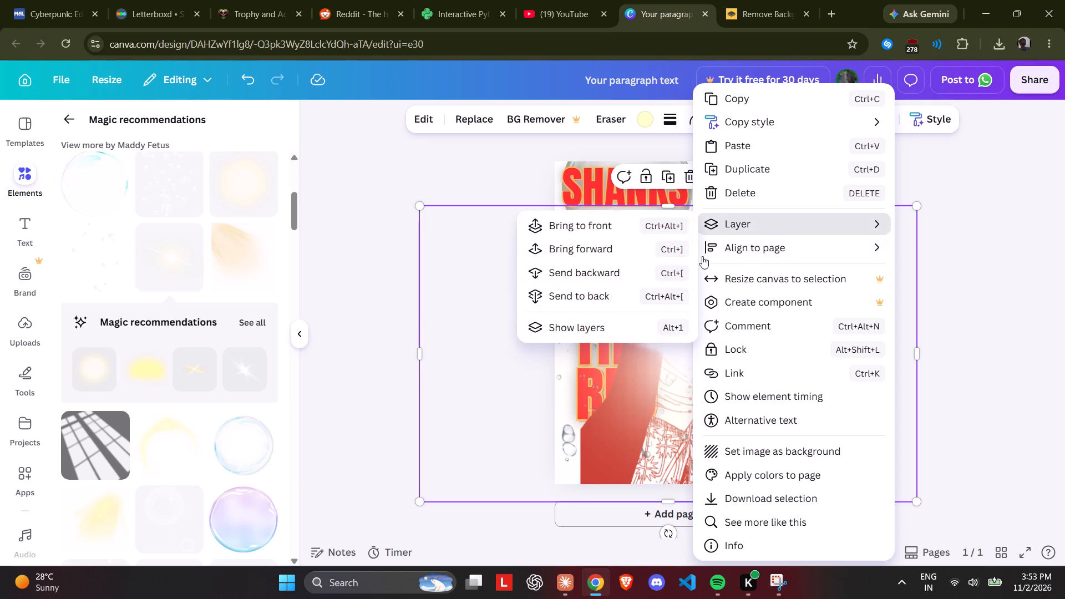
click(603, 281)
double_click(942, 220)
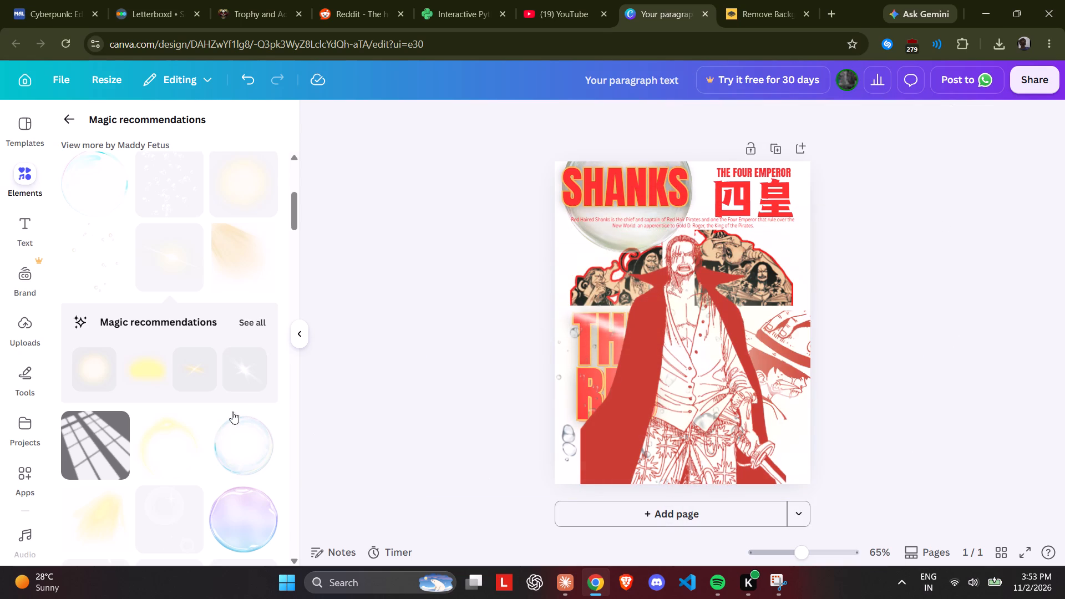
Browse the rest of the recommended graphics for another suitable overlay or texture.
scroll(203, 348, down, 7)
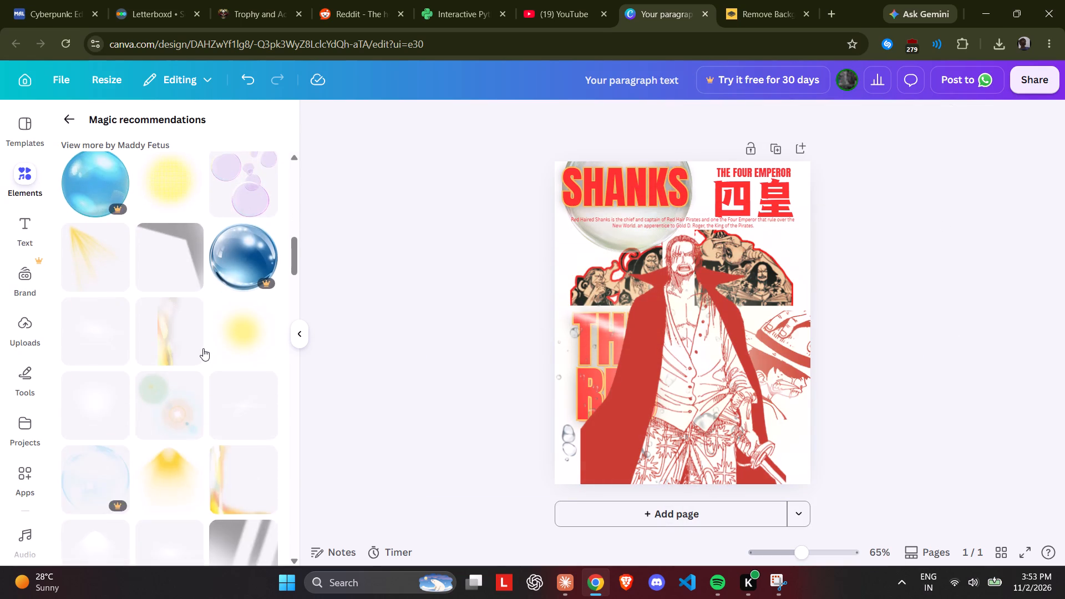
scroll(203, 348, down, 4)
scroll(240, 291, down, 5)
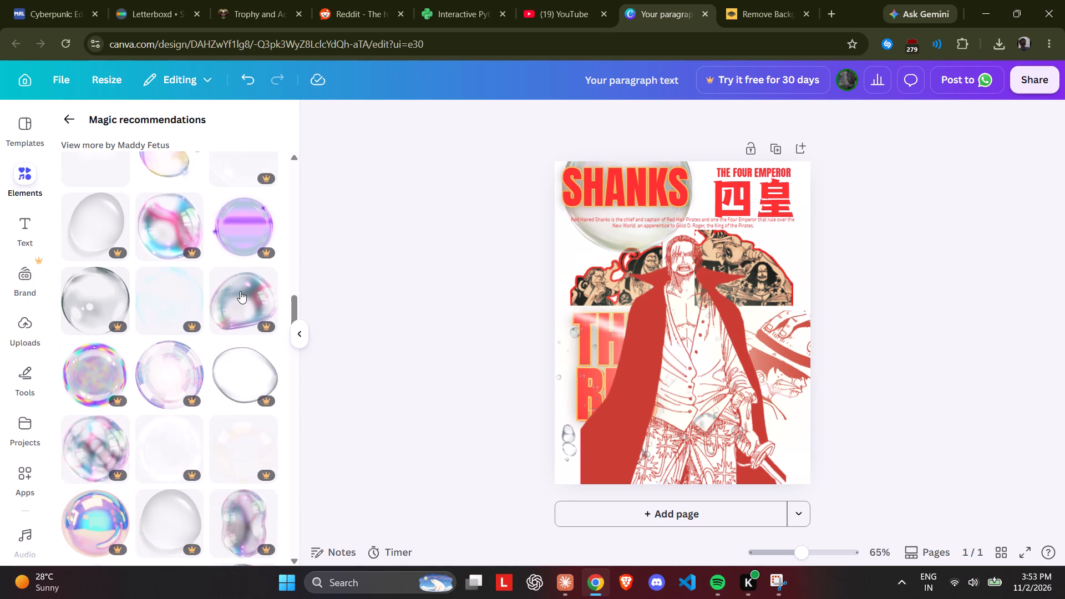
scroll(240, 291, down, 19)
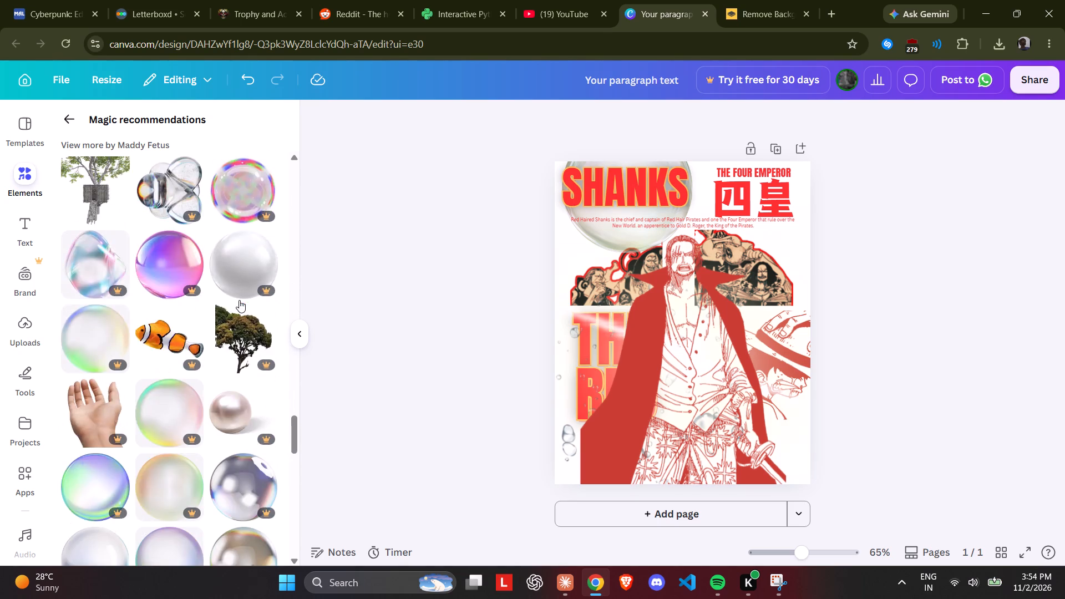
scroll(239, 300, down, 12)
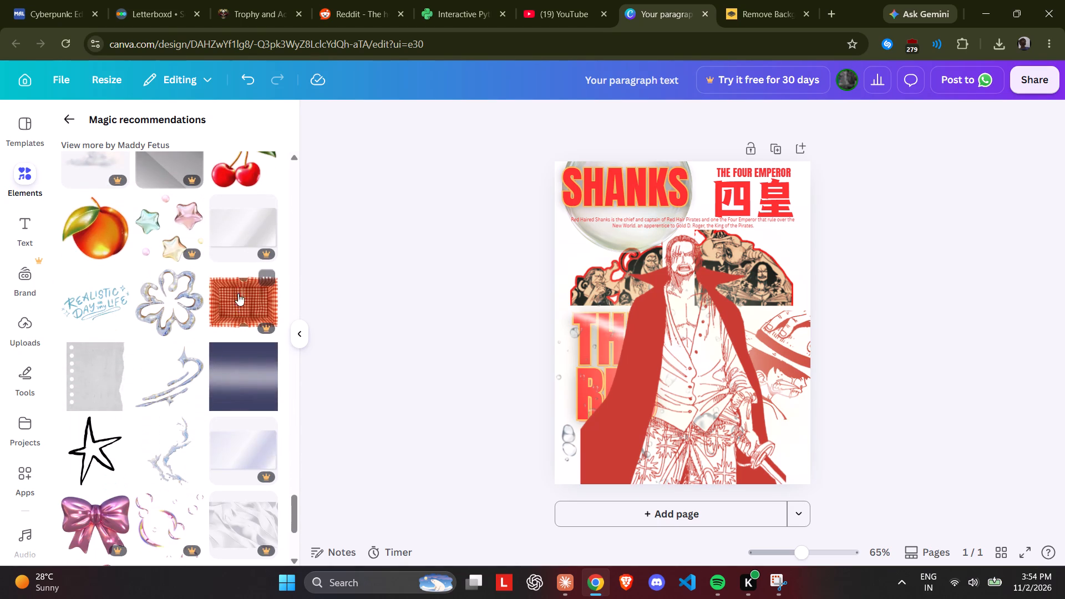
scroll(230, 280, down, 7)
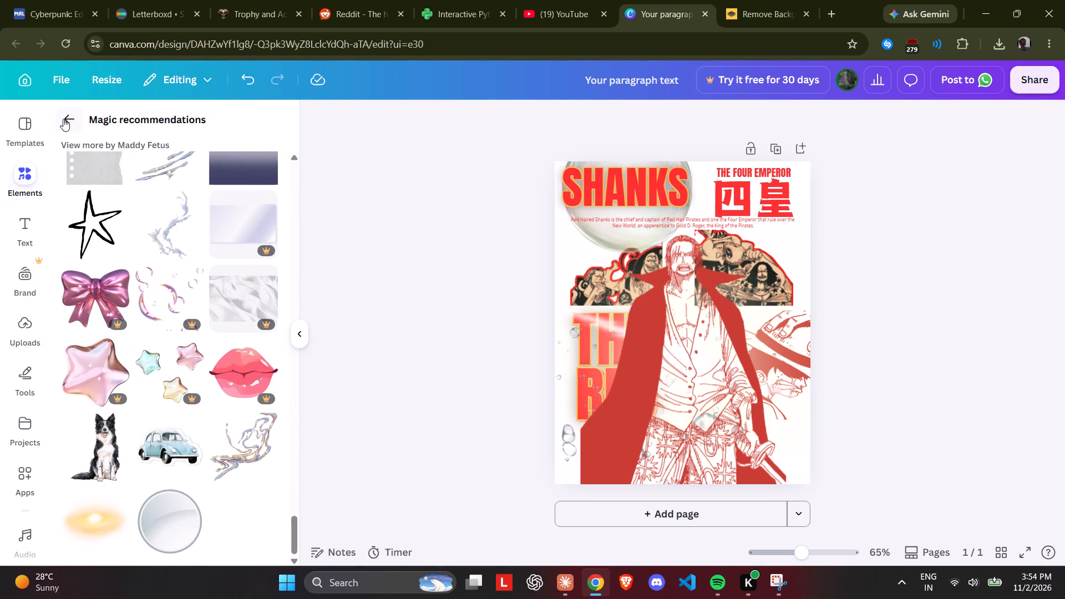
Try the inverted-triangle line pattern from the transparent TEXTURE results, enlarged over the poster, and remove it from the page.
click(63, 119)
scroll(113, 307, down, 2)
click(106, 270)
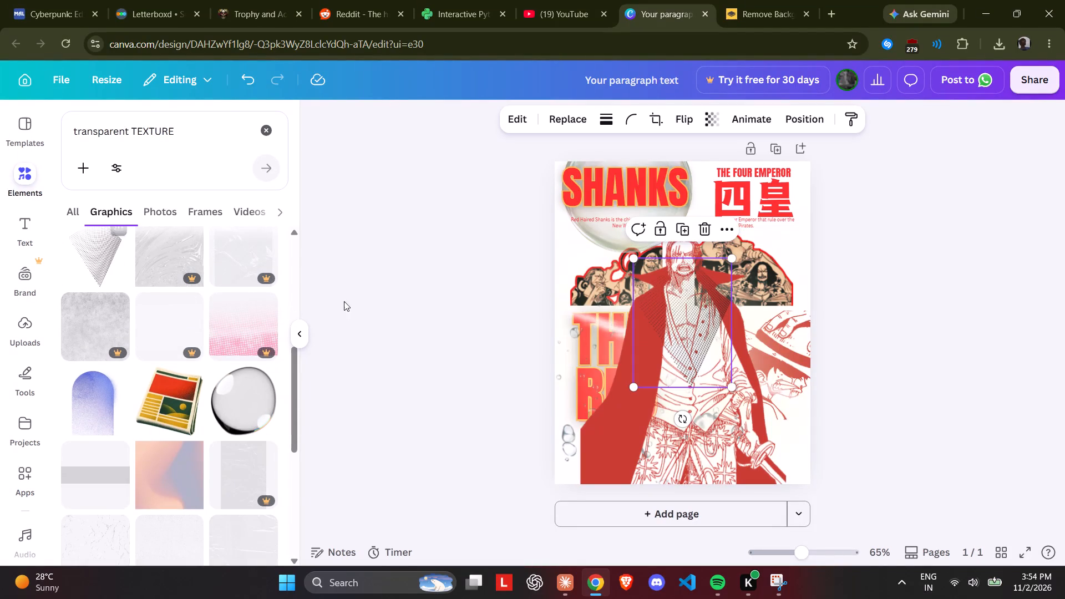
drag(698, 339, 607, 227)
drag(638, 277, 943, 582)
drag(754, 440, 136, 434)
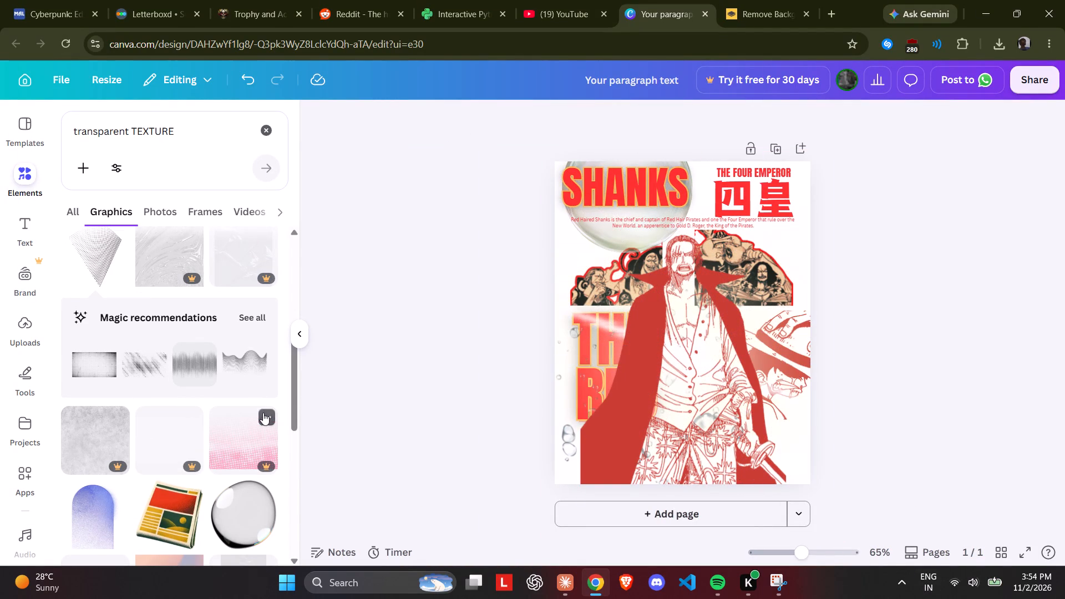
Show all recommended graphics related to the inverted-triangle line pattern.
scroll(245, 430, down, 2)
scroll(191, 277, up, 2)
click(257, 313)
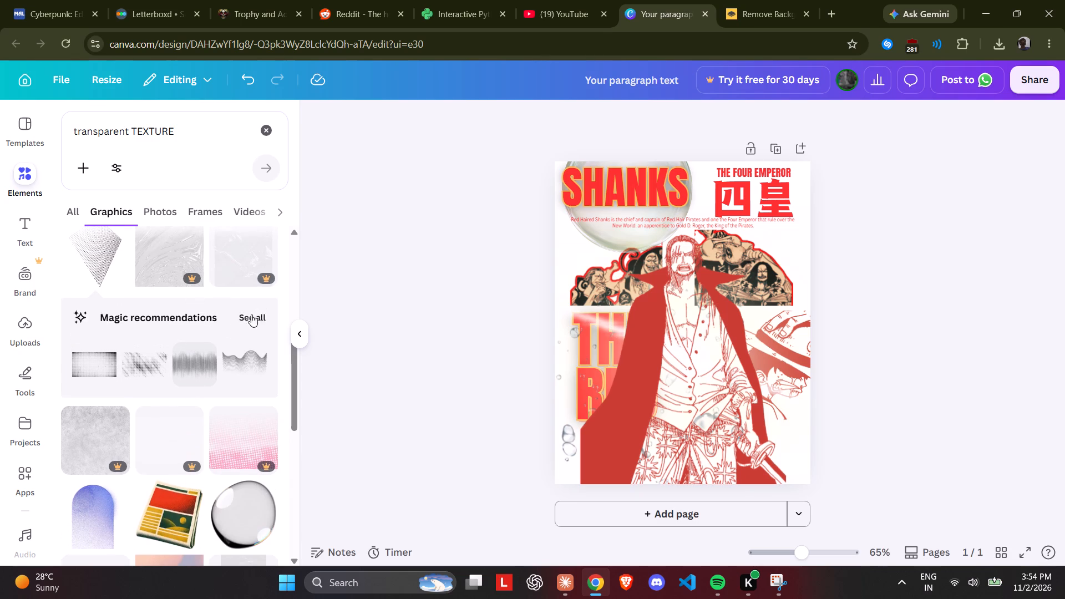
scroll(175, 361, down, 1)
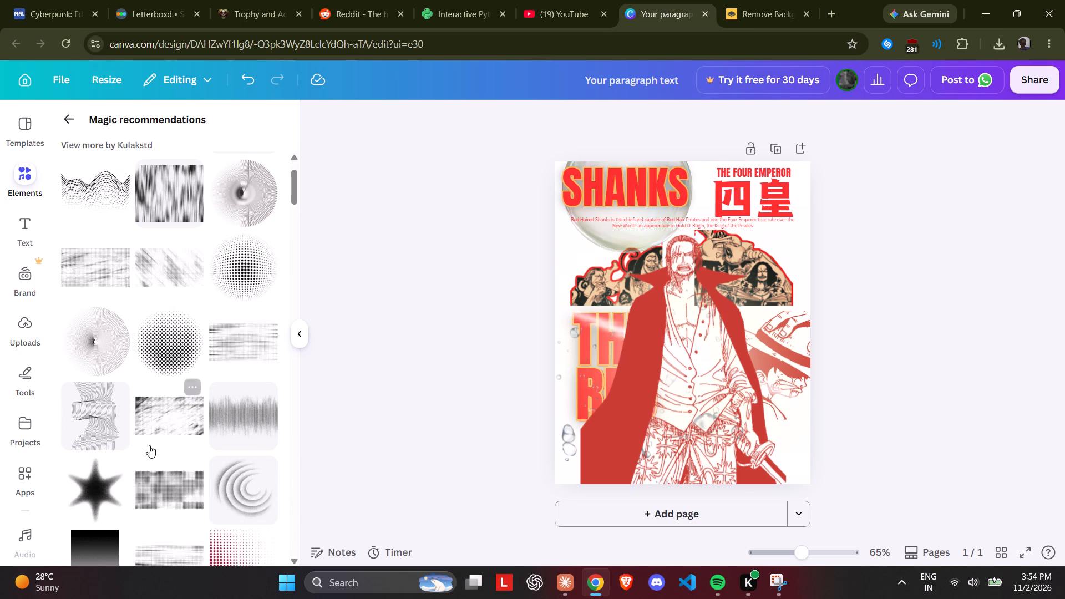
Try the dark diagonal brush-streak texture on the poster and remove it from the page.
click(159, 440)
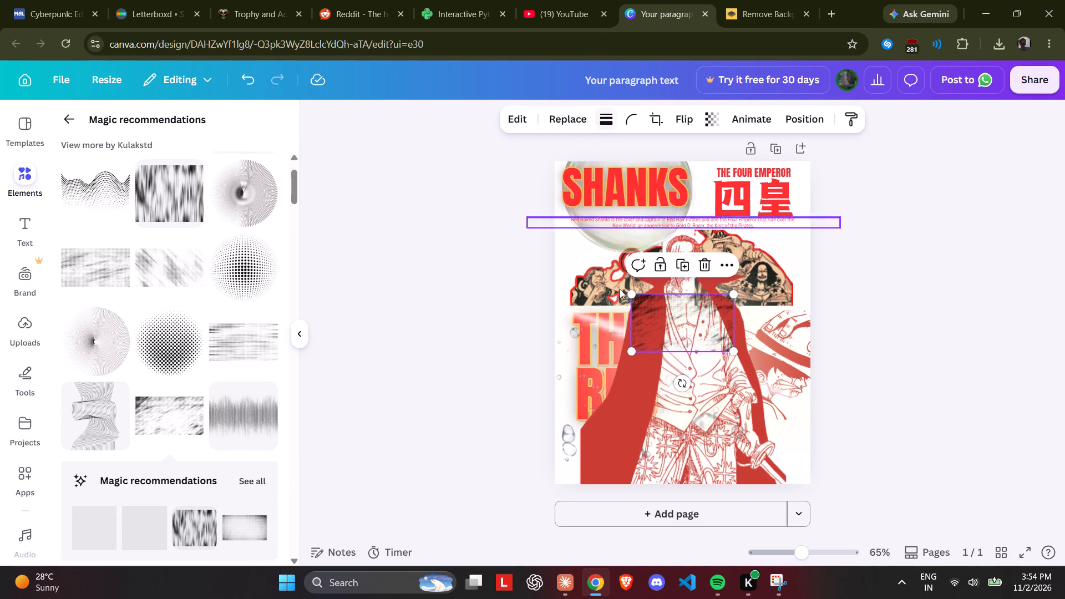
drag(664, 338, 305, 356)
Add the wavy contour-line texture from the recommendations, align it to the poster's top-left corner, and enlarge it to cover the whole page.
scroll(266, 270, down, 5)
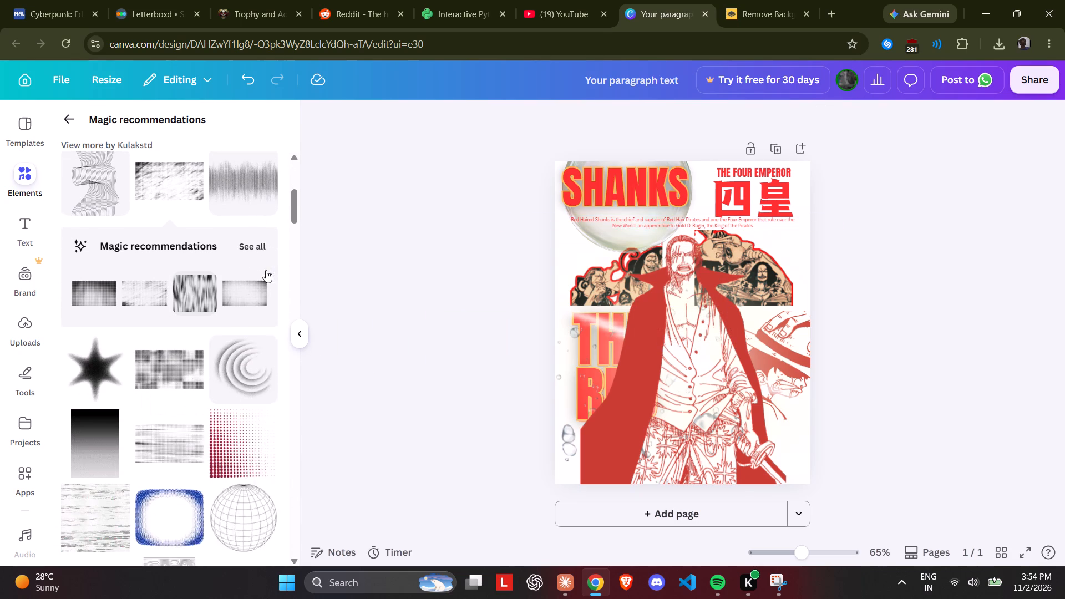
scroll(226, 327, down, 3)
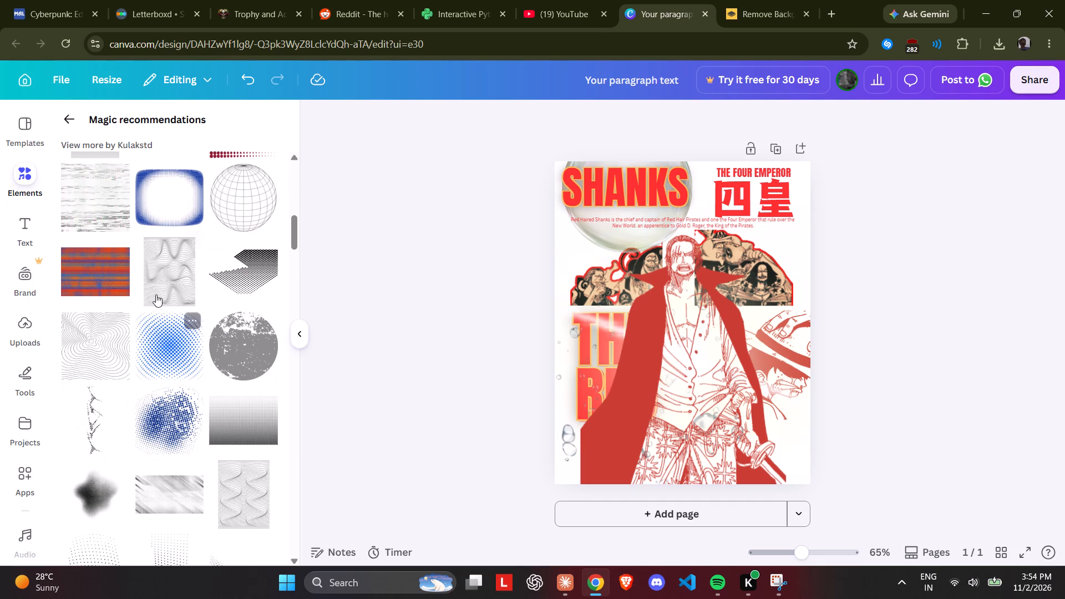
click(160, 291)
drag(676, 336, 640, 263)
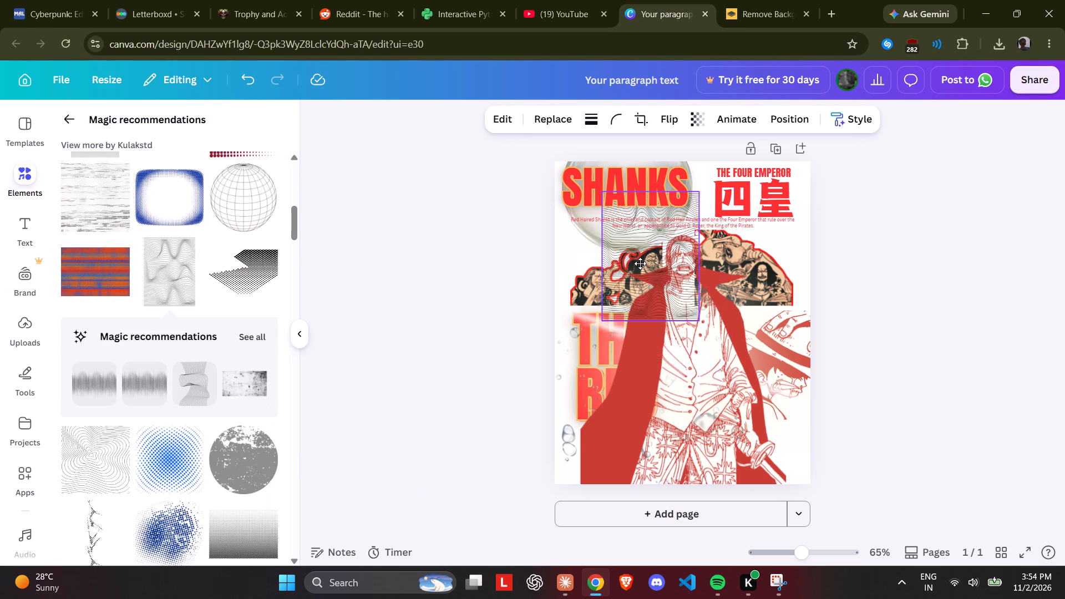
drag(640, 263, 595, 235)
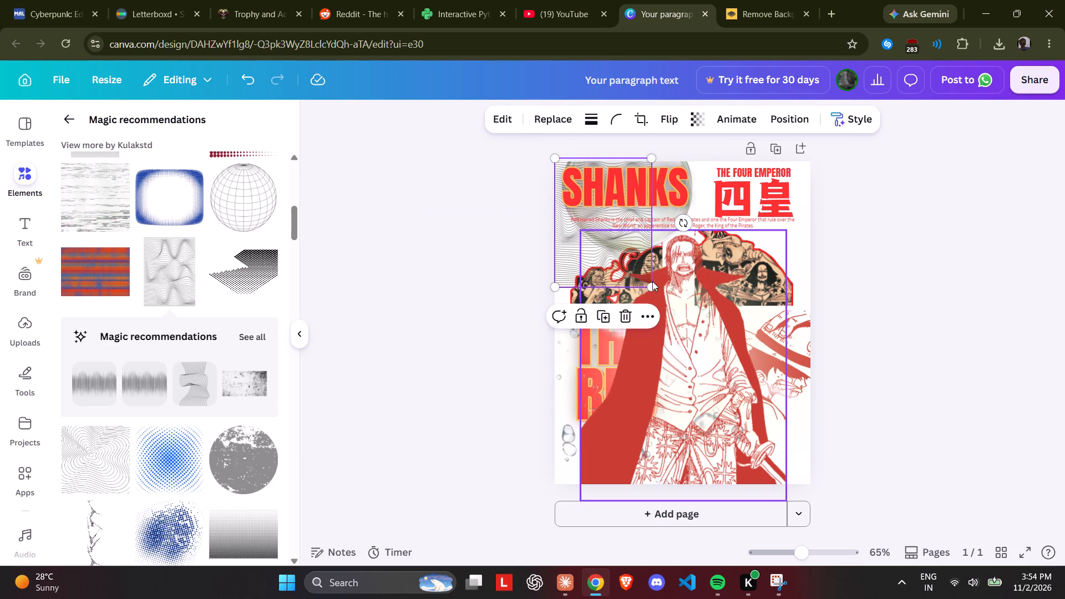
drag(651, 290, 886, 482)
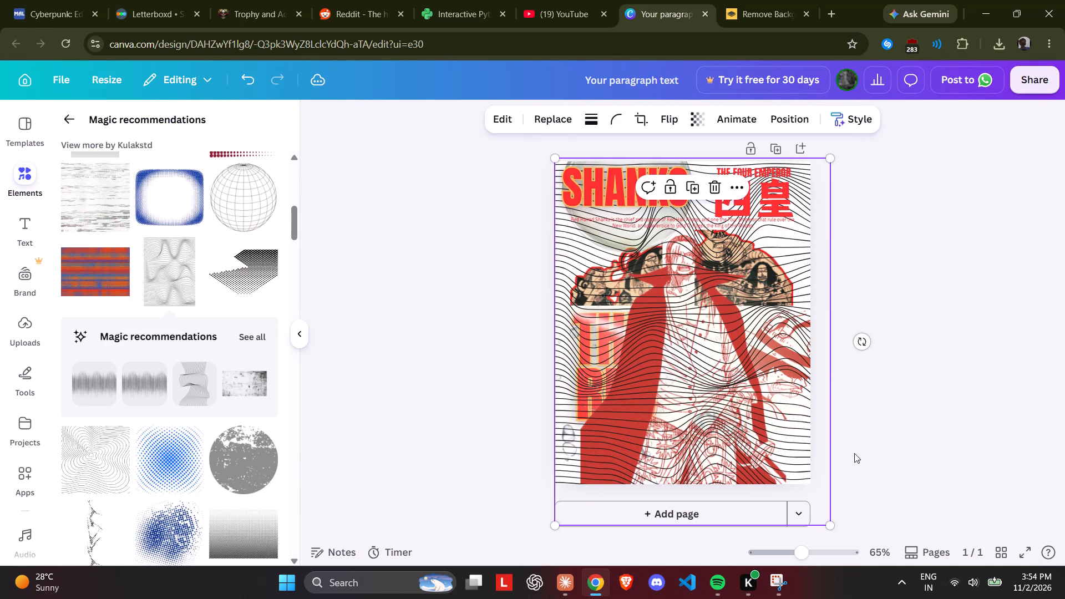
Send the wavy line texture behind all the other poster elements.
right_click(768, 422)
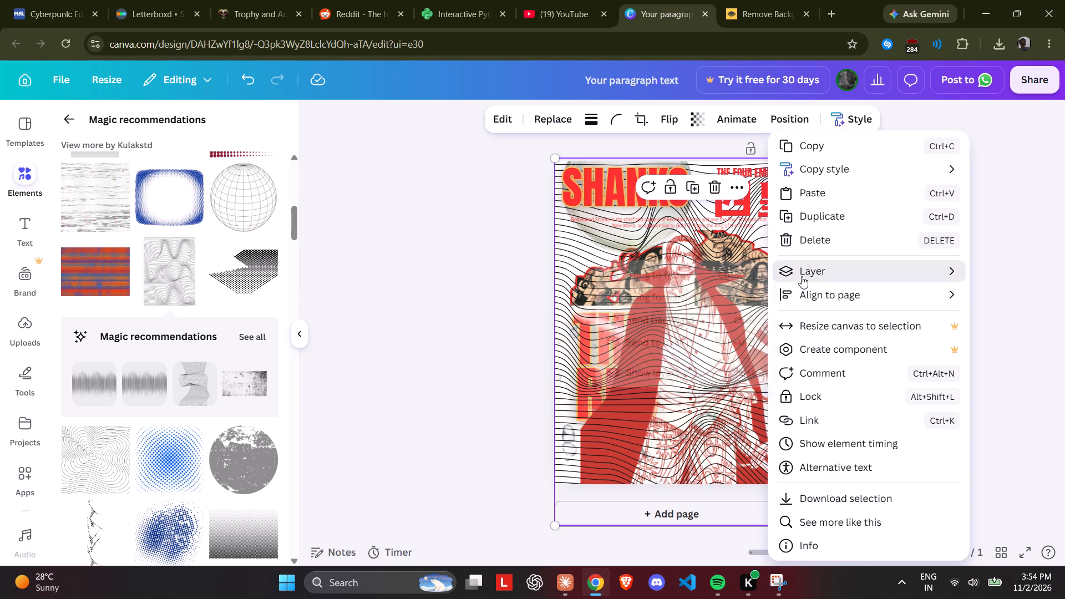
click(715, 314)
click(715, 314)
triple_click(715, 314)
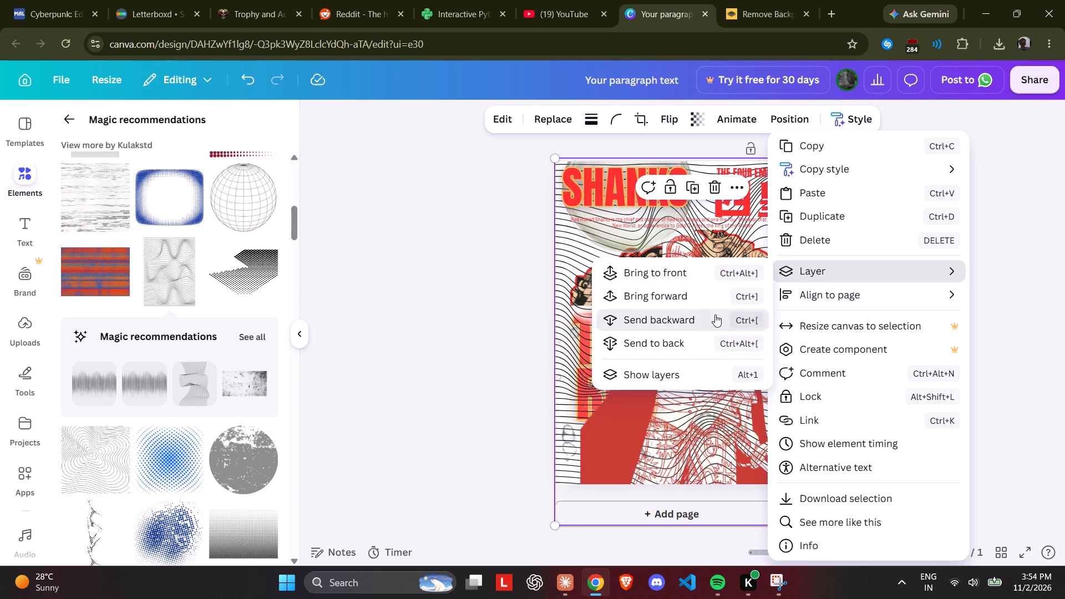
click(715, 314)
click(698, 346)
click(698, 346)
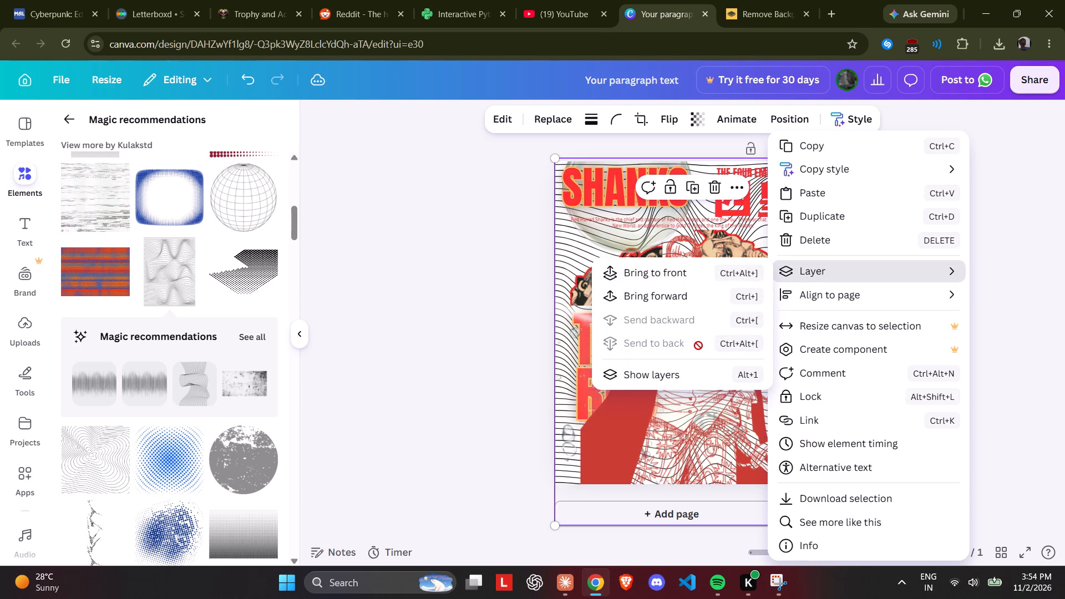
click(984, 188)
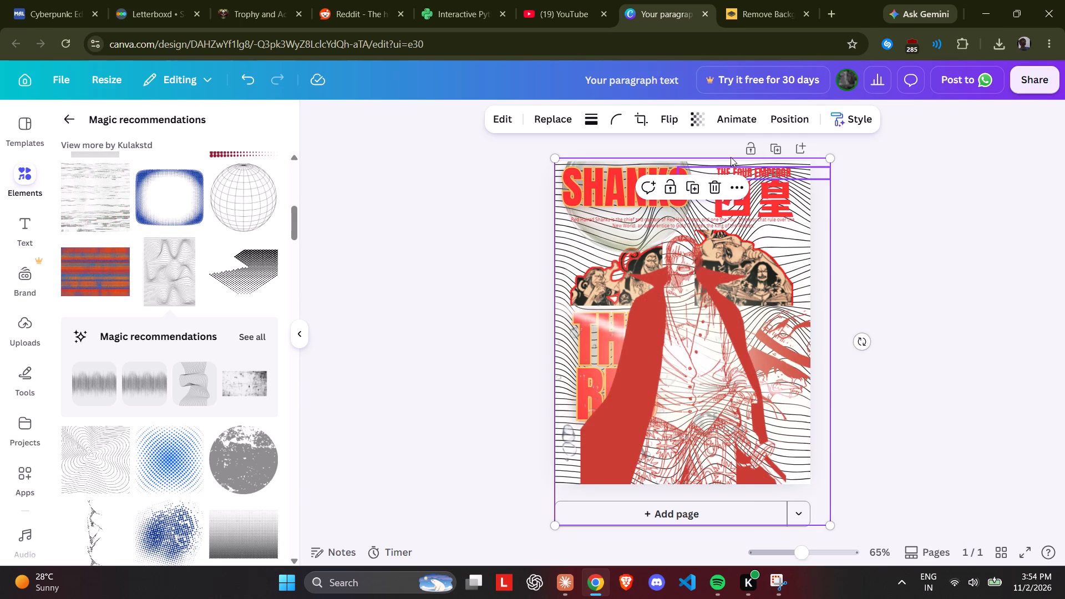
Set the wavy line texture's transparency to 13.
click(703, 122)
drag(678, 177, 637, 181)
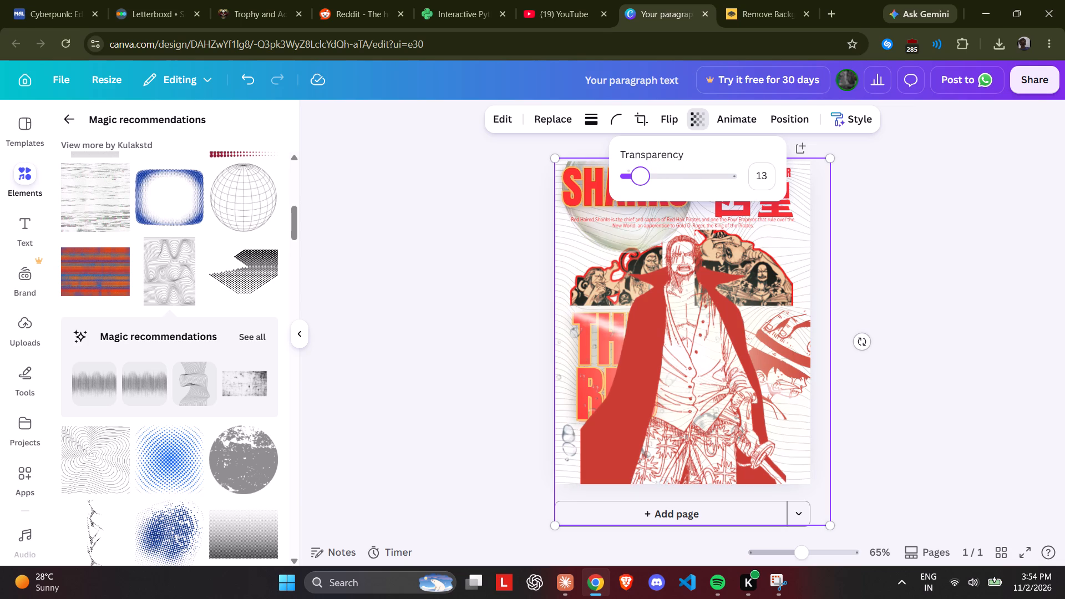
drag(637, 181, 636, 184)
double_click(907, 204)
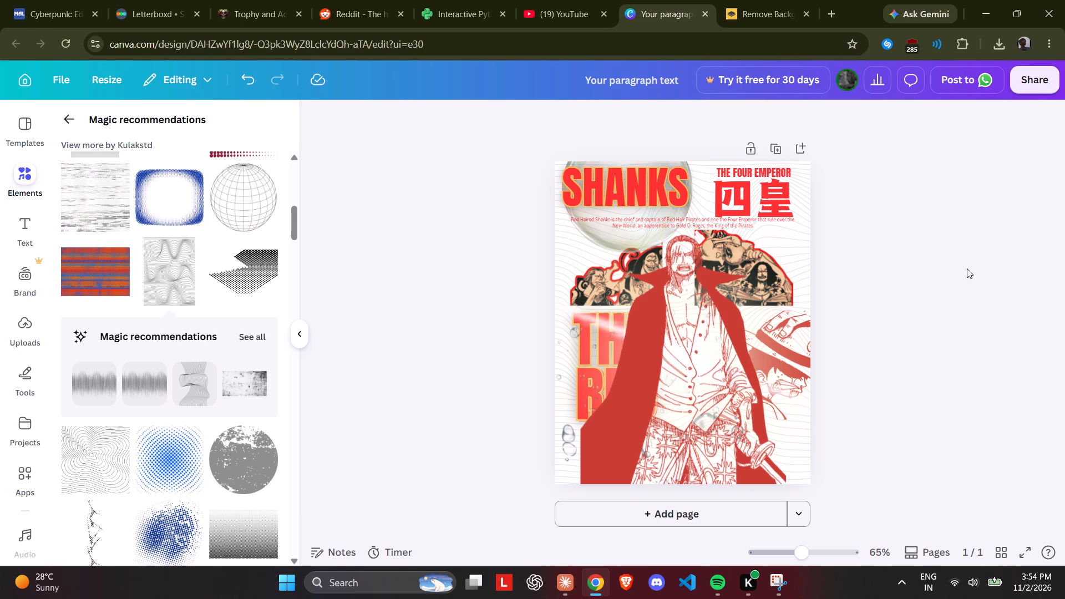
Browse the remaining recommended halftone and line textures, and return to the transparent TEXTURE results.
scroll(147, 349, down, 2)
scroll(42, 334, down, 4)
scroll(159, 348, down, 4)
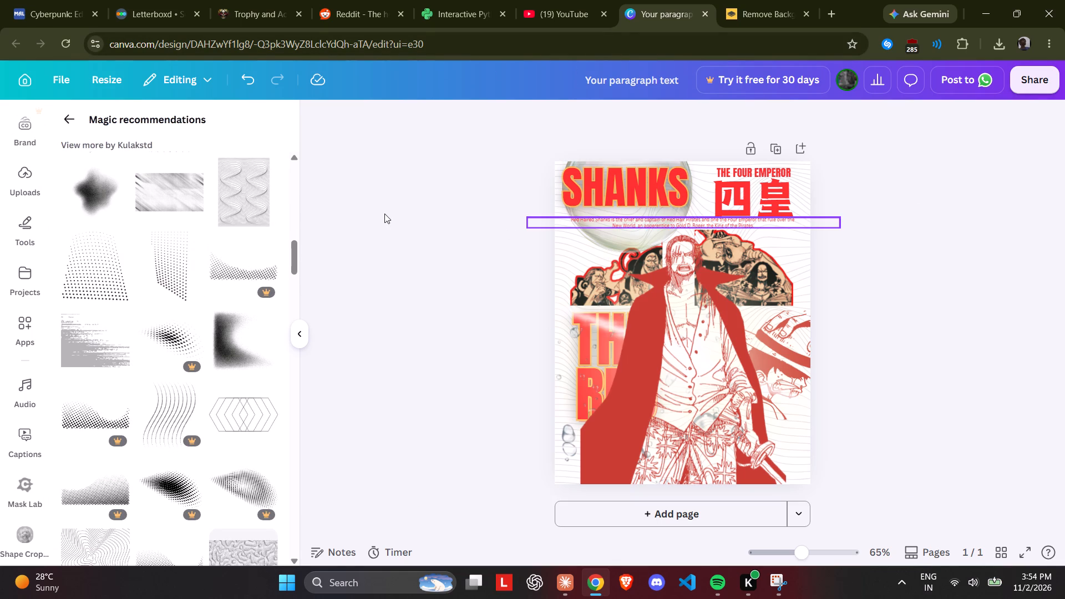
scroll(273, 277, down, 4)
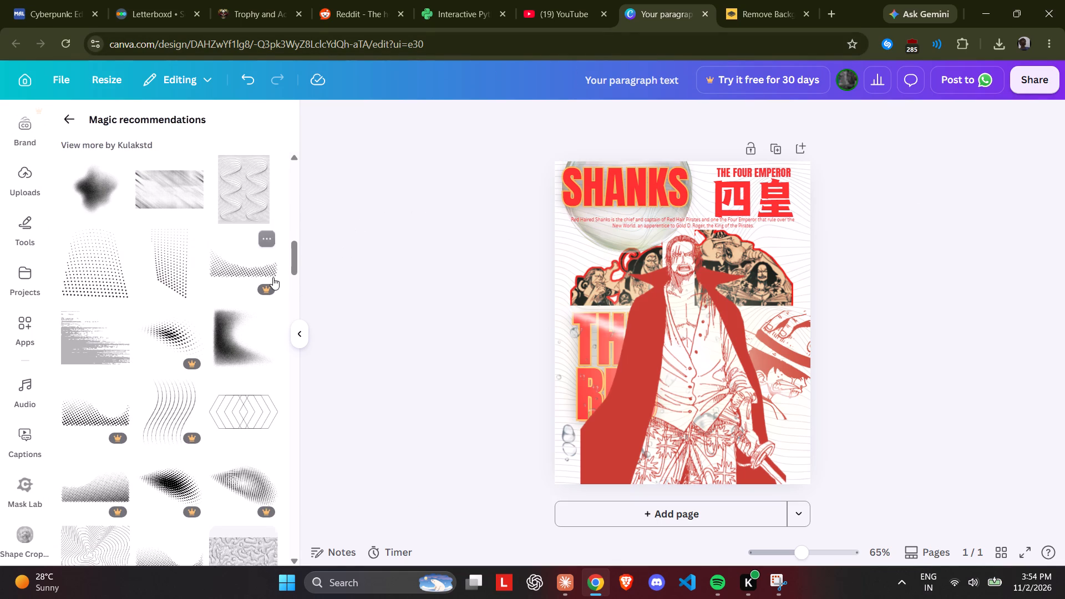
scroll(255, 279, down, 7)
click(76, 116)
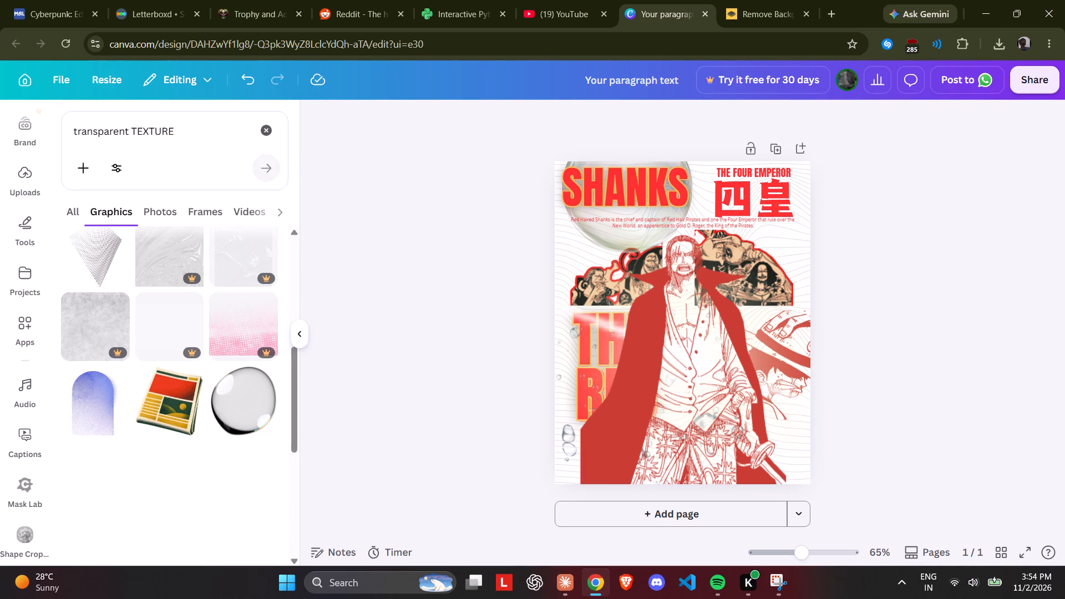
Change the graphics search to "red transparent TEXTURE" and run it.
click(86, 128)
key(Left)
key(Left)
key(Left)
key(Left)
key(Left)
key(Left)
key(Left)
key(Left)
key(Left)
key(Left)
key(e)
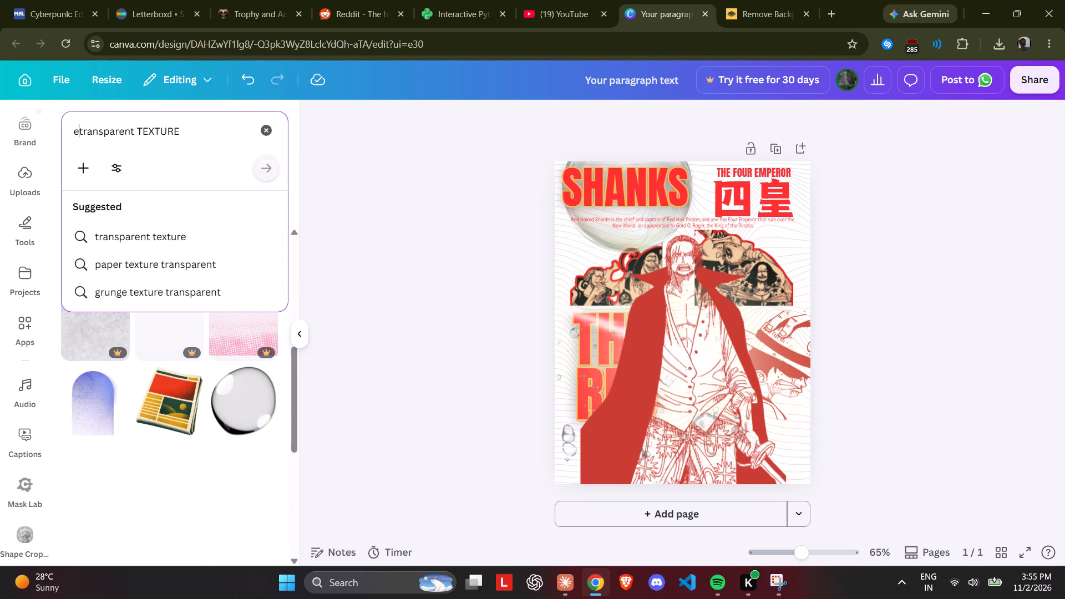
key(backslash)
key(BackSpace)
key(BackSpace)
text(red)
key(space)
key(Return)
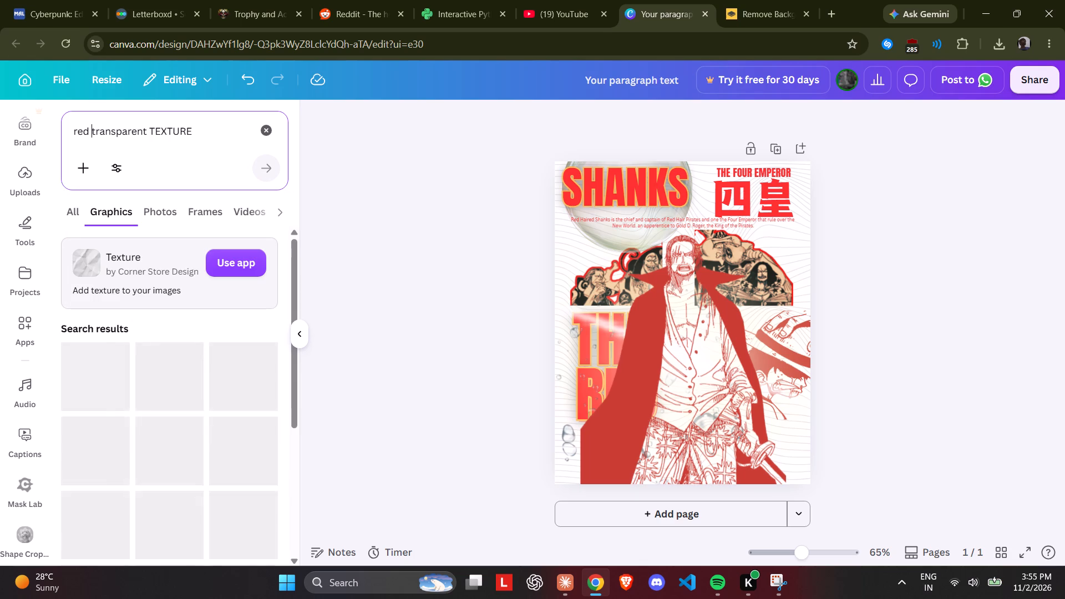
Add the red plus-pattern halftone texture, align it to the poster's top-left corner, and enlarge it to cover the whole page.
scroll(181, 361, down, 3)
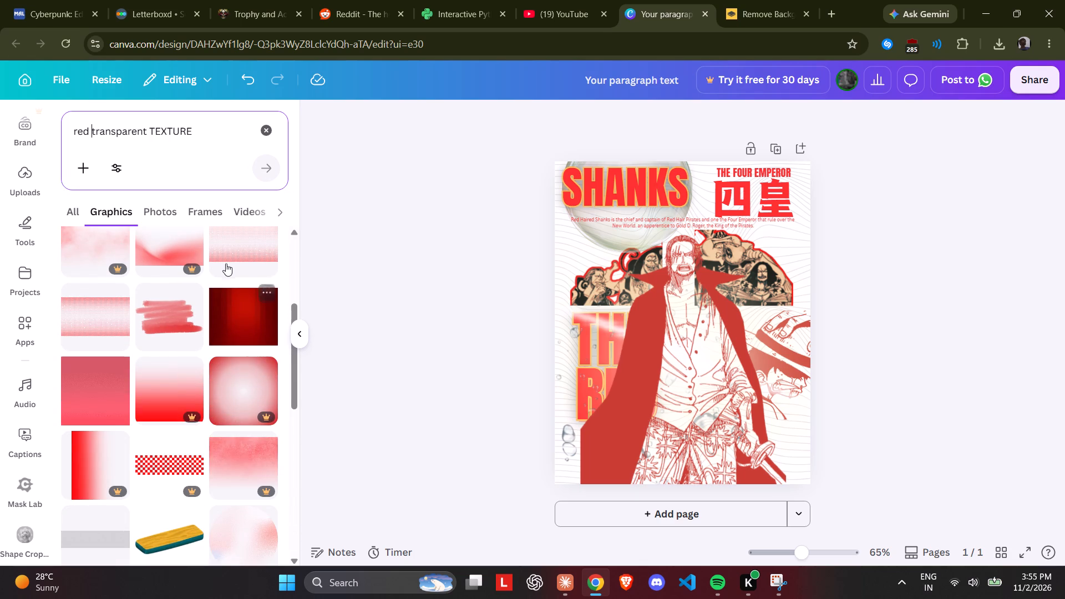
click(228, 258)
drag(717, 333, 656, 233)
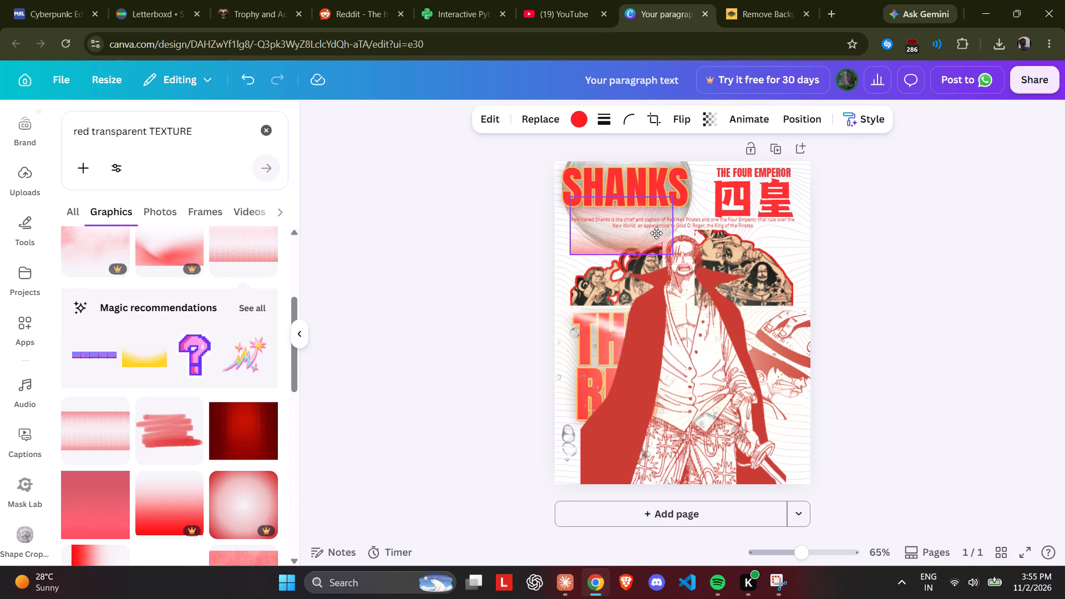
drag(656, 233, 639, 200)
drag(656, 217, 917, 598)
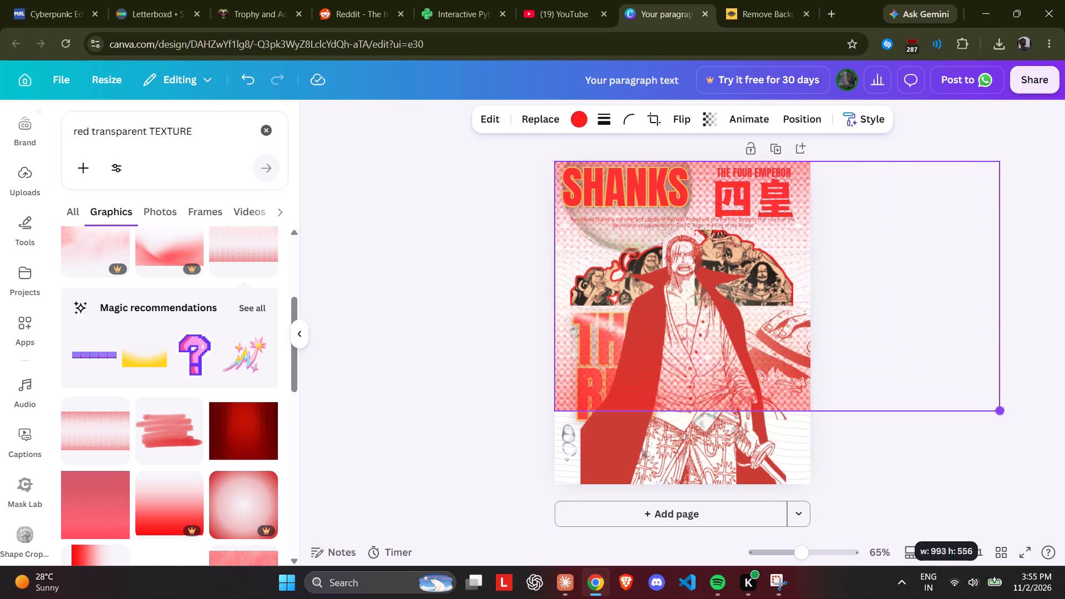
drag(917, 598, 1064, 583)
Send the red plus-pattern texture behind all the other poster elements.
right_click(758, 348)
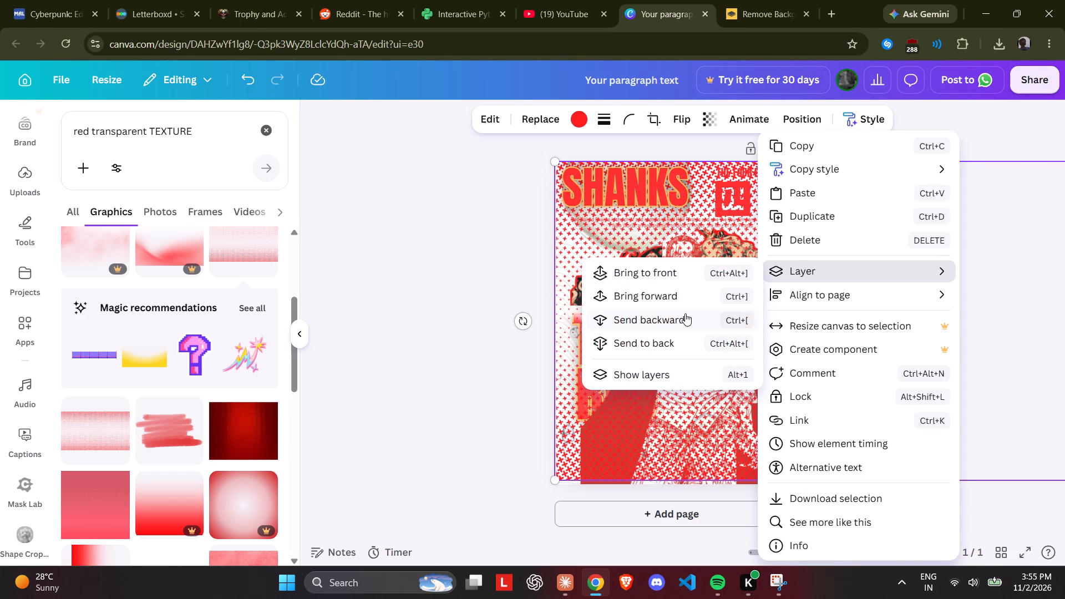
click(685, 313)
click(682, 349)
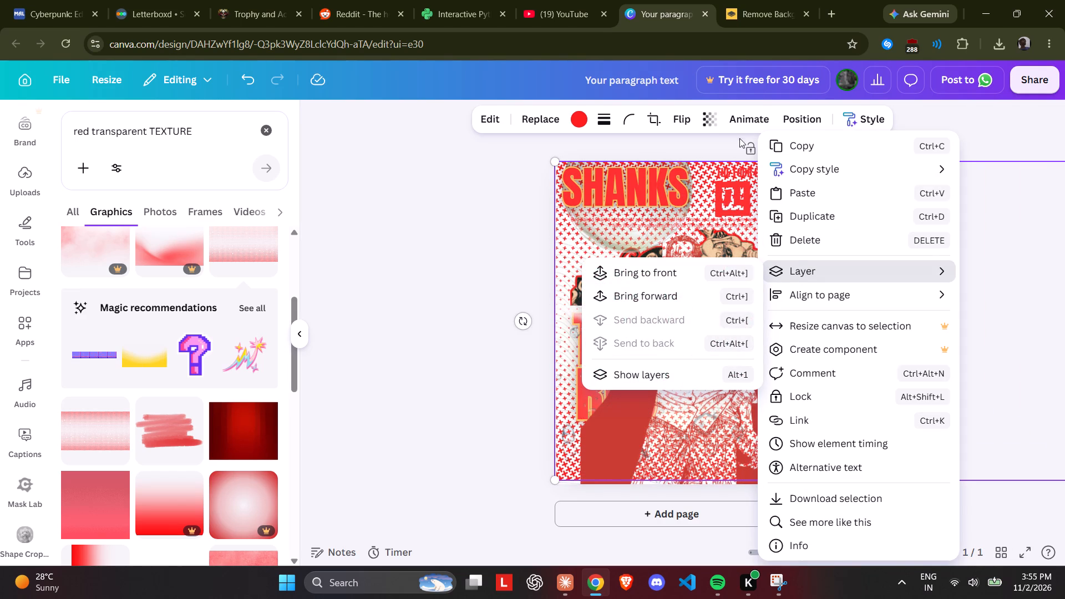
click(717, 129)
Lower the red plus-pattern texture's transparency value to below 10 for a very faint background pattern.
click(712, 120)
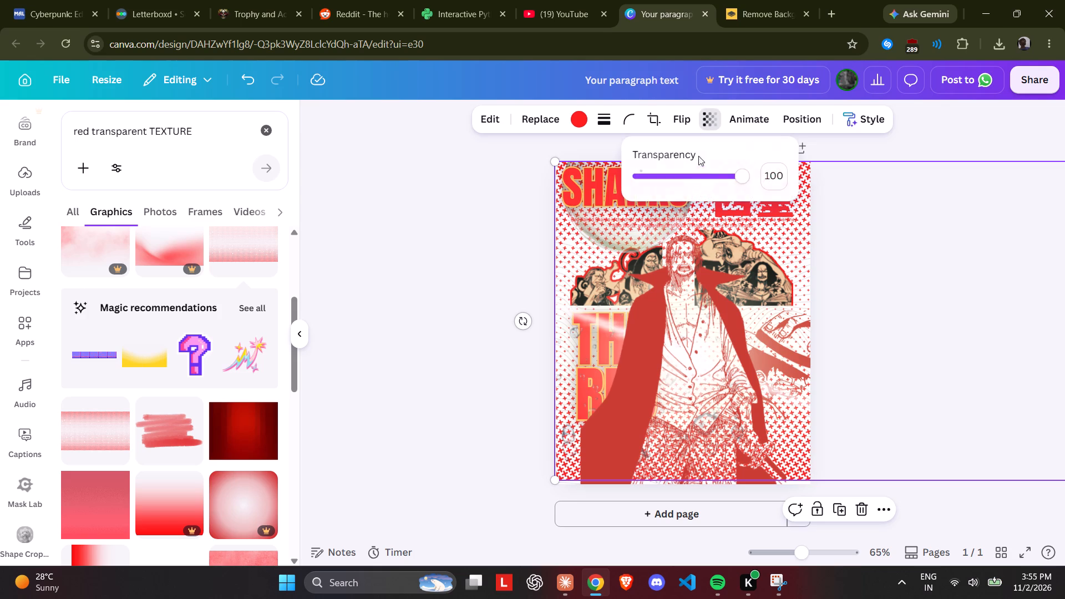
drag(697, 180, 650, 180)
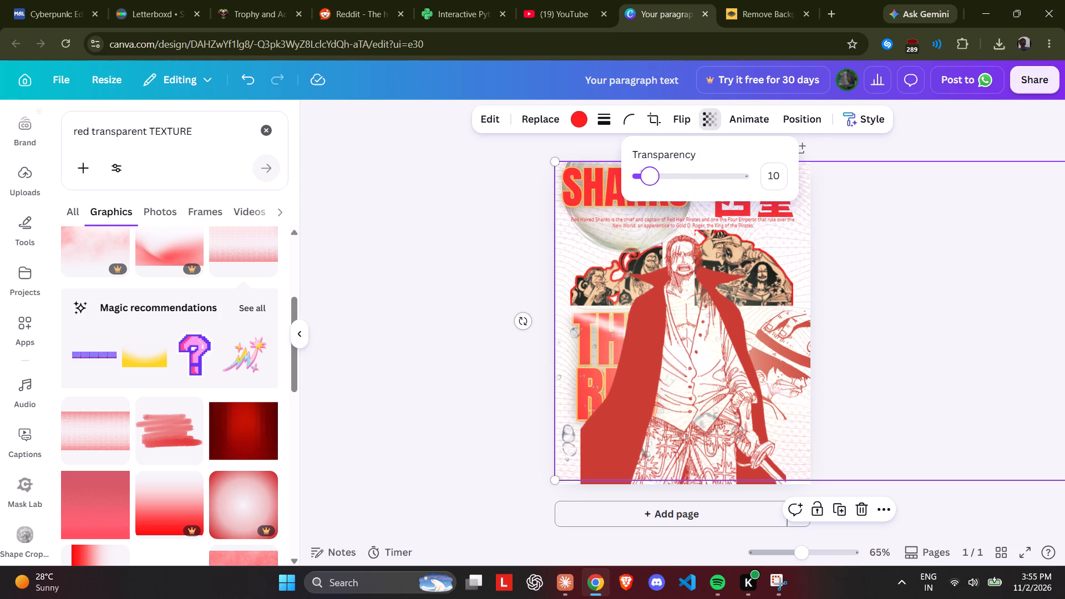
drag(650, 180, 650, 180)
drag(650, 180, 641, 179)
click(380, 197)
click(380, 197)
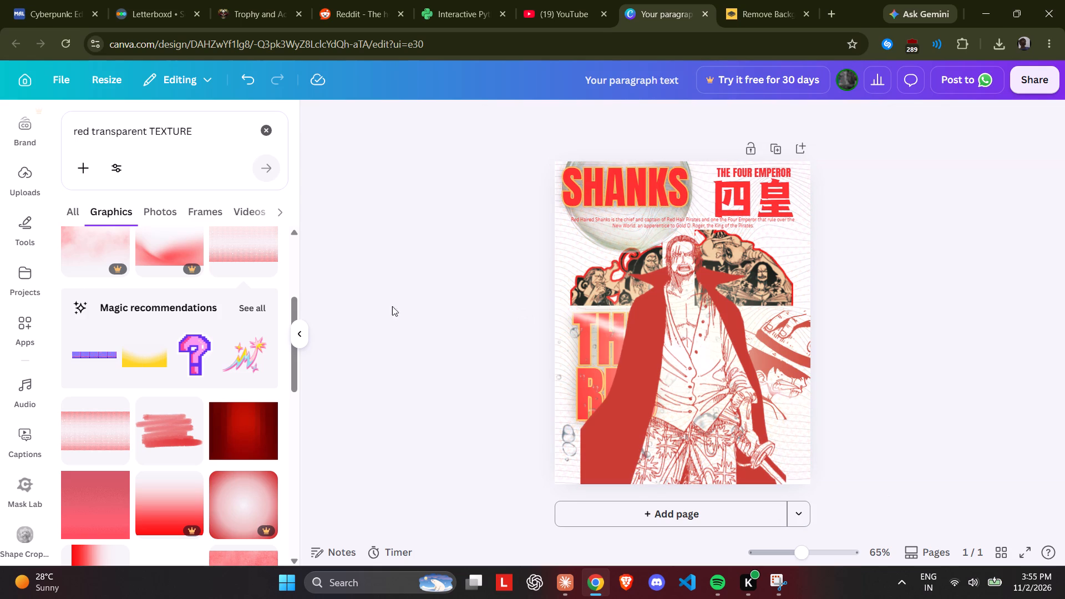
Add the grainy red-pink gradient texture, align it to the poster's top-left corner, and enlarge it past the page's bottom and right edges.
scroll(254, 376, down, 2)
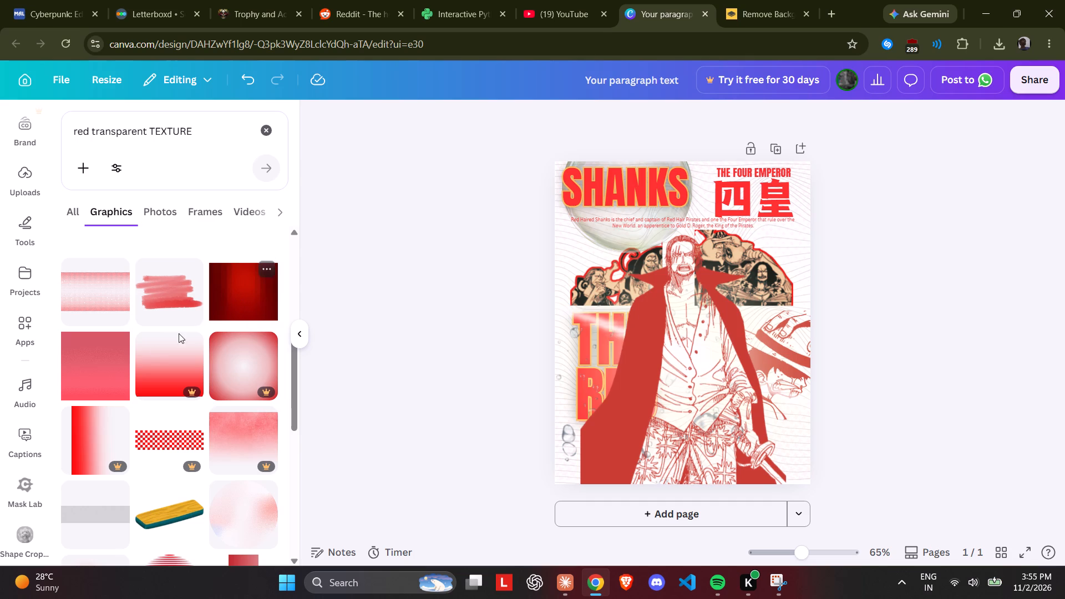
click(120, 362)
drag(640, 363, 621, 310)
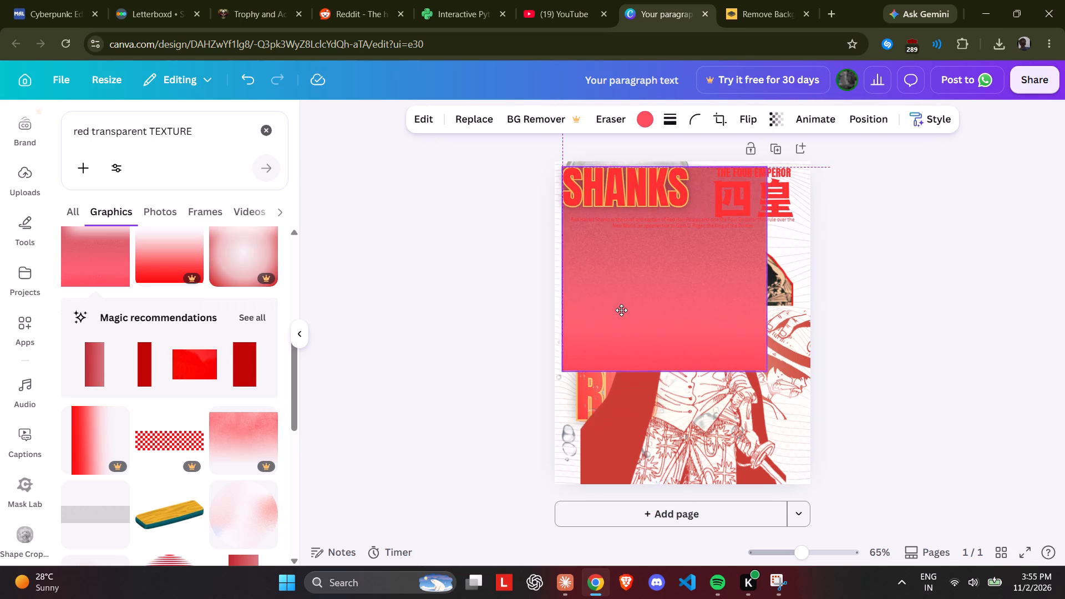
drag(621, 310, 613, 302)
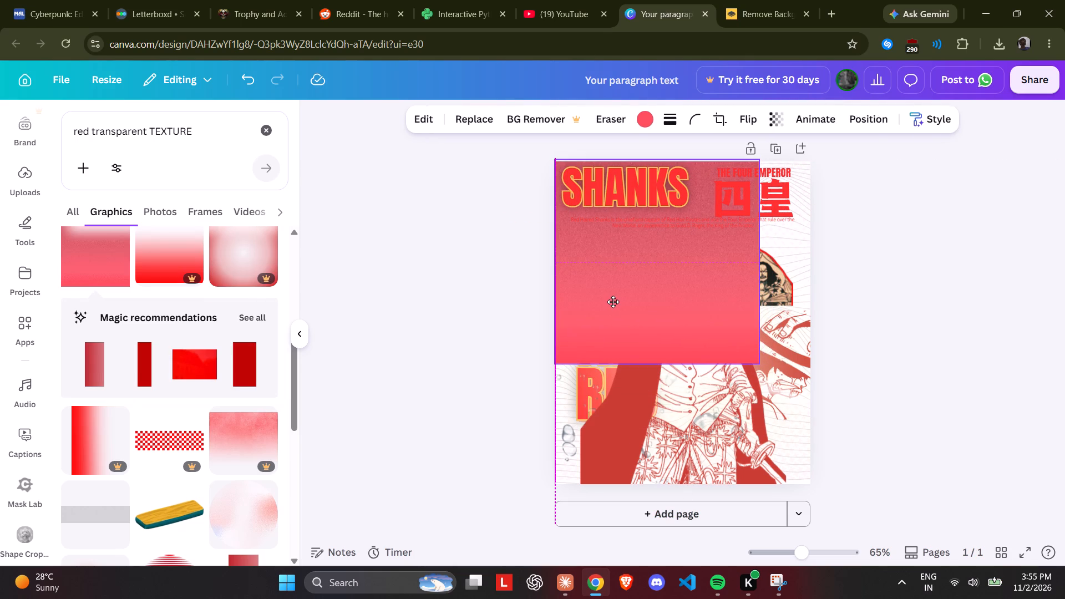
drag(613, 302, 613, 305)
drag(753, 366, 756, 367)
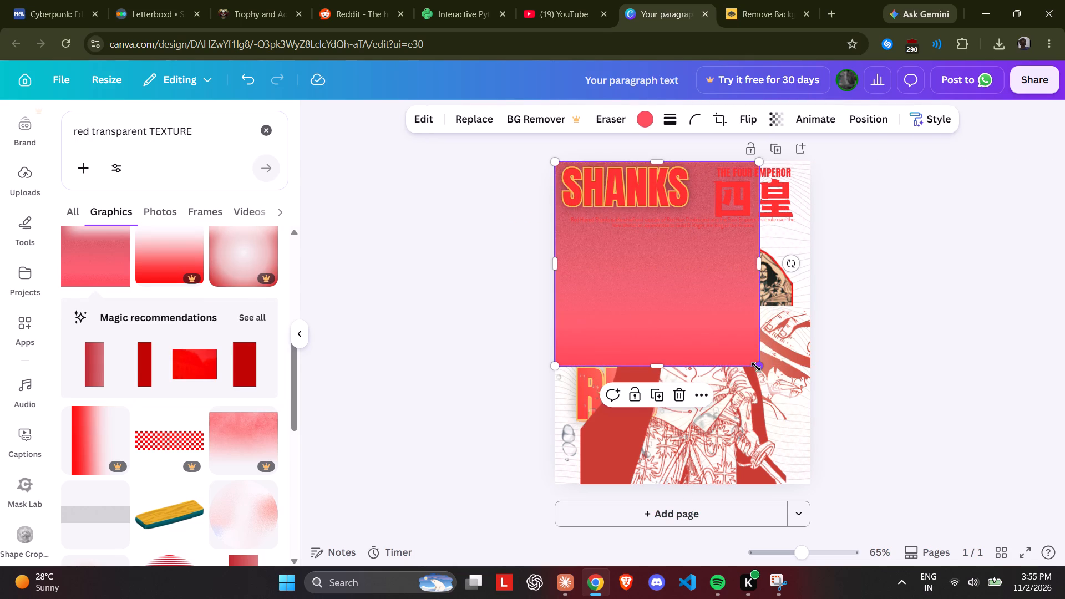
drag(756, 367, 859, 534)
Send the grainy red-pink gradient behind all the other poster elements.
right_click(733, 387)
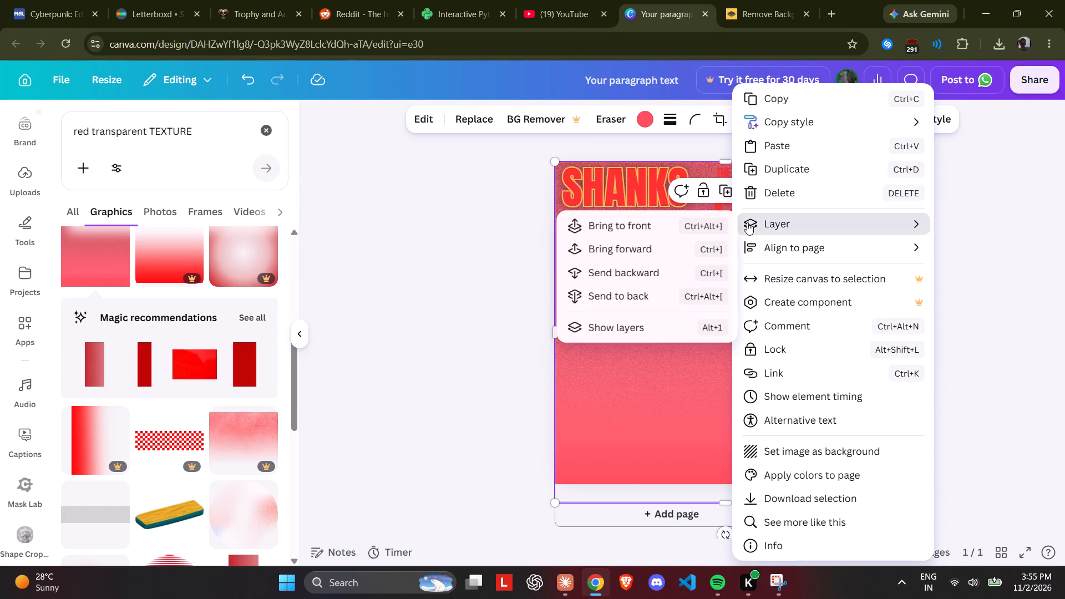
click(653, 293)
click(674, 135)
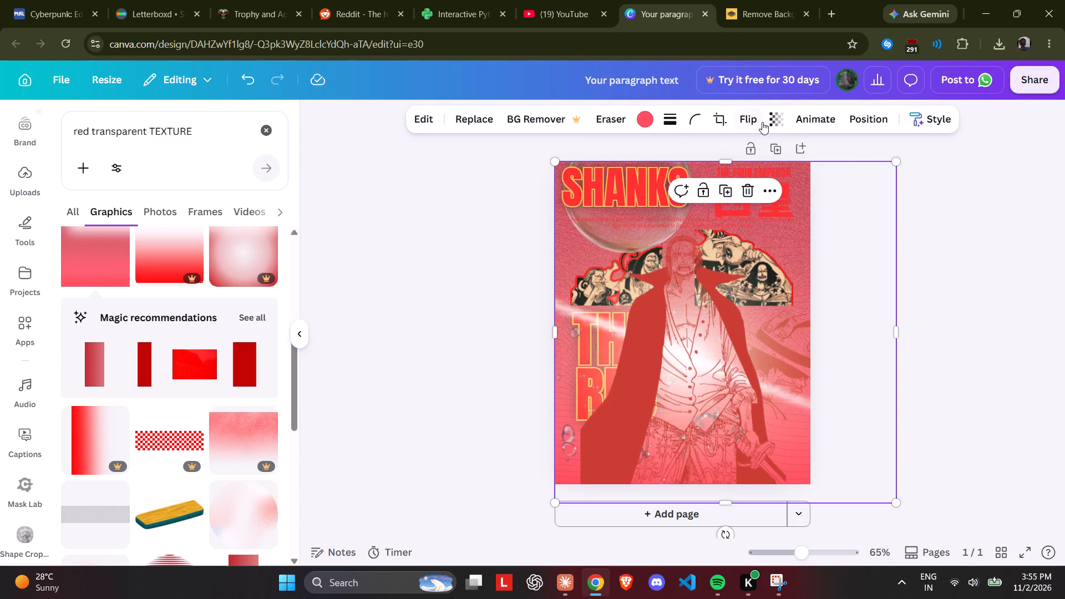
Set the red-pink gradient background's transparency to 38.
click(777, 117)
click(743, 175)
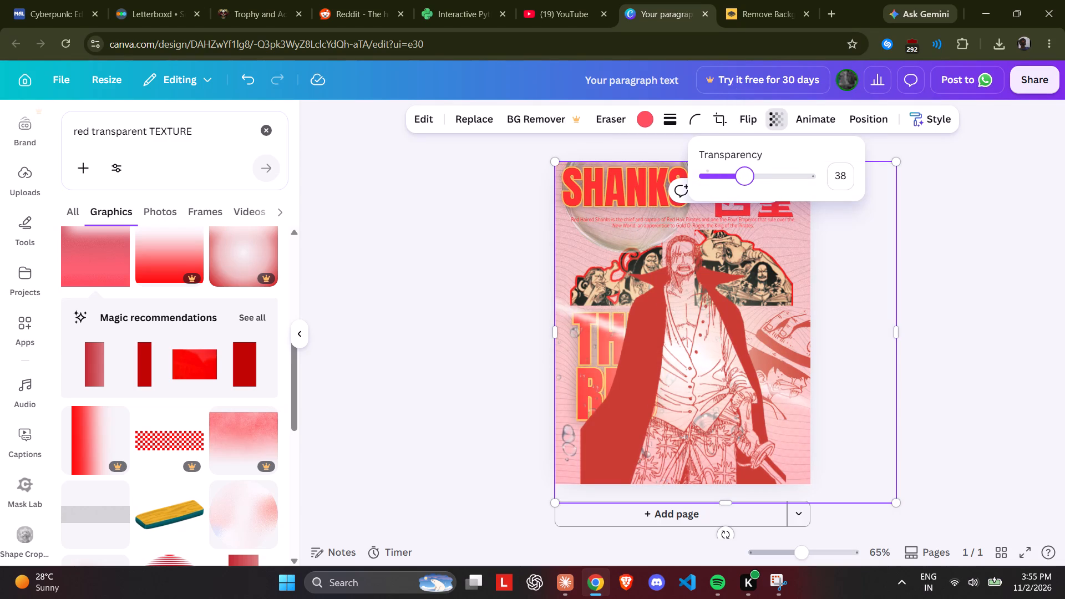
double_click(956, 179)
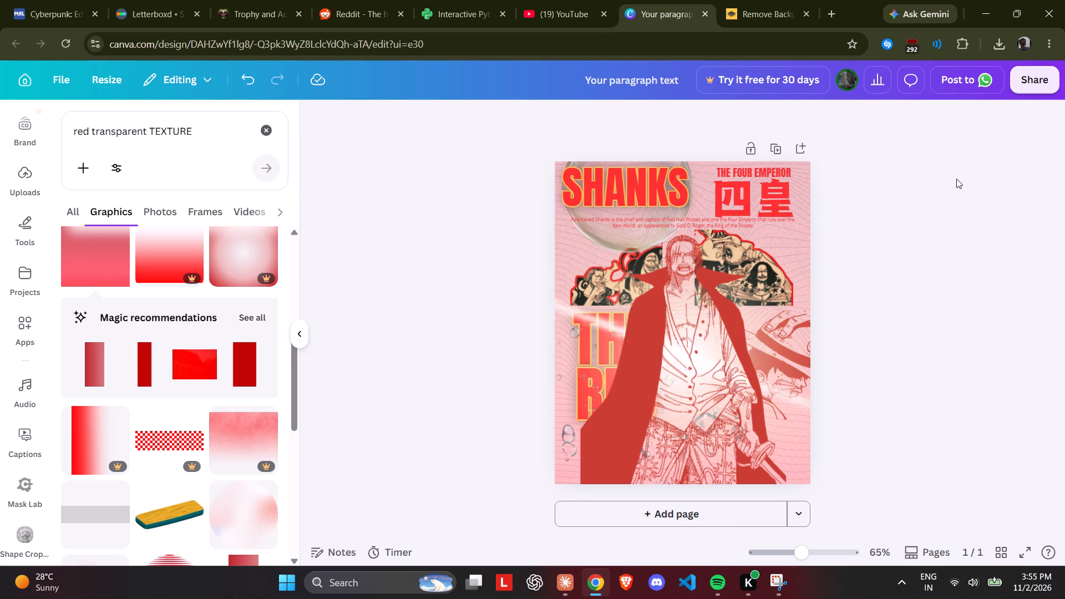
Make the SHANKS title slightly see-through by moderately lowering its transparency value.
click(646, 191)
click(795, 117)
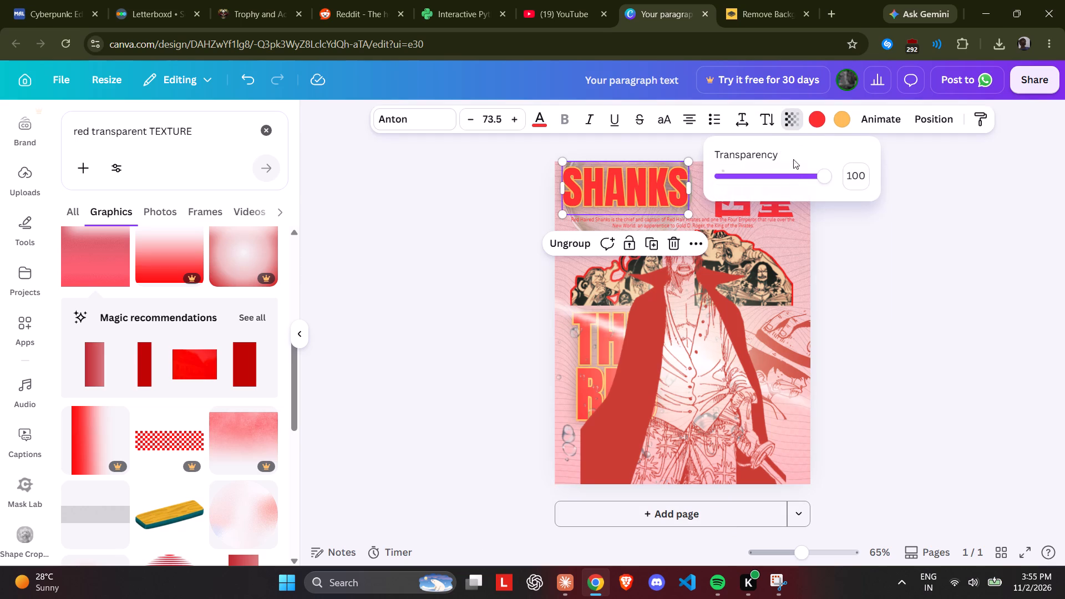
click(793, 170)
double_click(917, 198)
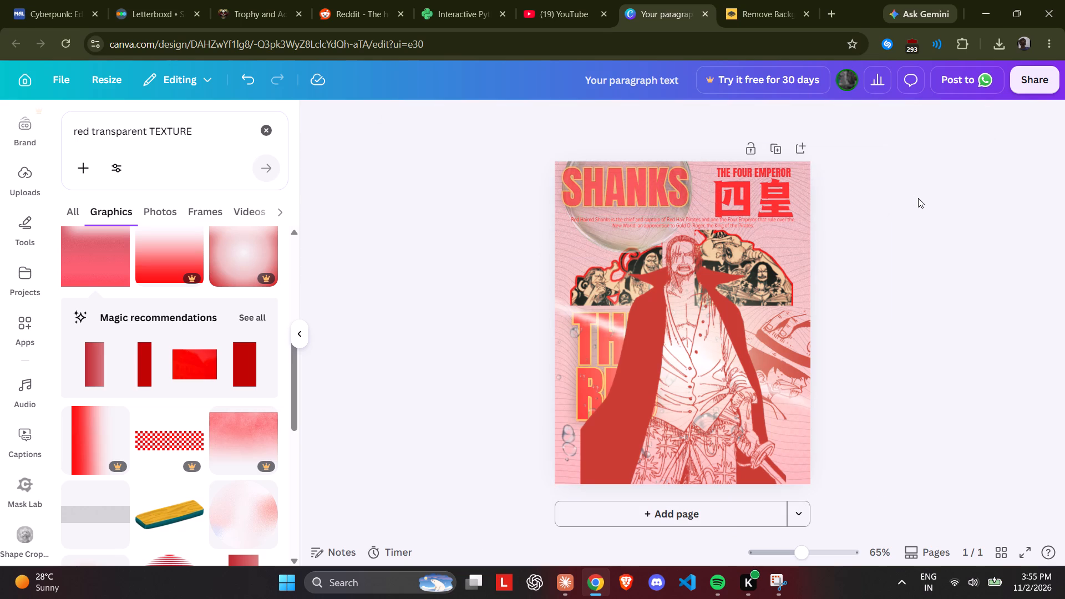
Set the highlights colour of the Coral duotone filter on the central Shanks figure to pure red.
click(711, 312)
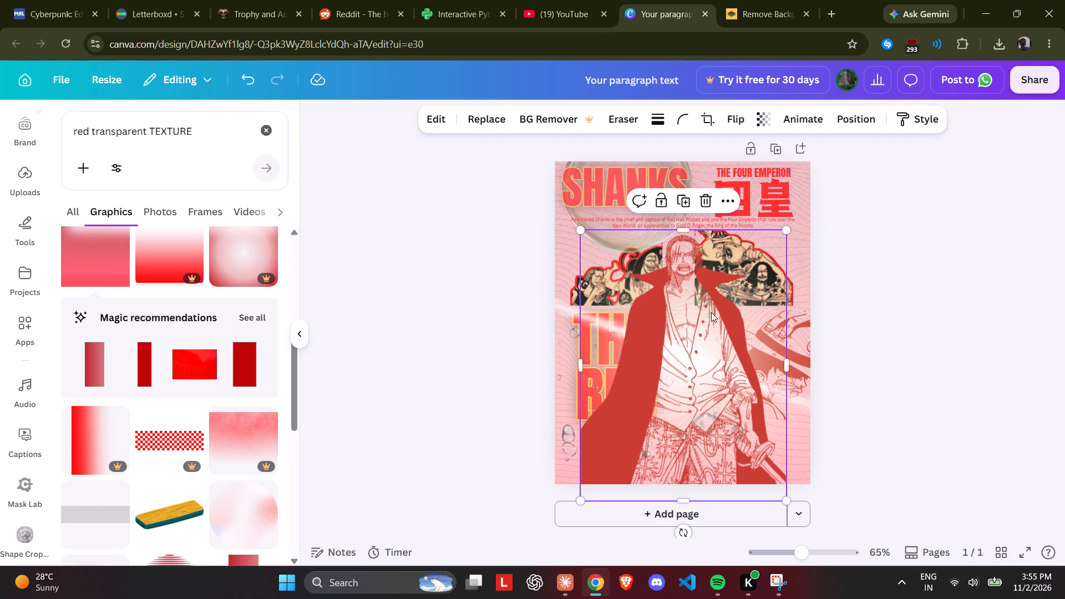
click(435, 124)
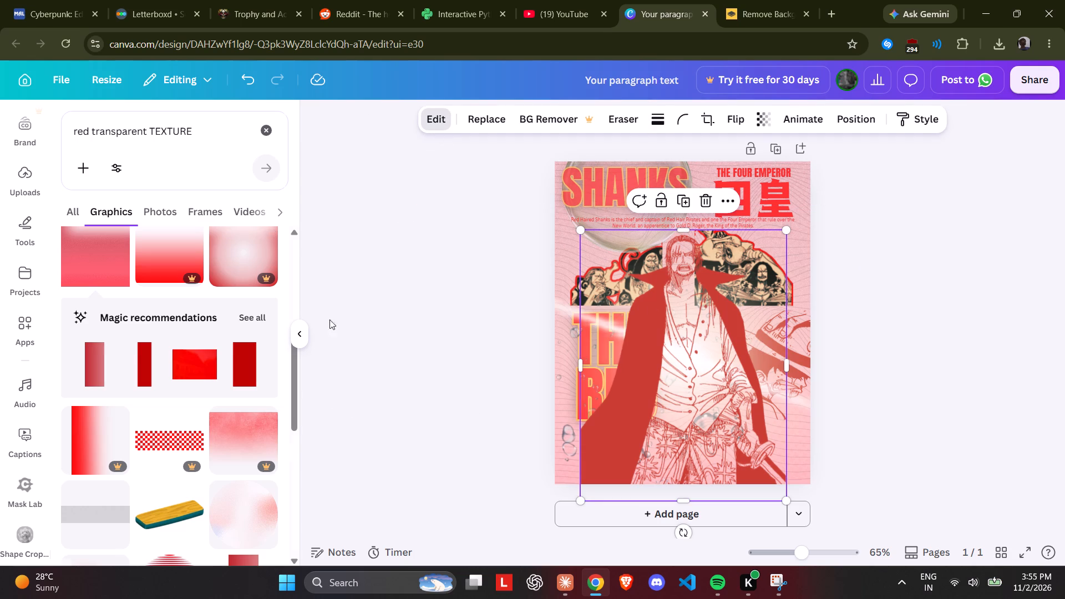
scroll(228, 352, down, 7)
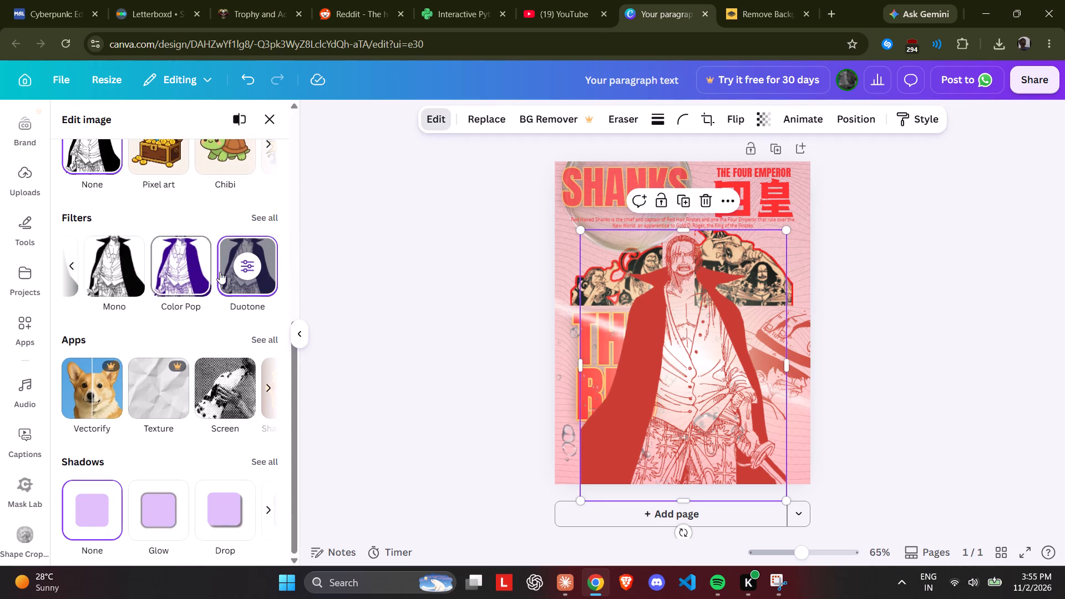
click(255, 222)
scroll(247, 359, down, 5)
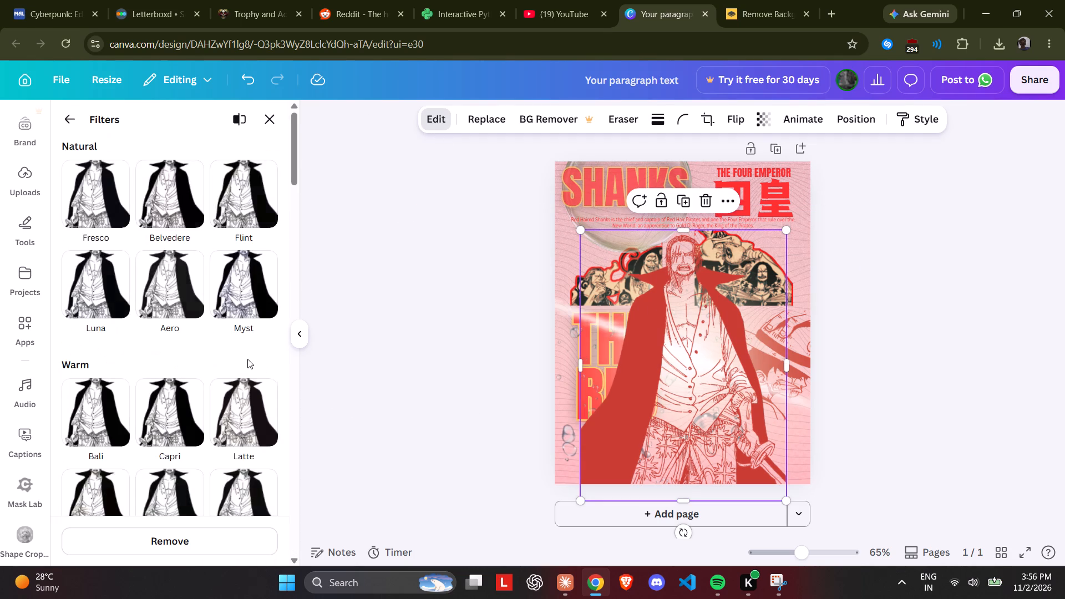
scroll(247, 359, down, 19)
scroll(247, 359, down, 7)
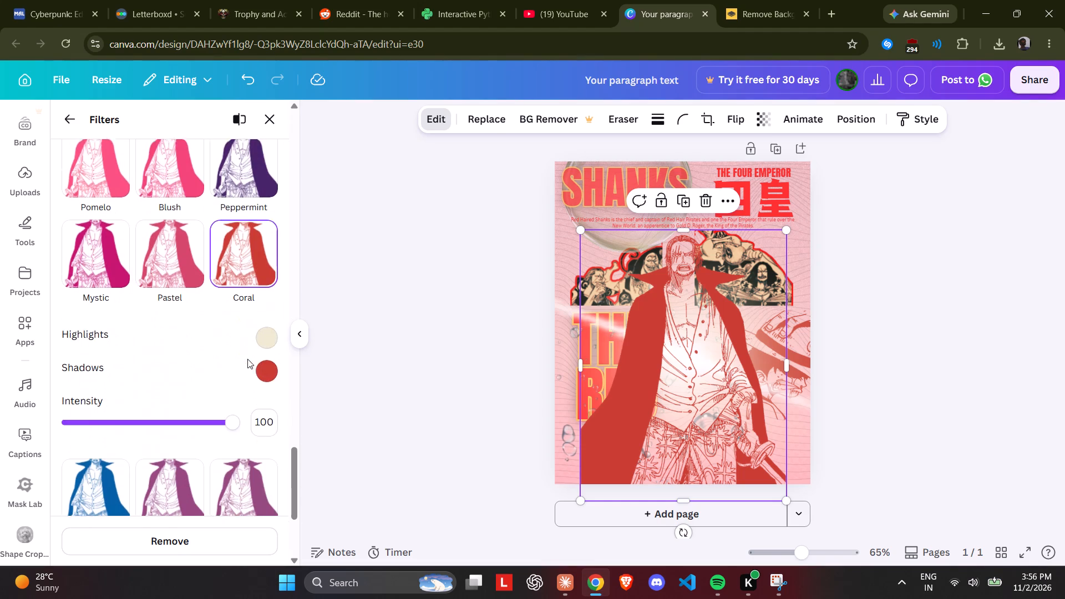
click(272, 331)
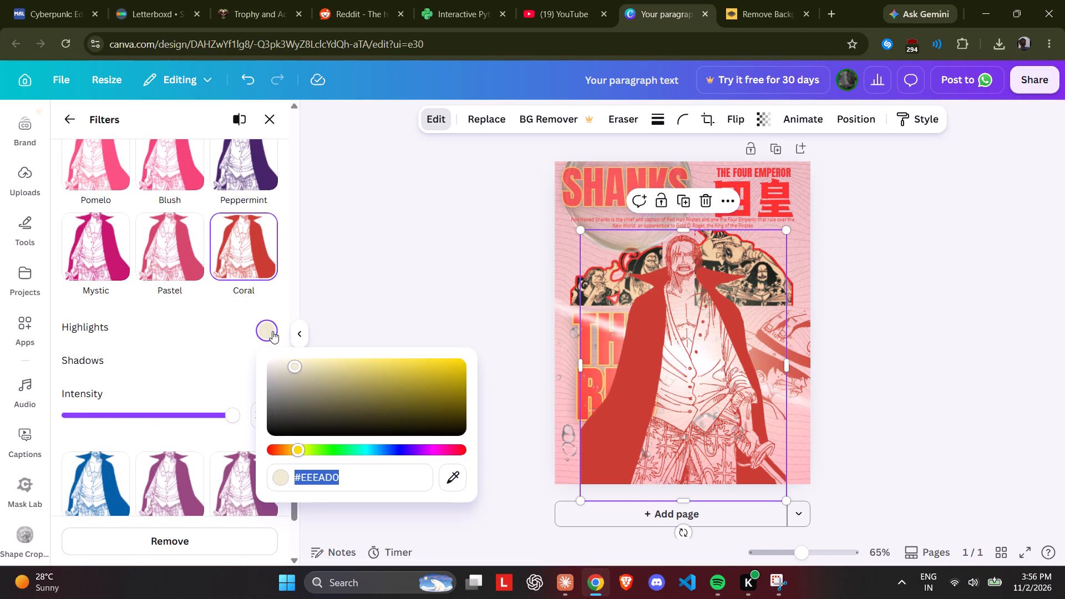
drag(452, 450, 495, 436)
drag(449, 366, 494, 323)
click(376, 303)
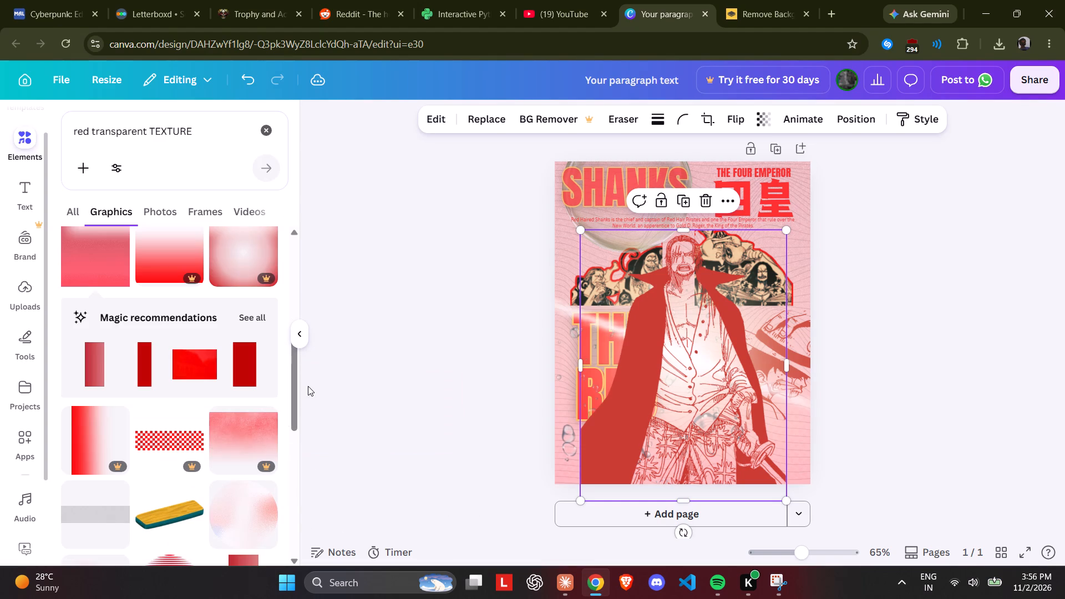
Set the shadows colour of the central Shanks figure's Coral duotone filter to a deeper, more saturated red.
click(444, 126)
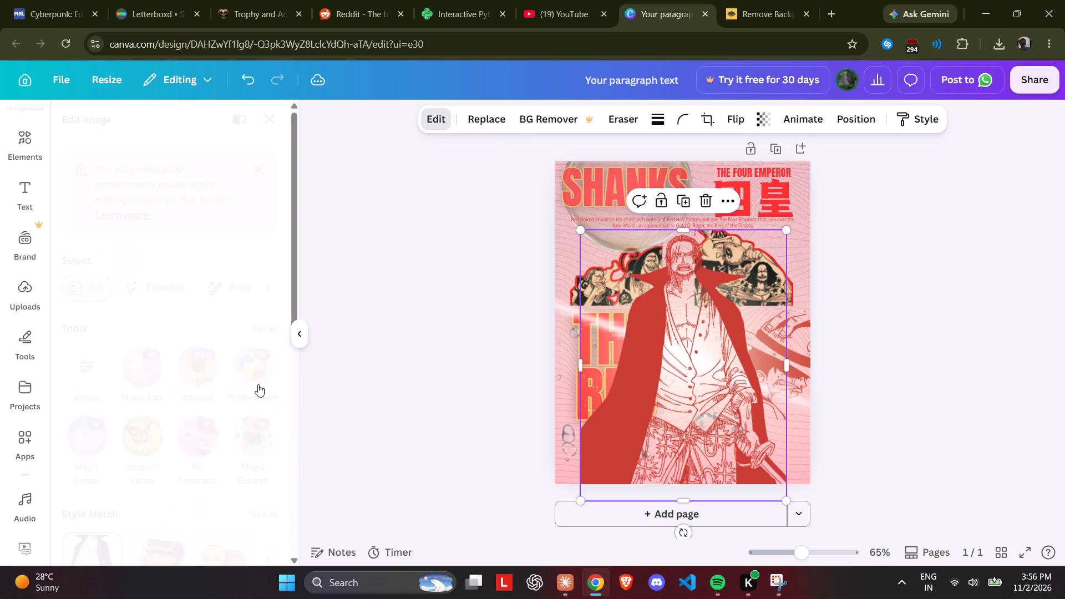
scroll(207, 389, down, 7)
click(262, 260)
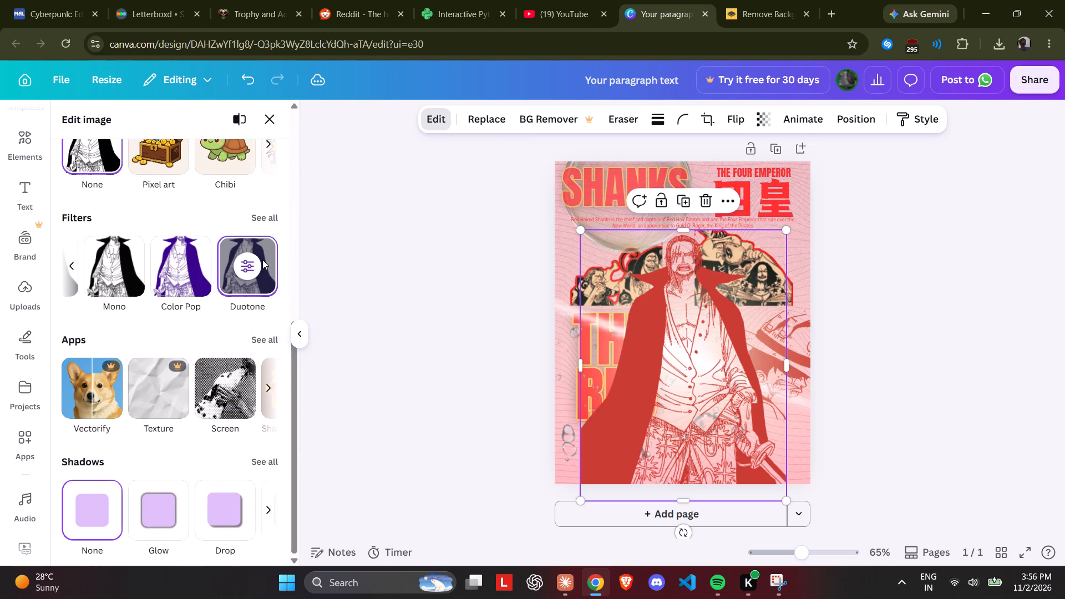
scroll(242, 264, down, 1)
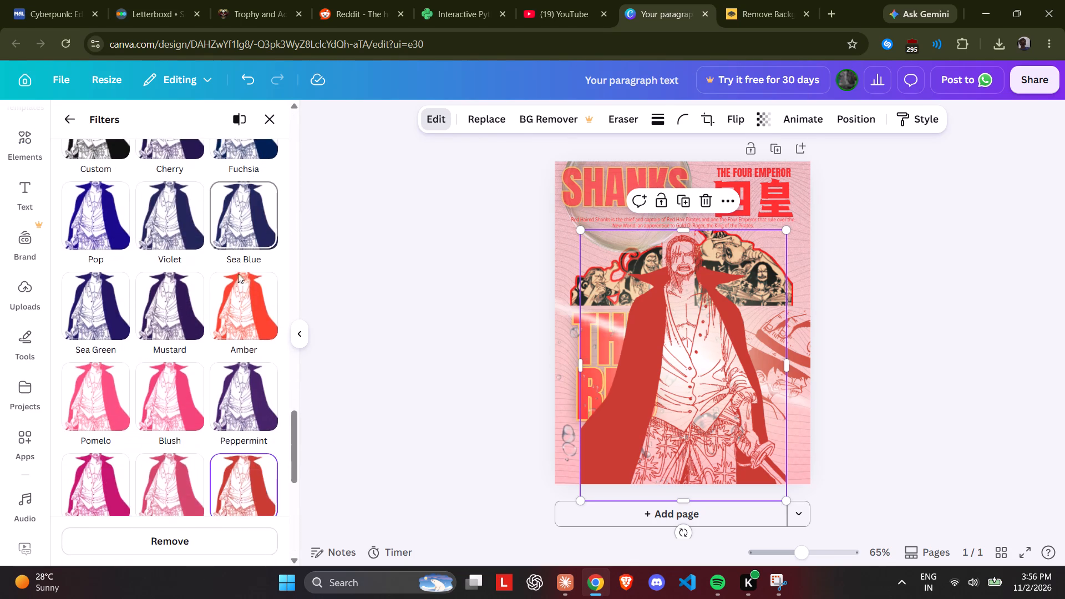
scroll(232, 285, down, 4)
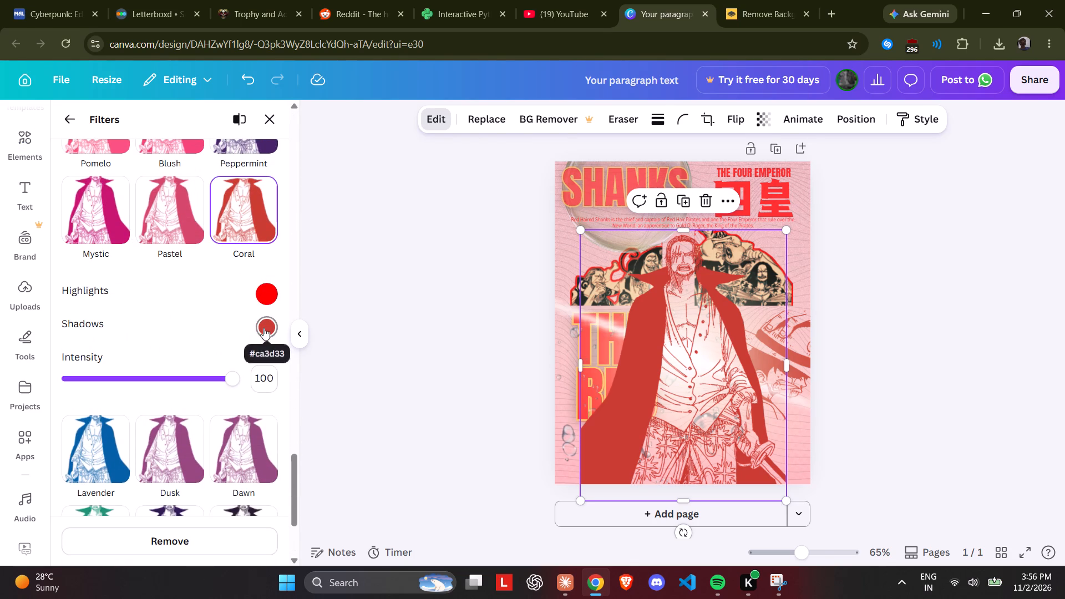
click(263, 328)
drag(420, 366, 470, 358)
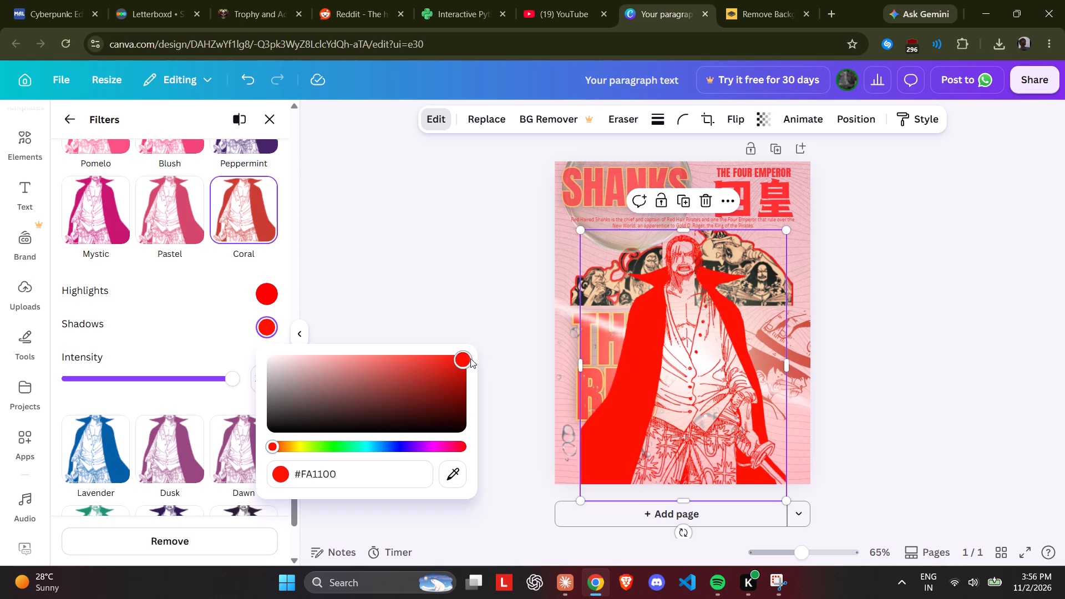
drag(470, 358, 421, 378)
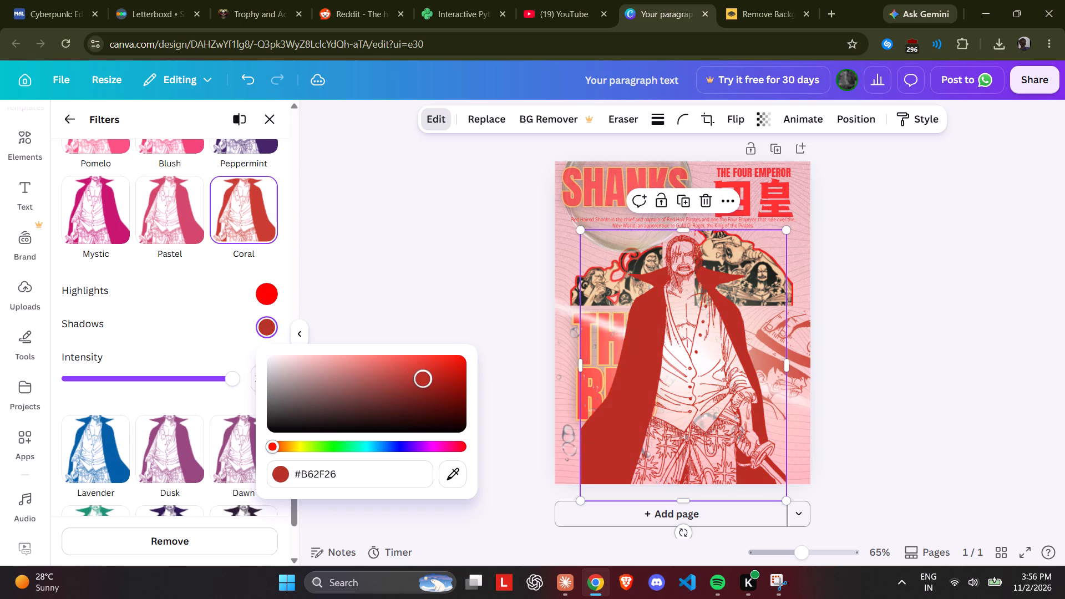
drag(421, 378, 427, 367)
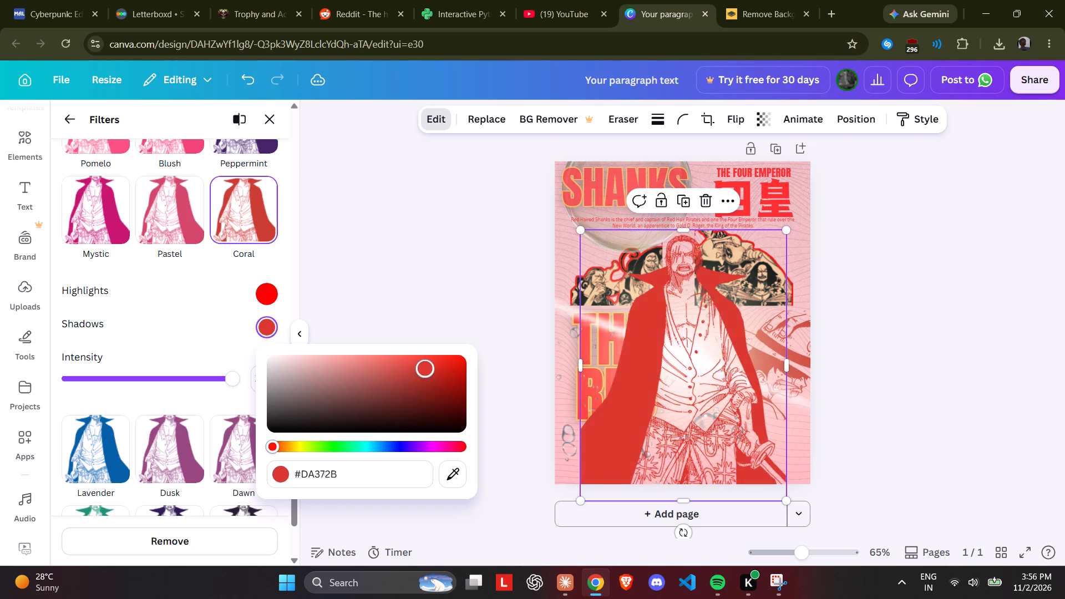
drag(427, 367, 447, 374)
click(435, 283)
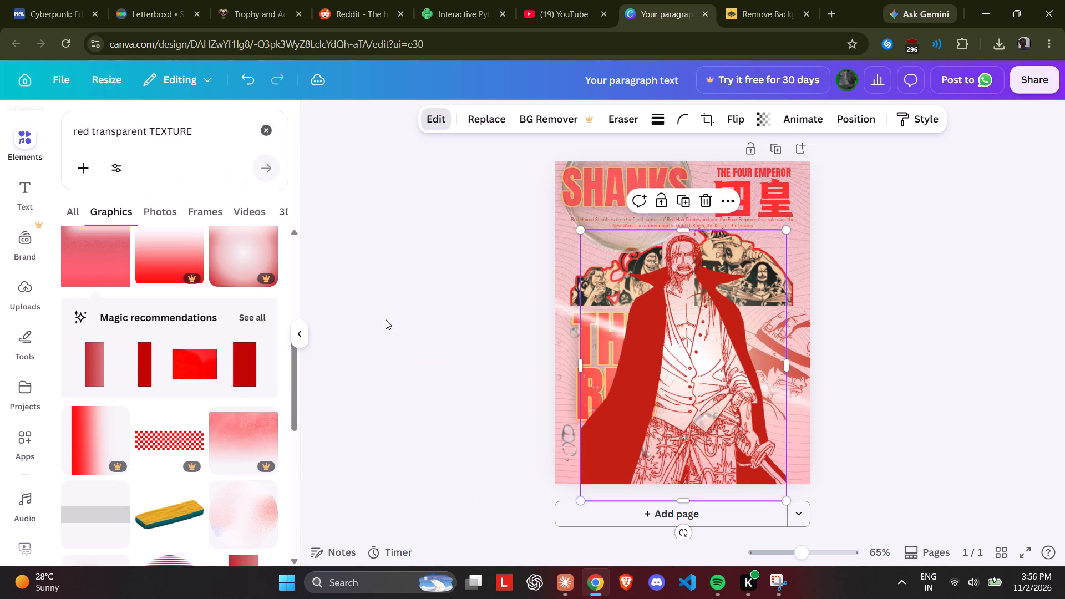
Adjust the central Shanks figure's white balance to temperature 99 and tint 100.
scroll(221, 386, down, 1)
click(442, 128)
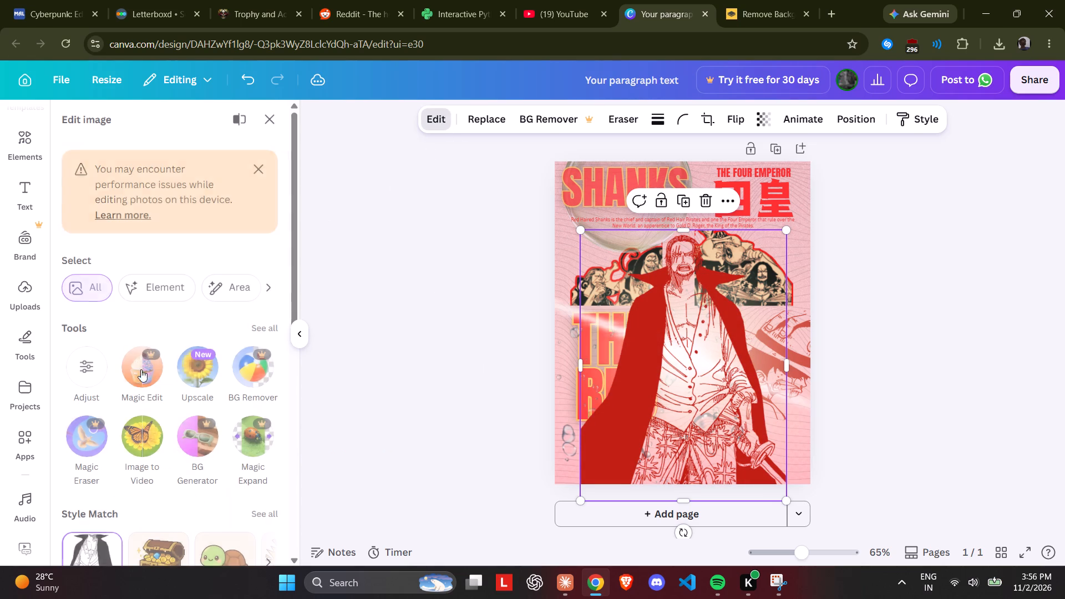
scroll(133, 374, down, 6)
scroll(153, 349, up, 2)
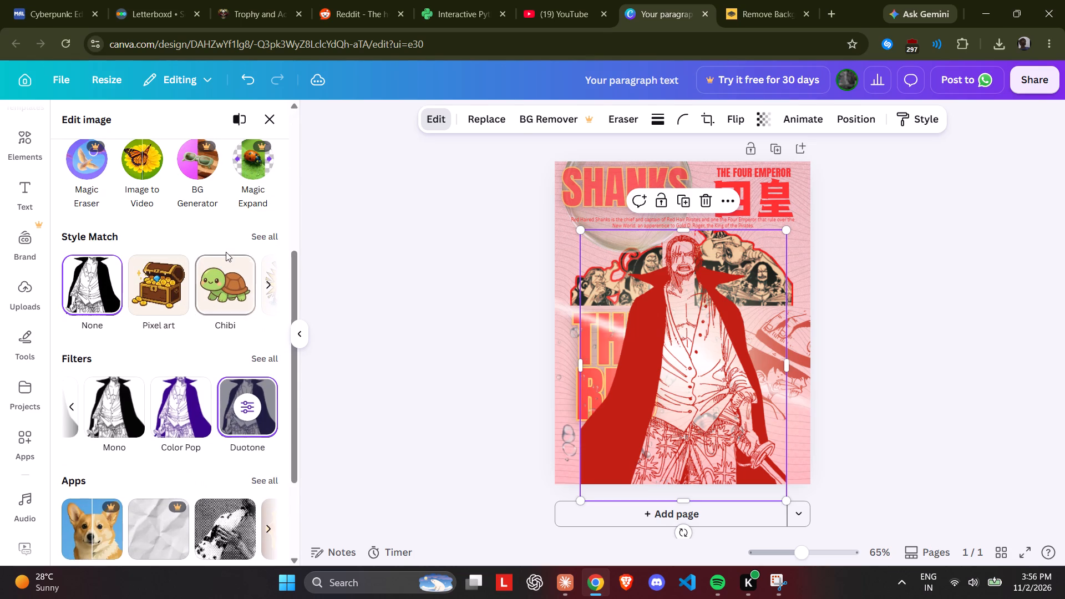
scroll(226, 251, up, 4)
click(82, 366)
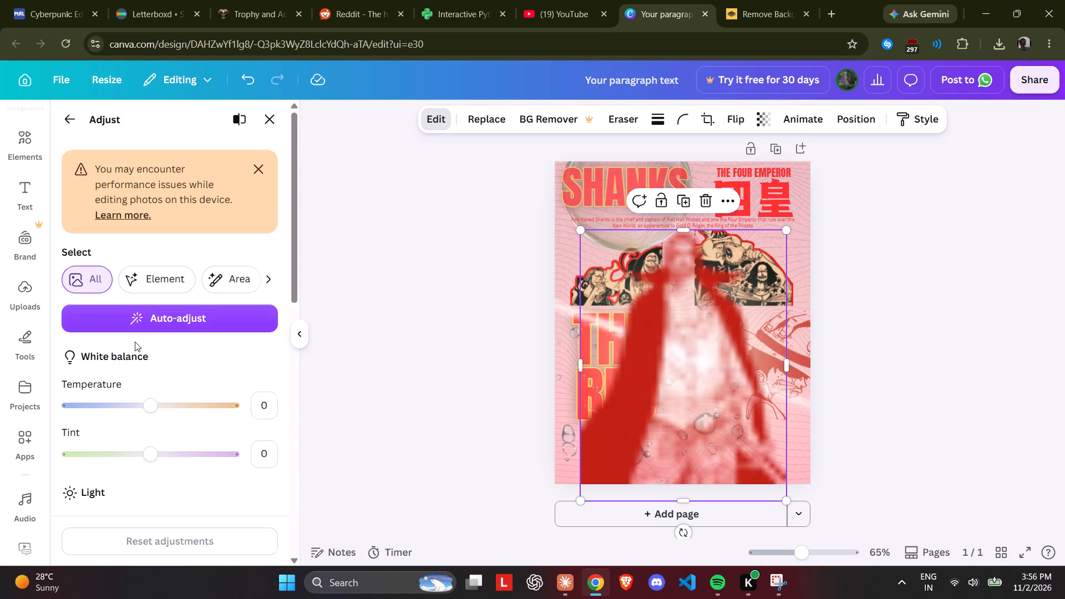
drag(146, 405, 236, 408)
drag(212, 408, 233, 409)
drag(180, 451, 182, 451)
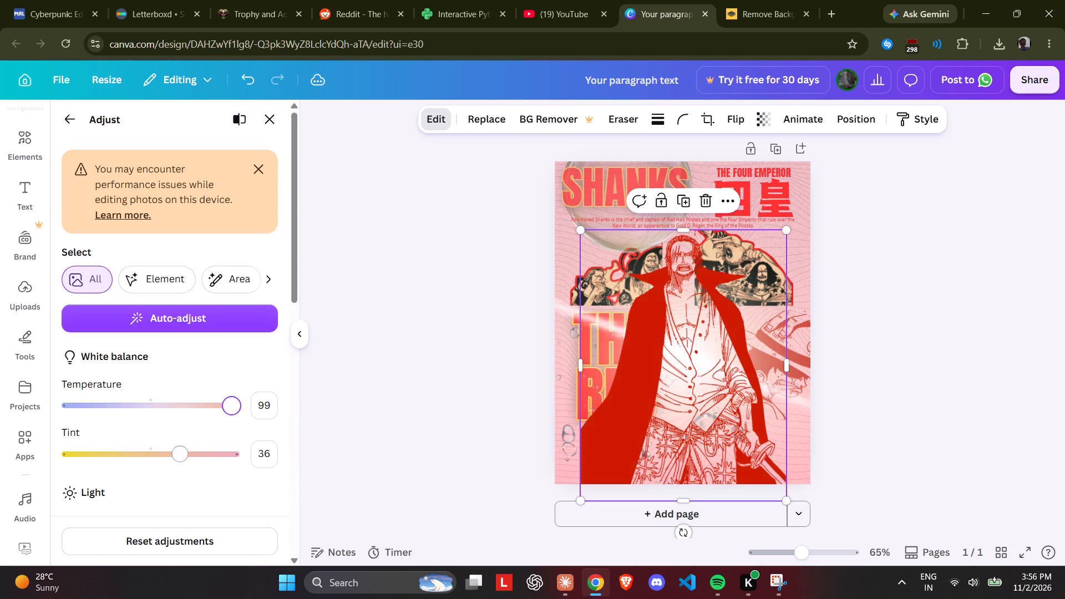
drag(182, 451, 261, 451)
Set the central Shanks figure's light adjustments to brightness 22, contrast 63, highlights 24, shadows -46, whites -17 and blacks 54.
scroll(133, 398, down, 3)
drag(148, 333, 169, 340)
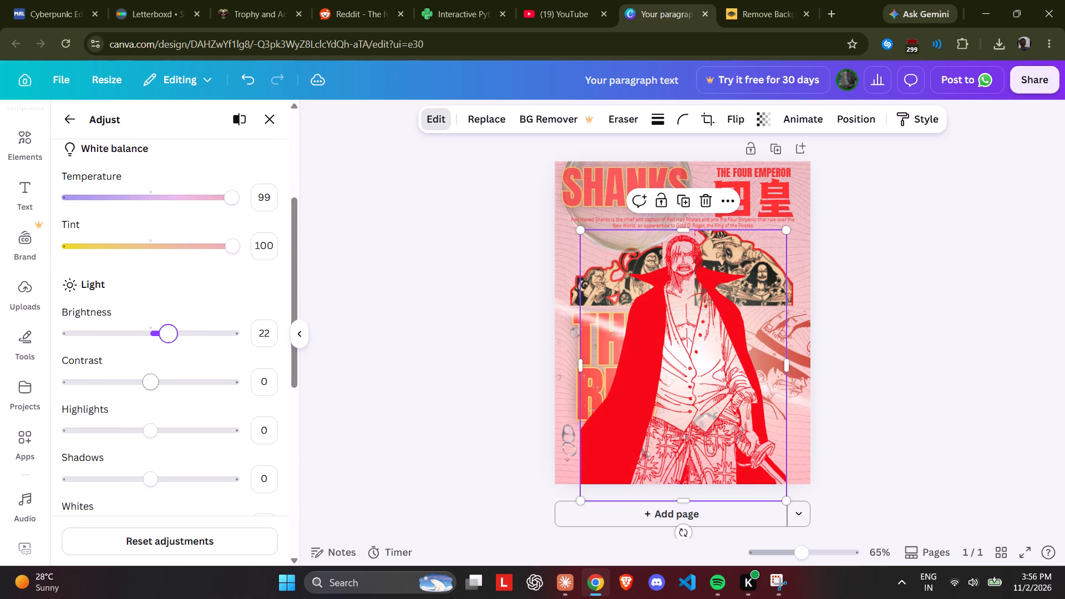
drag(149, 379, 203, 385)
scroll(203, 385, down, 2)
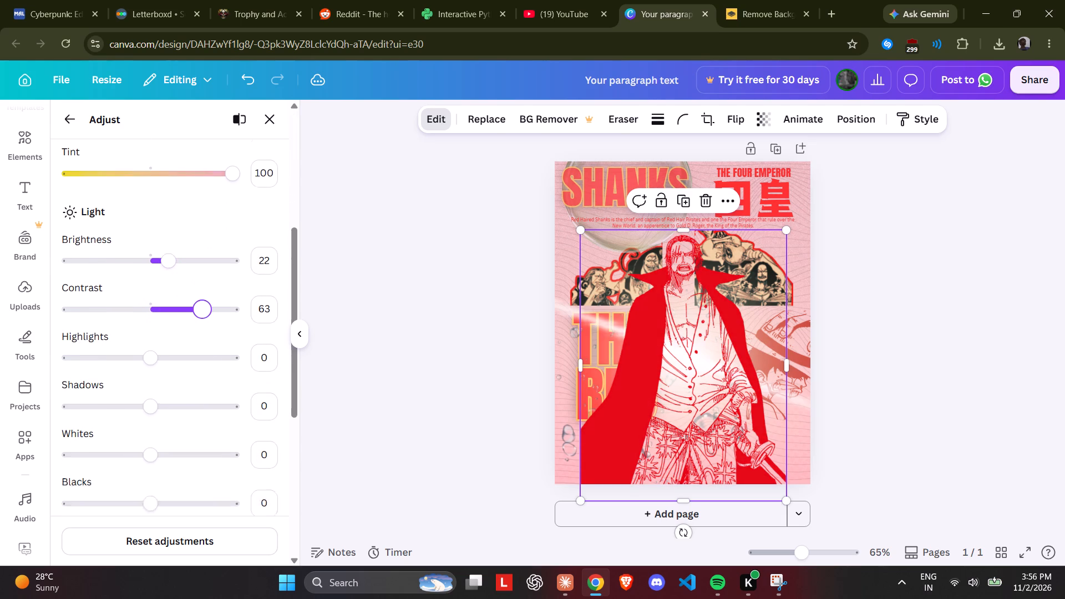
drag(145, 294, 171, 298)
drag(160, 344, 202, 346)
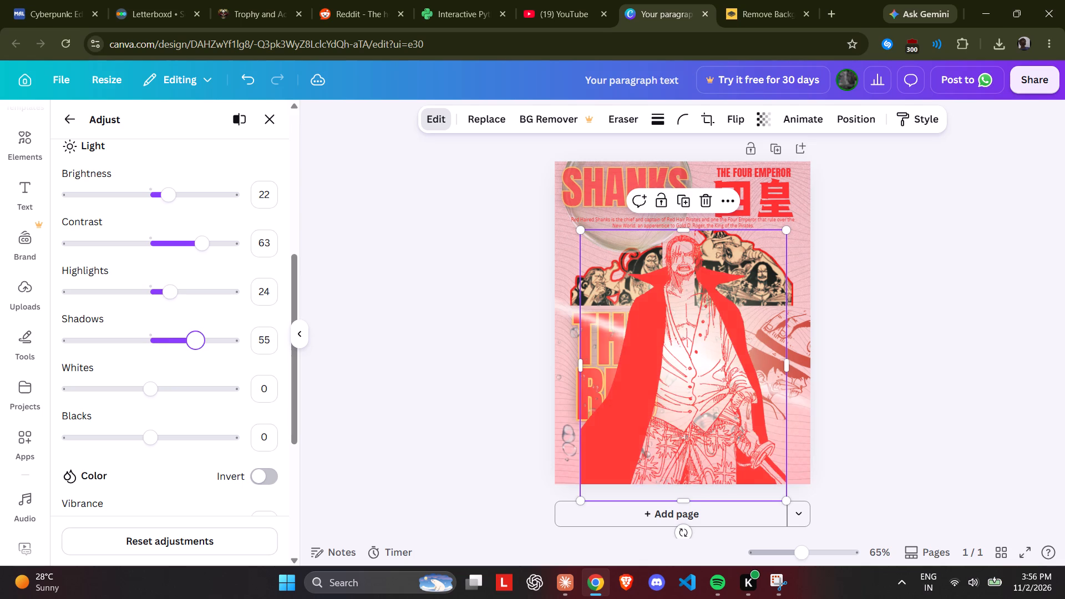
drag(202, 346, 106, 348)
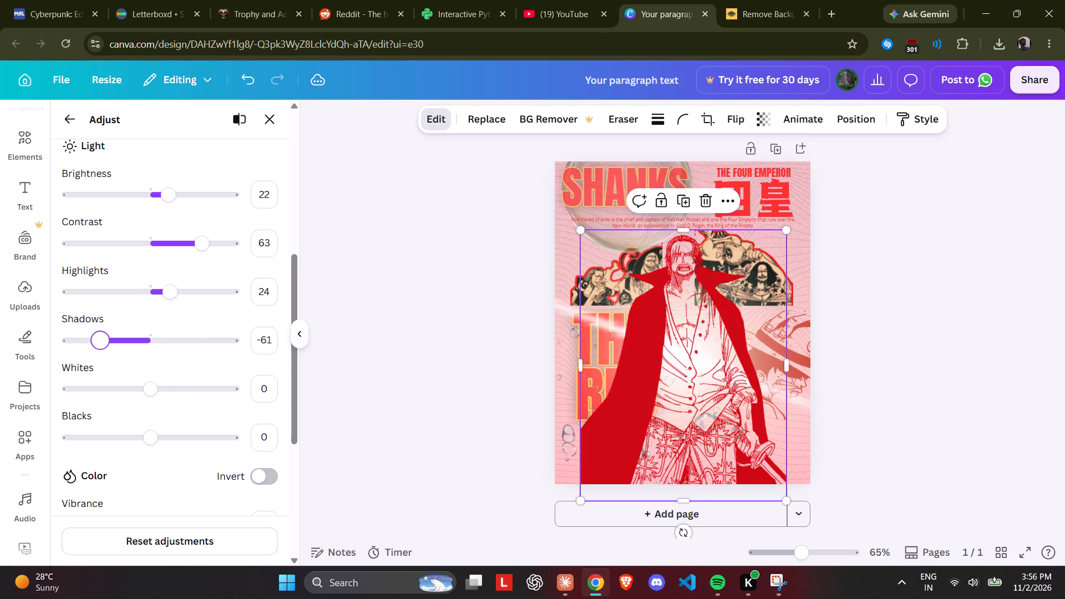
drag(106, 348, 112, 349)
drag(155, 386, 170, 389)
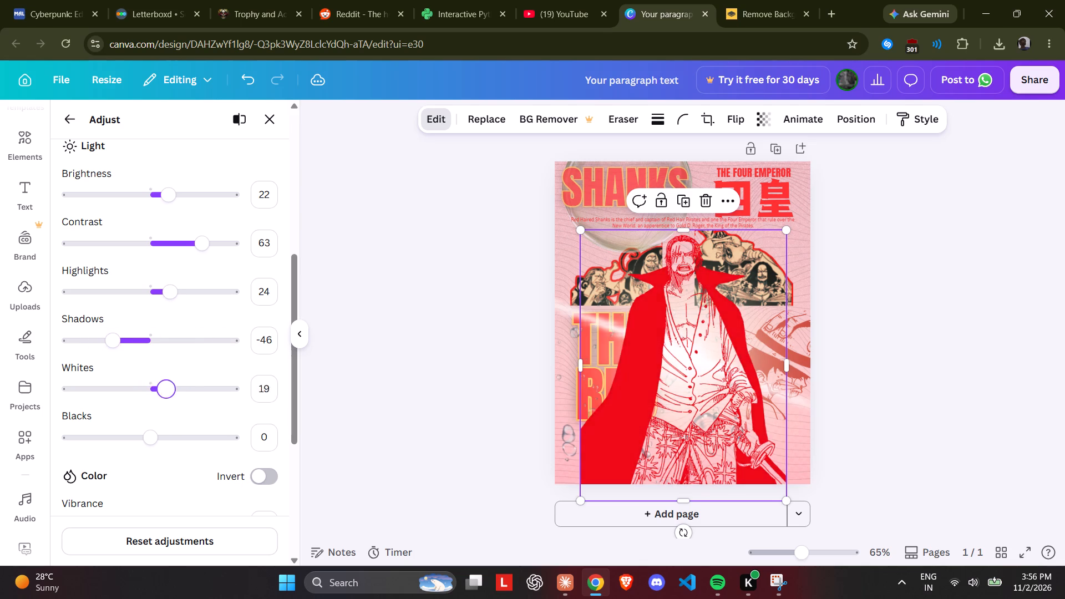
drag(170, 389, 136, 394)
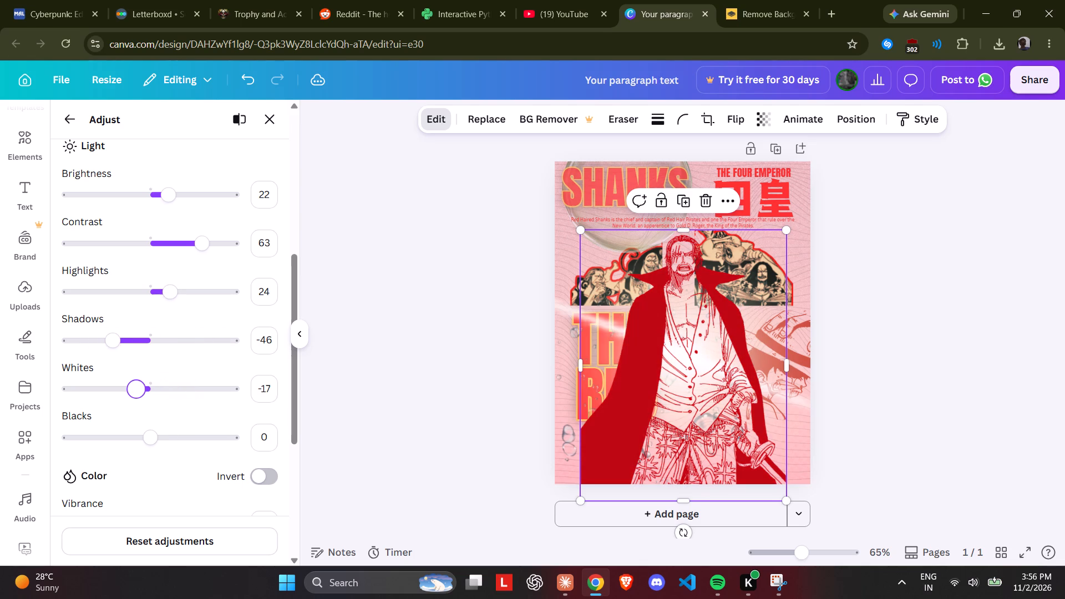
drag(153, 439, 195, 442)
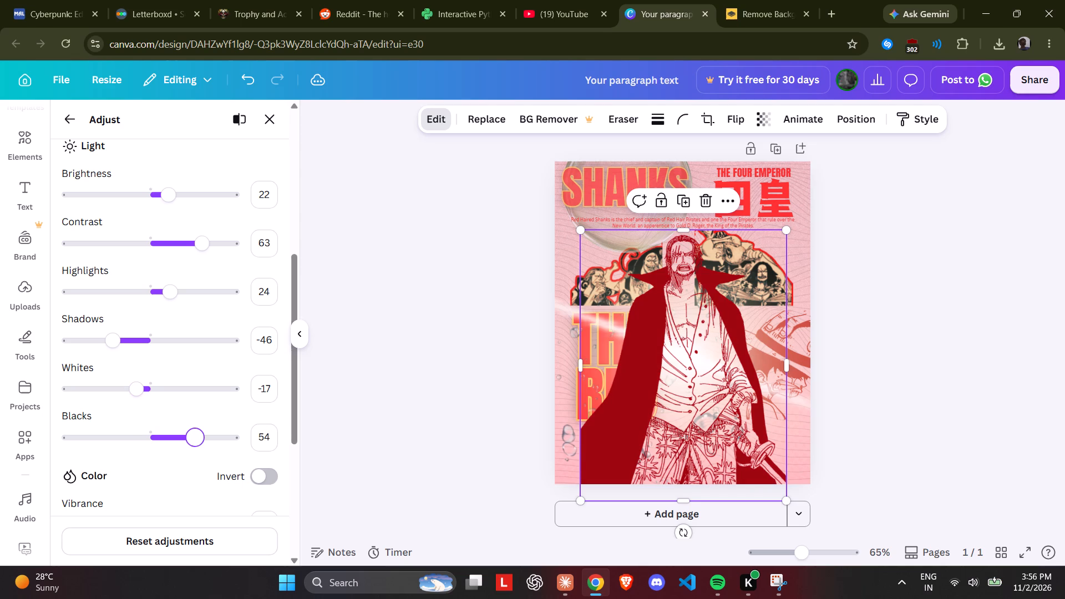
Set the central Shanks figure's colour adjustments to vibrance -52 and saturation 68.
scroll(177, 408, down, 2)
drag(157, 383, 164, 385)
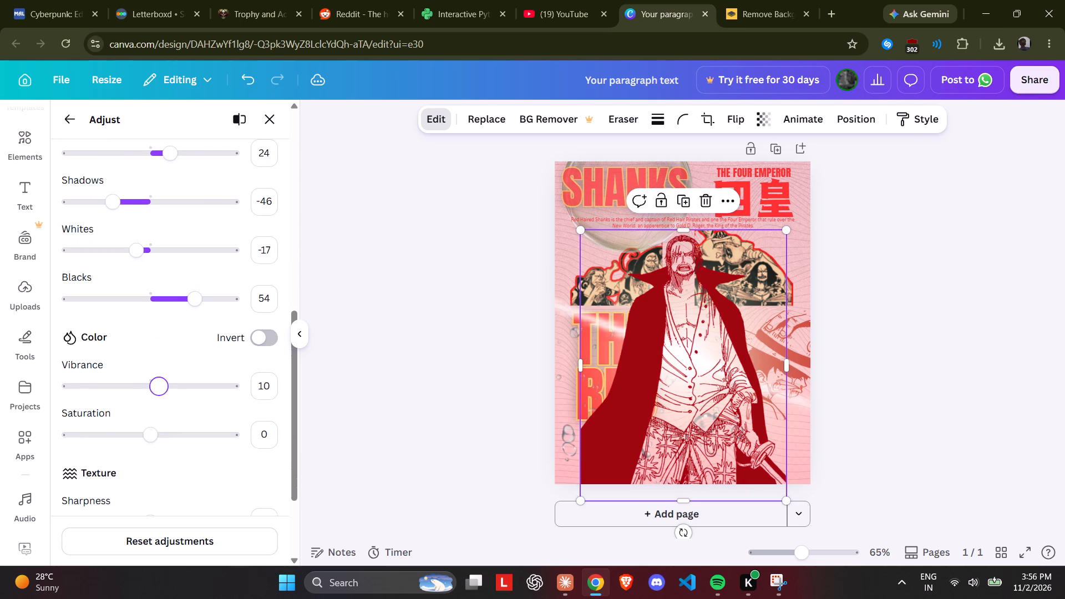
drag(164, 385, 105, 392)
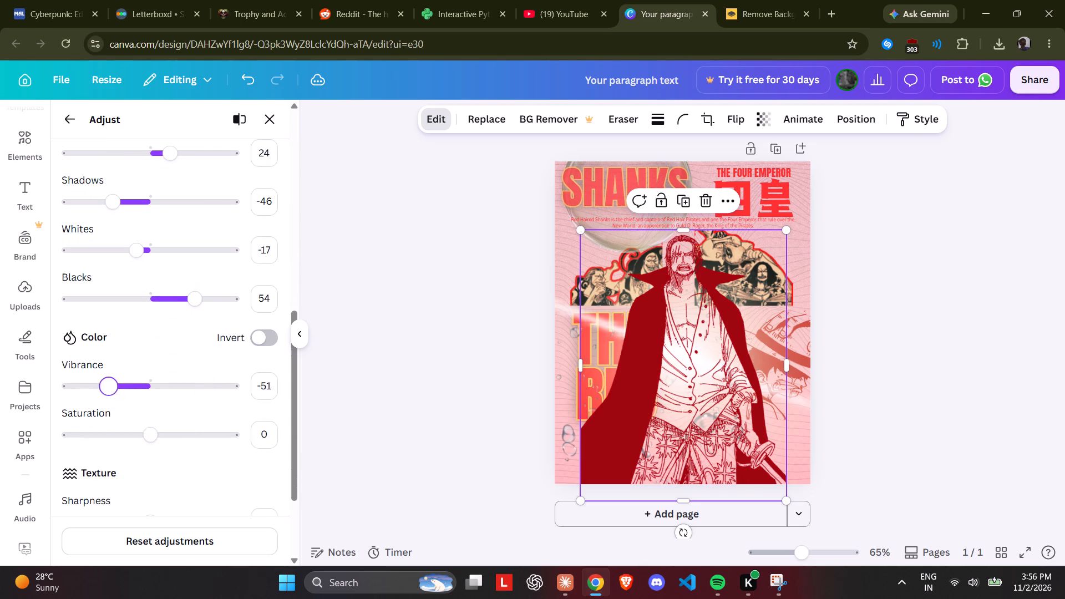
drag(105, 392, 107, 395)
drag(152, 439, 207, 435)
Set the central Shanks figure's texture adjustments to sharpness 85 and clarity 82, and deselect it.
scroll(185, 414, down, 2)
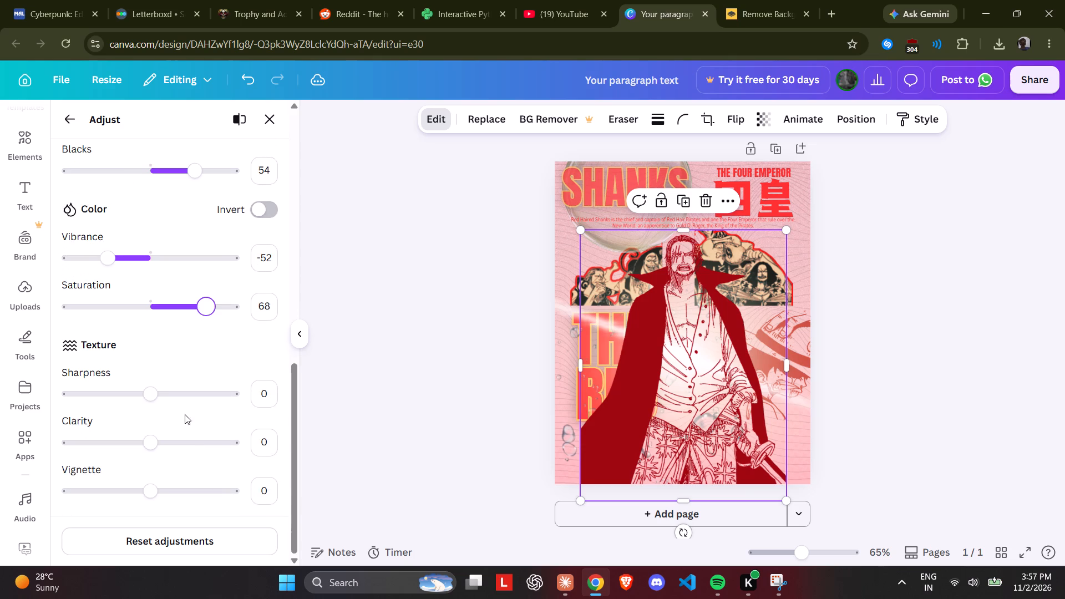
drag(162, 393, 221, 403)
scroll(221, 403, down, 2)
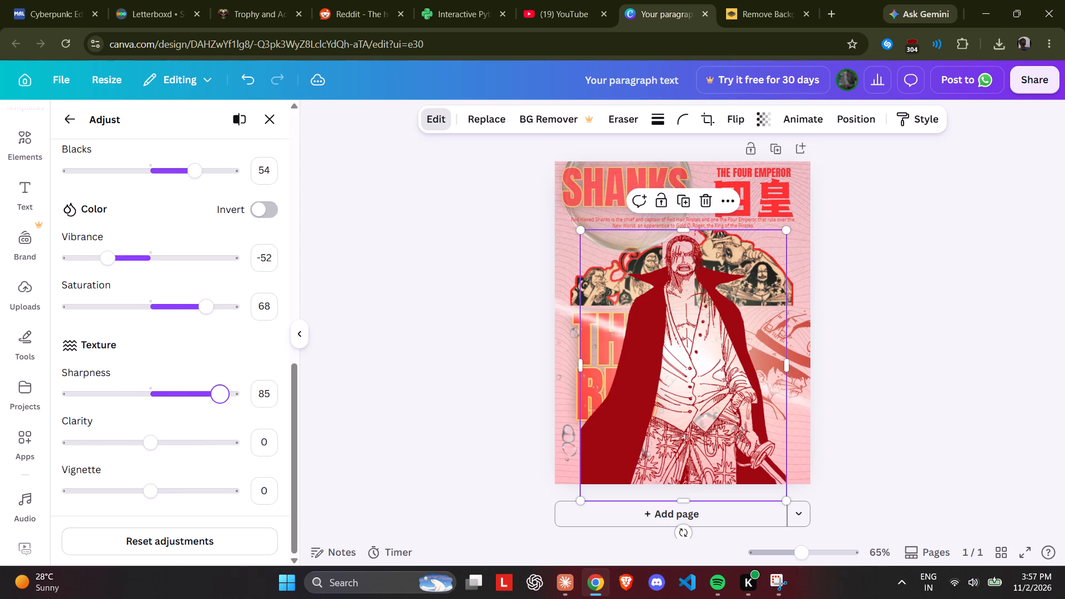
drag(165, 440, 219, 443)
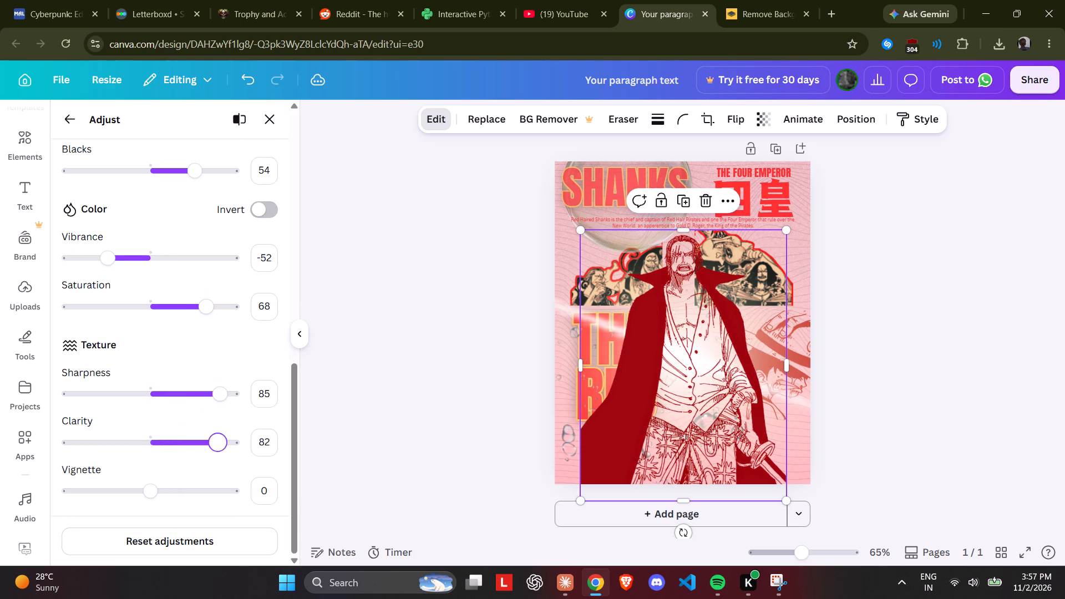
scroll(205, 444, down, 2)
click(321, 331)
click(321, 331)
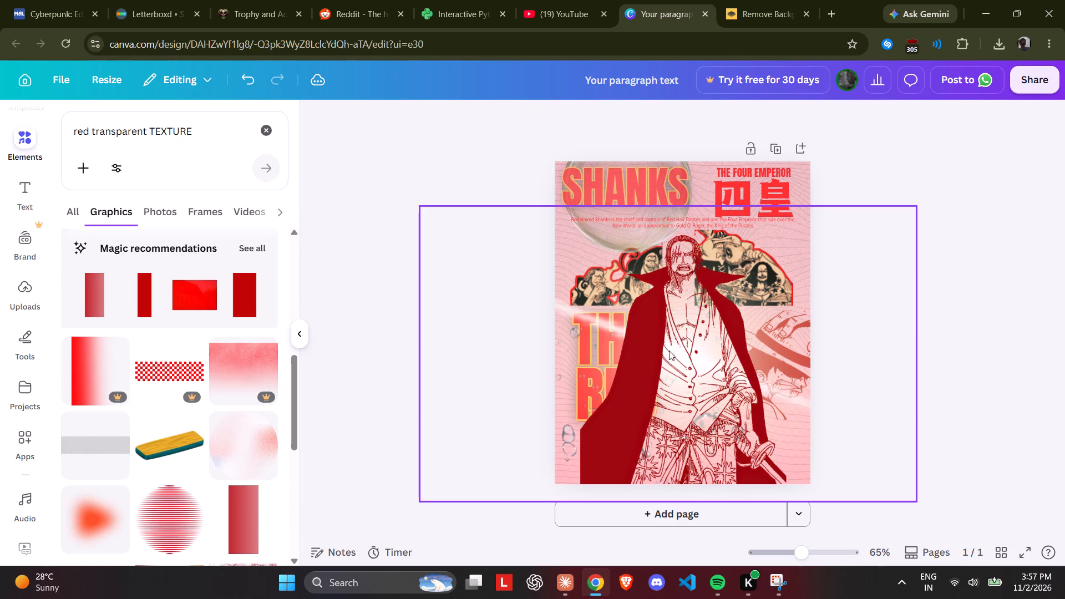
Select the red artwork layer at the poster's right edge and set its white balance to temperature 77 and tint 66.
click(802, 327)
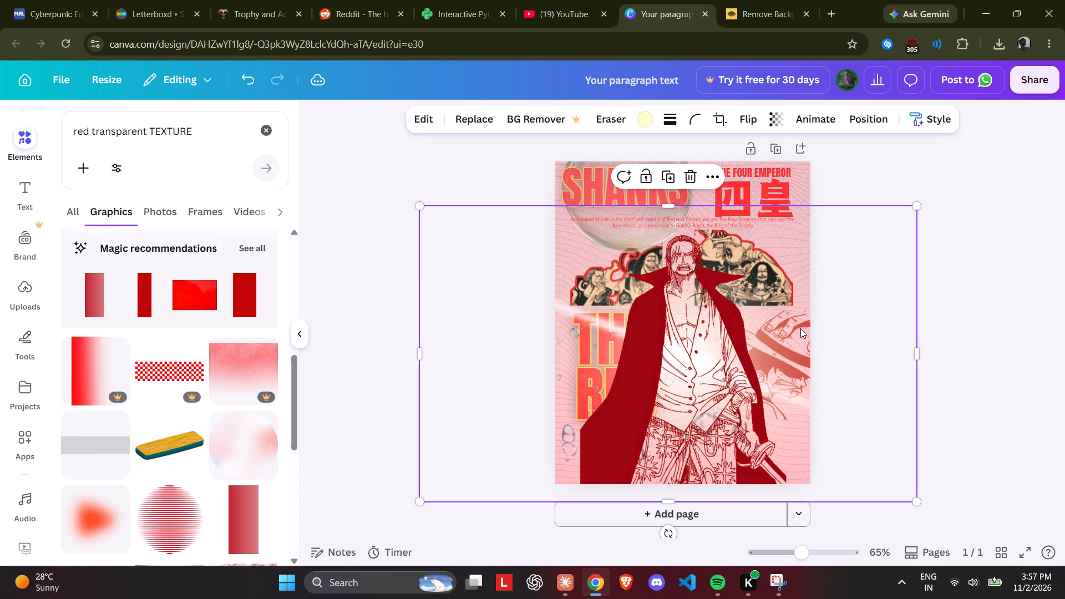
click(869, 116)
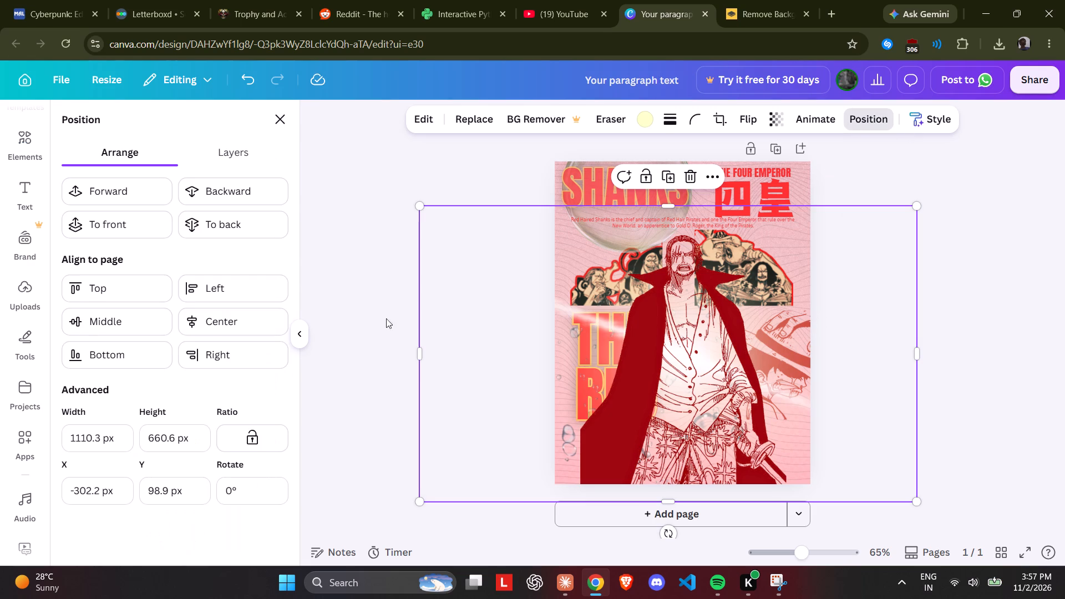
click(230, 165)
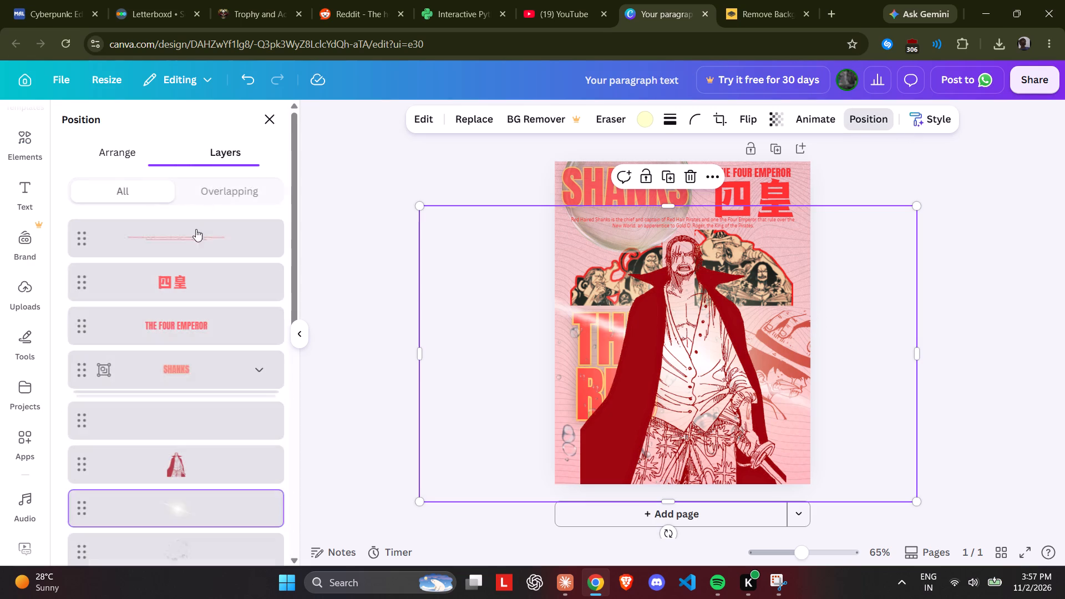
scroll(170, 361, down, 5)
click(154, 341)
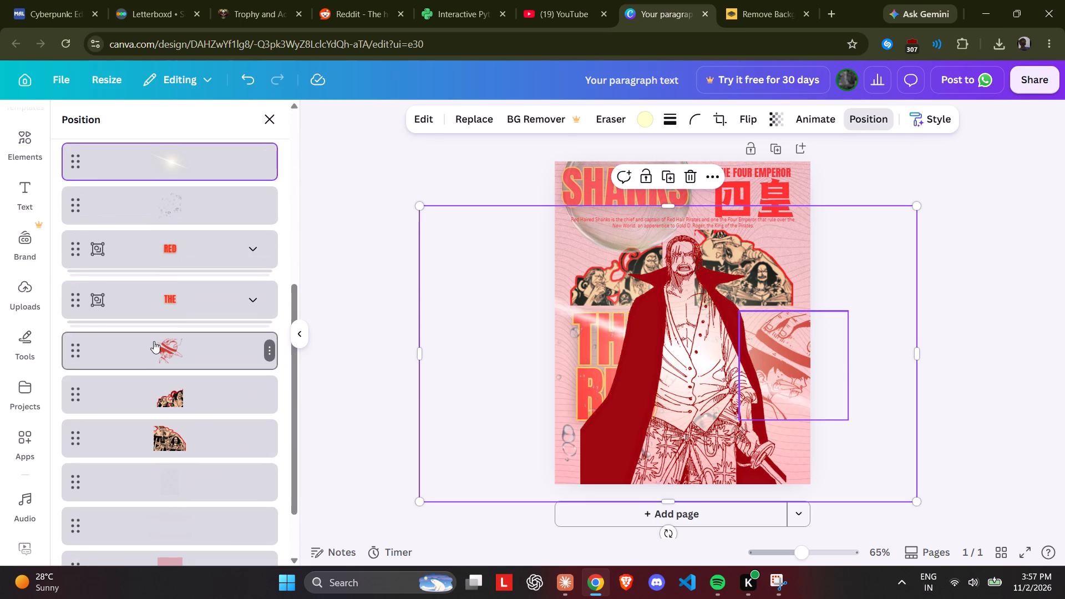
click(447, 124)
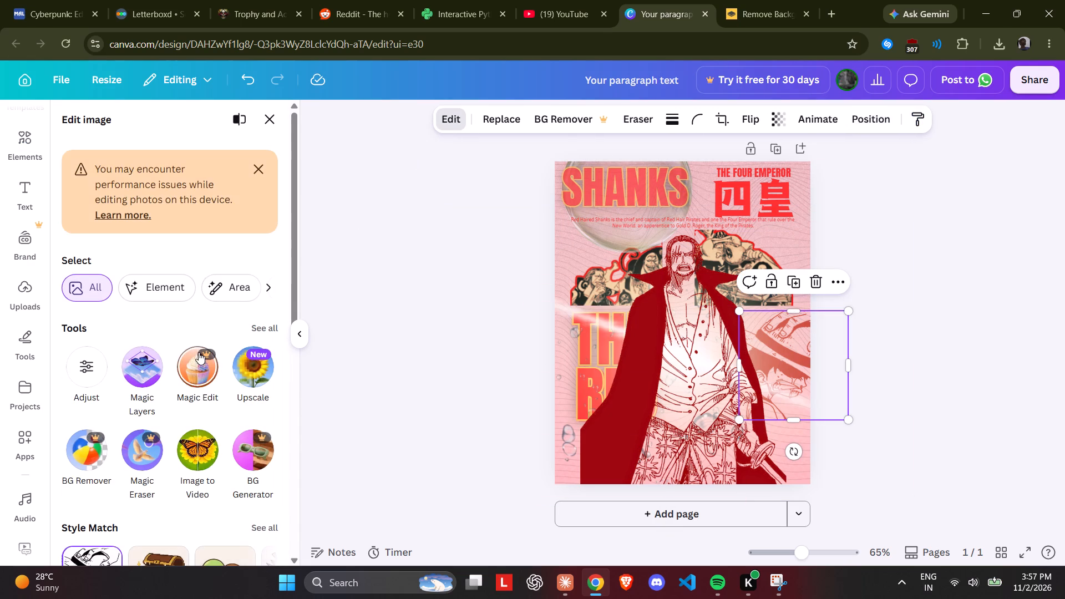
click(89, 374)
scroll(162, 357, down, 1)
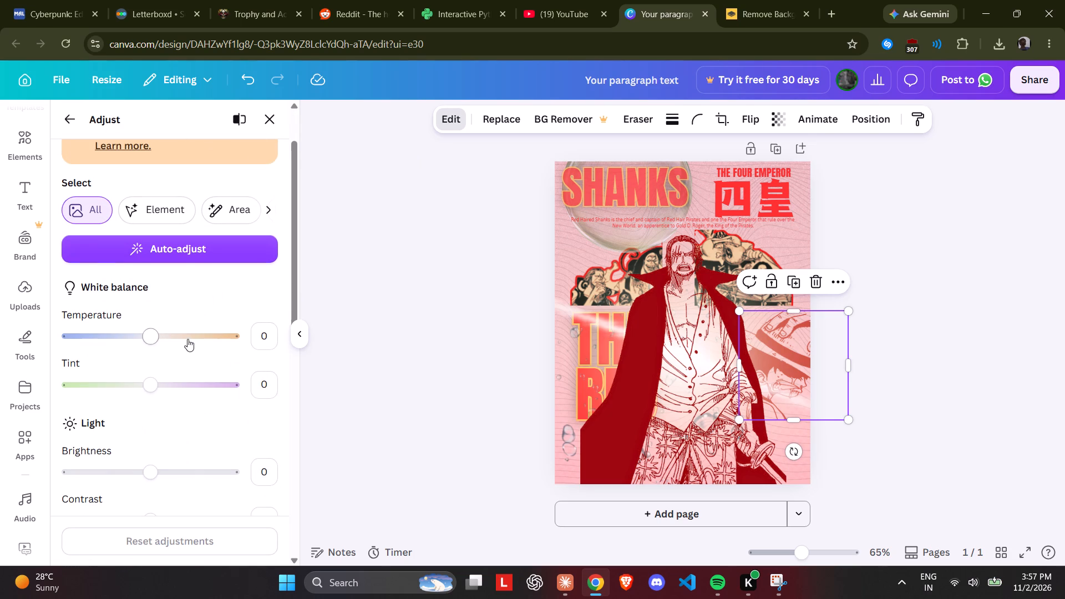
click(187, 339)
click(206, 336)
click(215, 336)
click(206, 395)
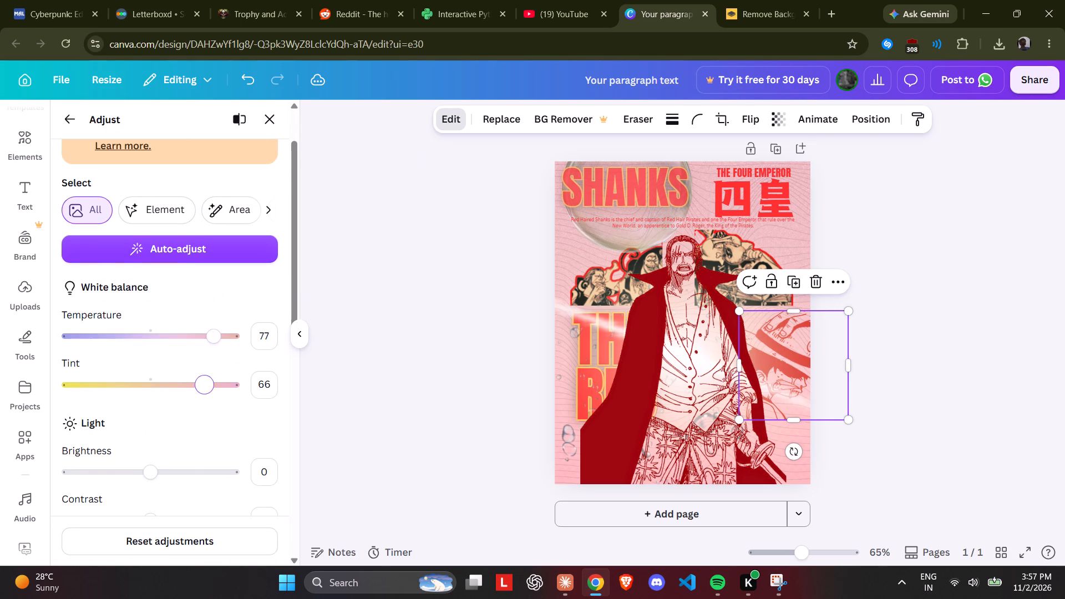
Set the right-edge red artwork's light adjustments to brightness -43, contrast 54, highlights 68, shadows 21, whites 23 and blacks 46.
scroll(212, 382, down, 2)
drag(187, 344, 196, 341)
drag(205, 338, 212, 338)
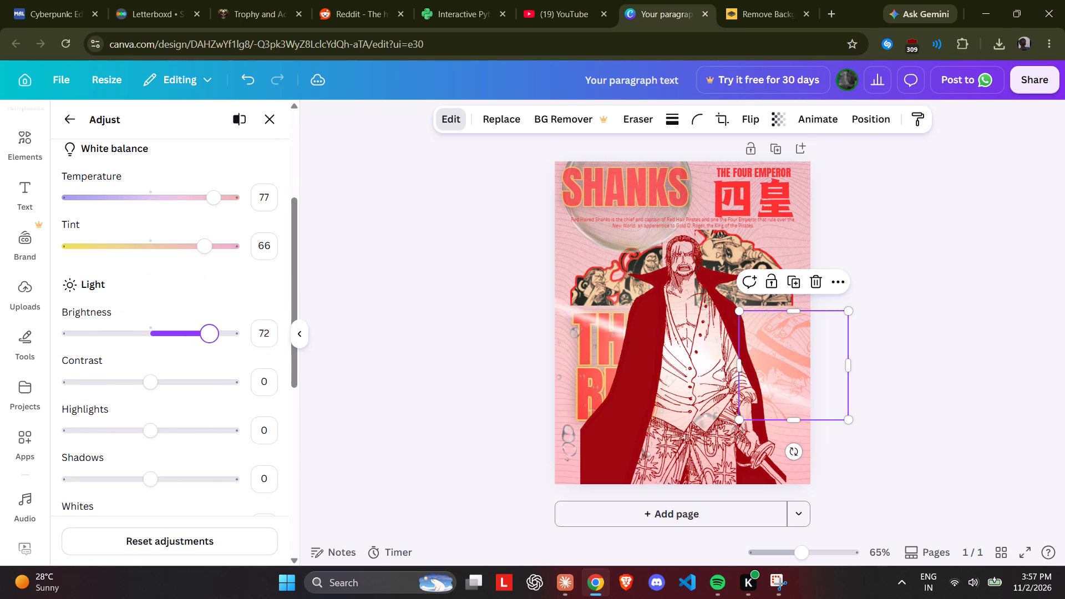
drag(212, 338, 114, 341)
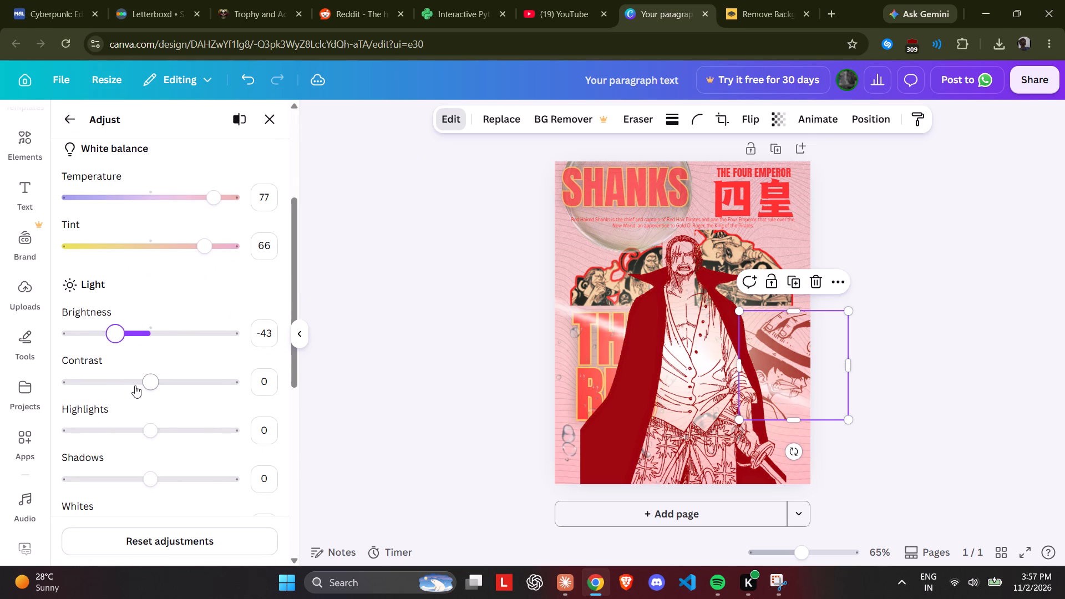
drag(145, 386, 195, 385)
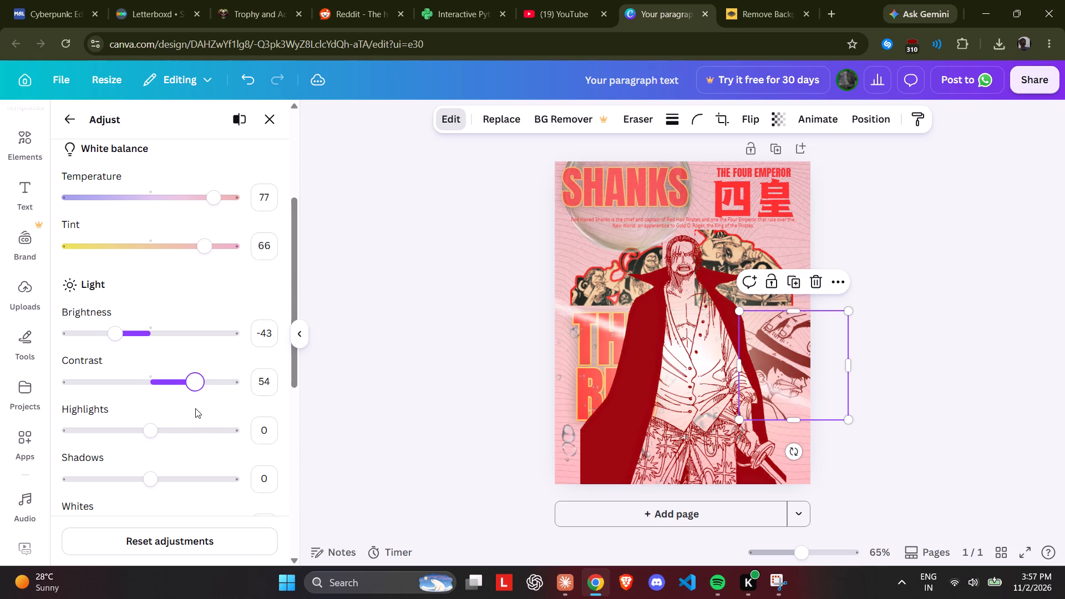
drag(195, 428, 207, 431)
scroll(207, 431, down, 1)
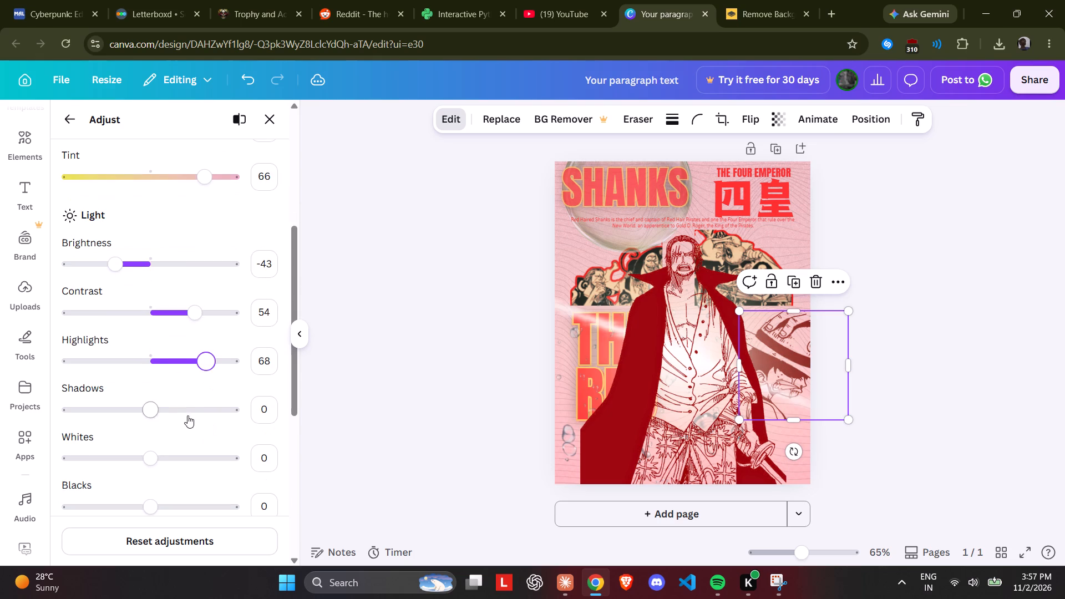
drag(188, 413, 168, 414)
scroll(168, 414, down, 1)
click(172, 398)
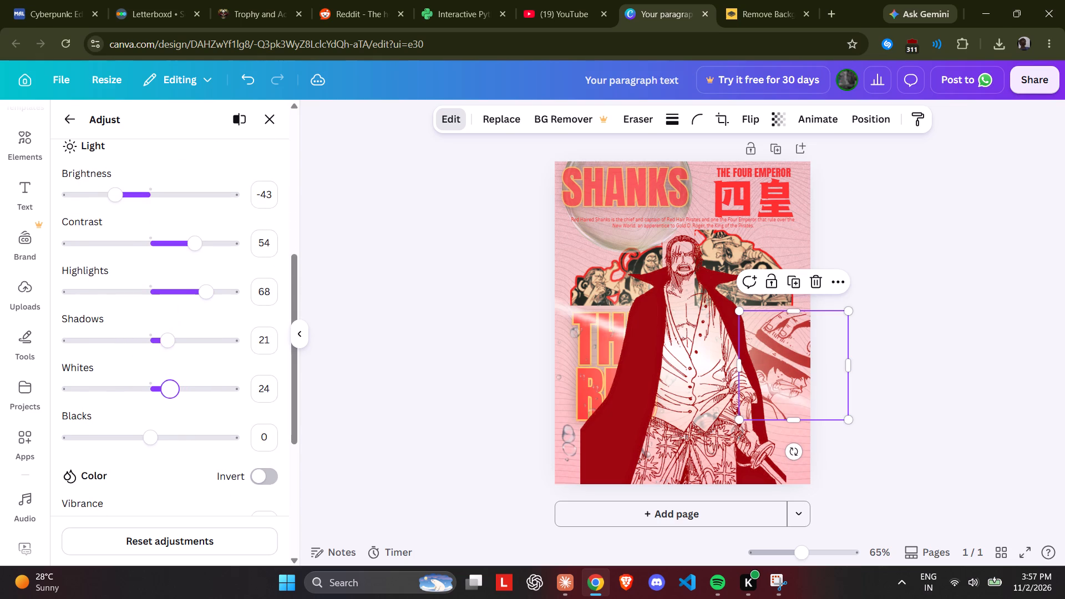
drag(176, 430, 212, 433)
click(189, 434)
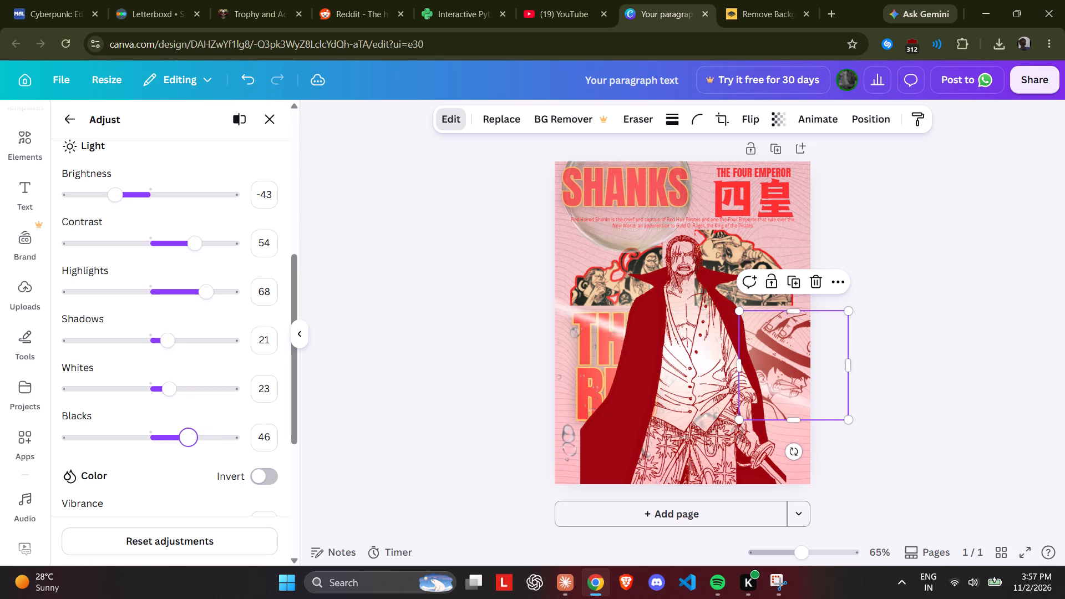
Set the right-edge red artwork's colour adjustments to vibrance 66 and saturation 54.
scroll(179, 417, down, 3)
click(186, 322)
click(205, 318)
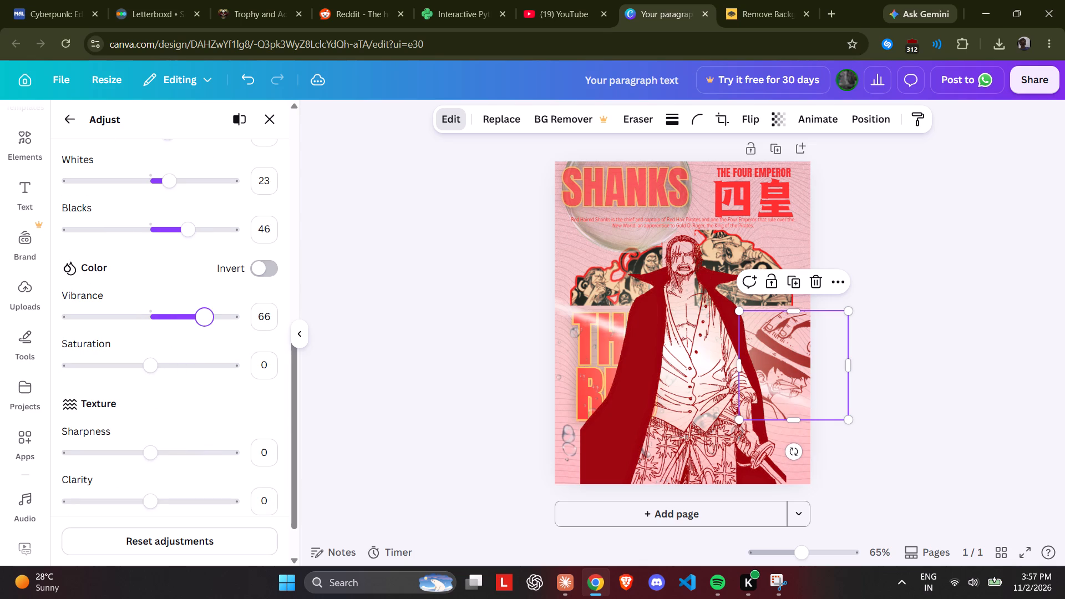
click(195, 366)
click(200, 367)
Set the right-edge red artwork's sharpness and clarity both to 100, and deselect it.
scroll(200, 367, down, 1)
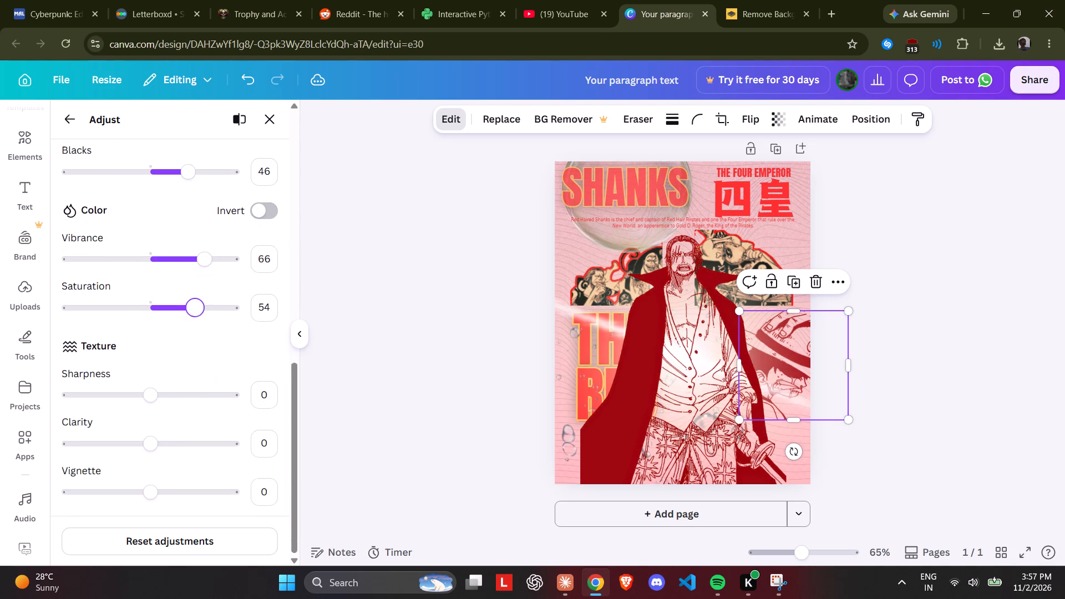
drag(205, 394, 266, 398)
drag(215, 439, 295, 444)
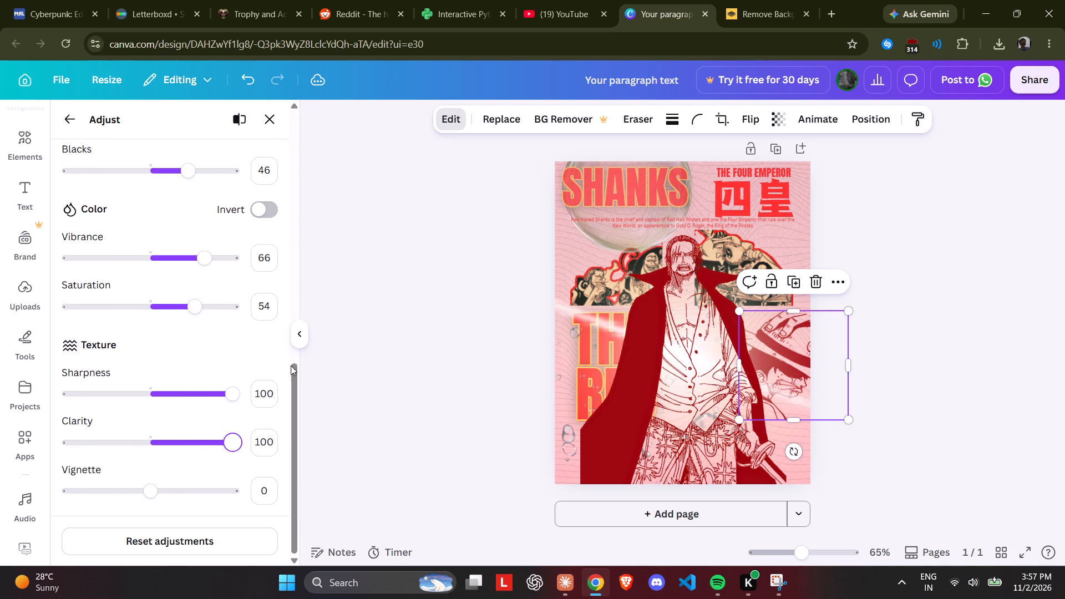
double_click(373, 306)
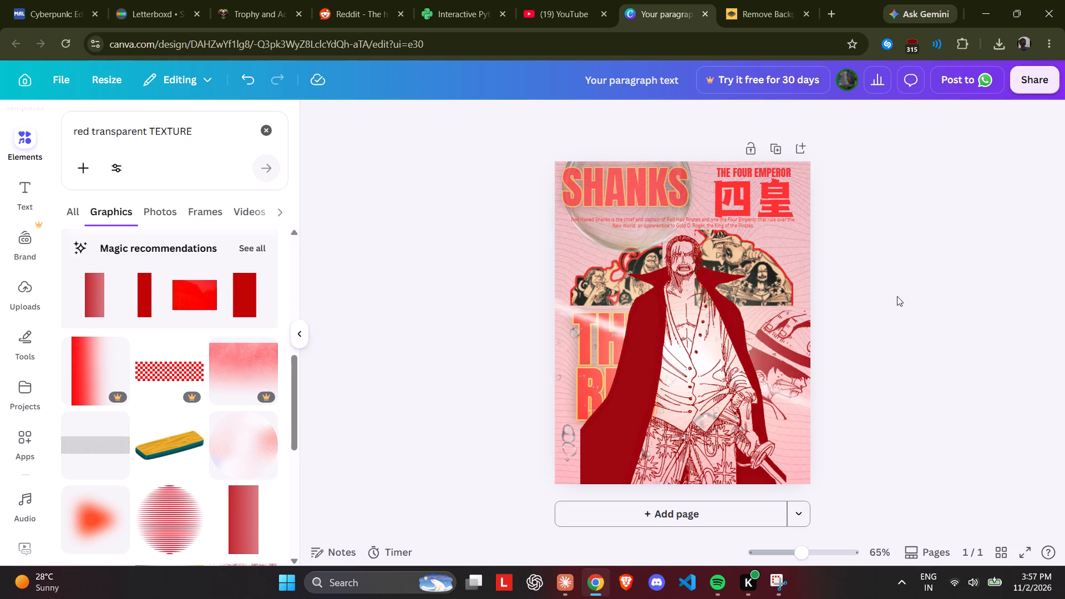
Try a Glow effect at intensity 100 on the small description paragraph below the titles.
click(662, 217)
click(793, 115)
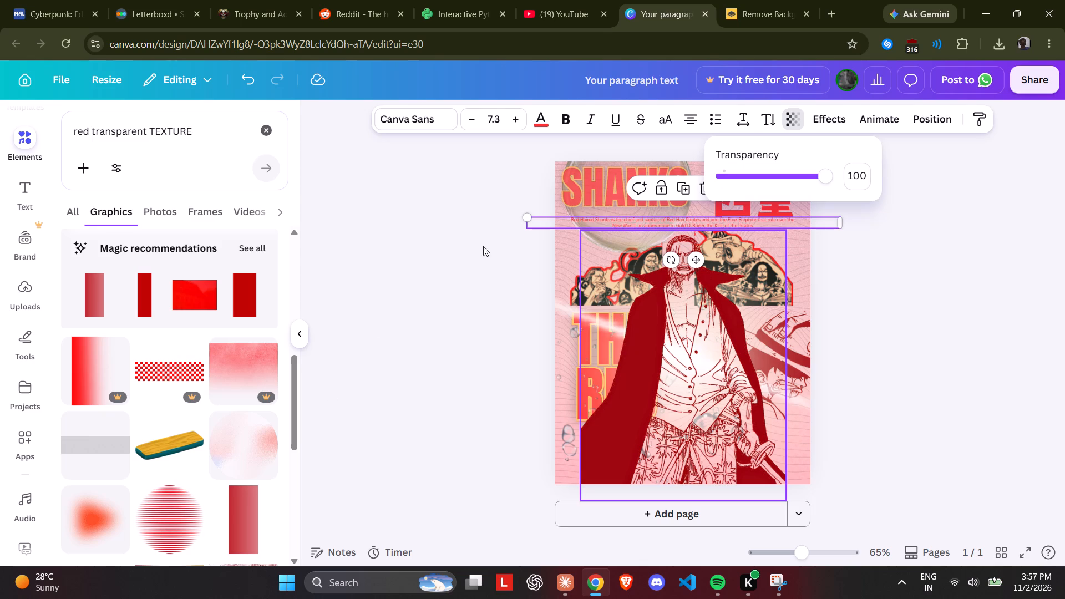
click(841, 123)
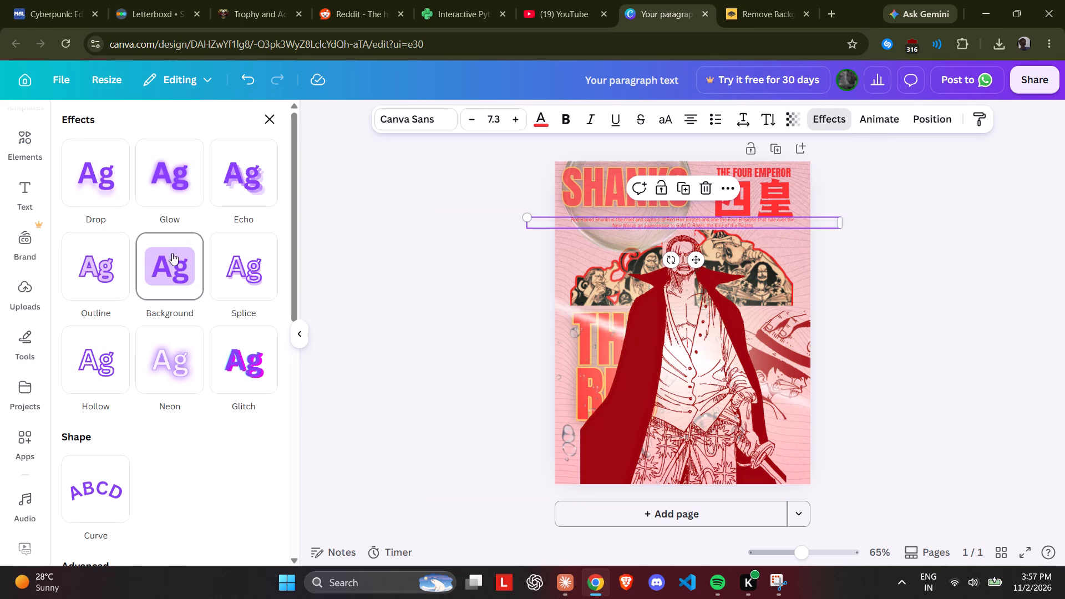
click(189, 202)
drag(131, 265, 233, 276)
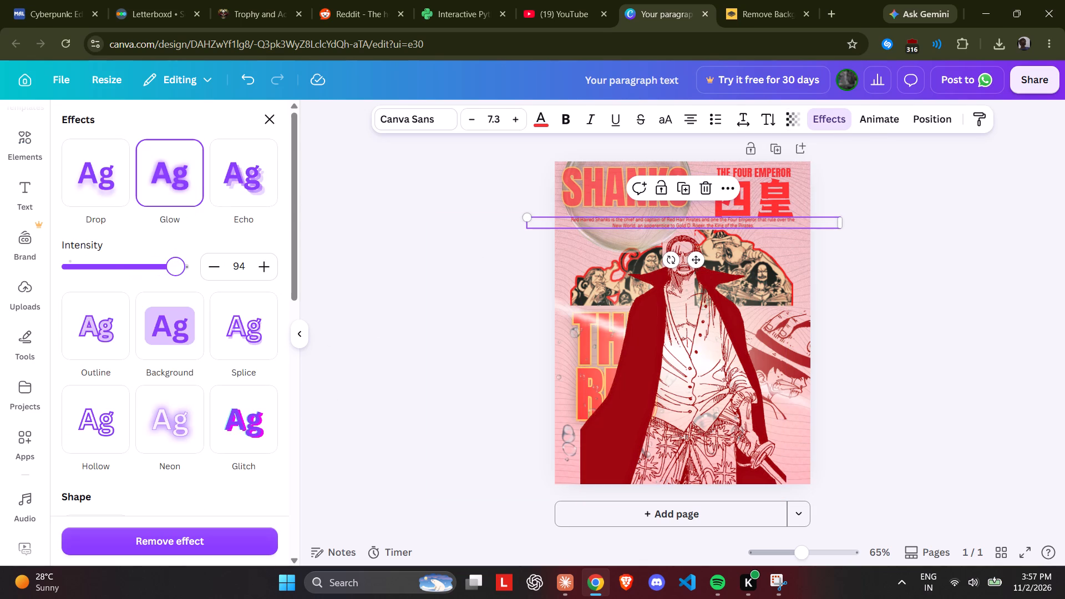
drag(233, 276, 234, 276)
Apply a Drop shadow effect to the description paragraph with direction 106, offset 91, blur 98 and transparency 100.
click(92, 200)
click(130, 274)
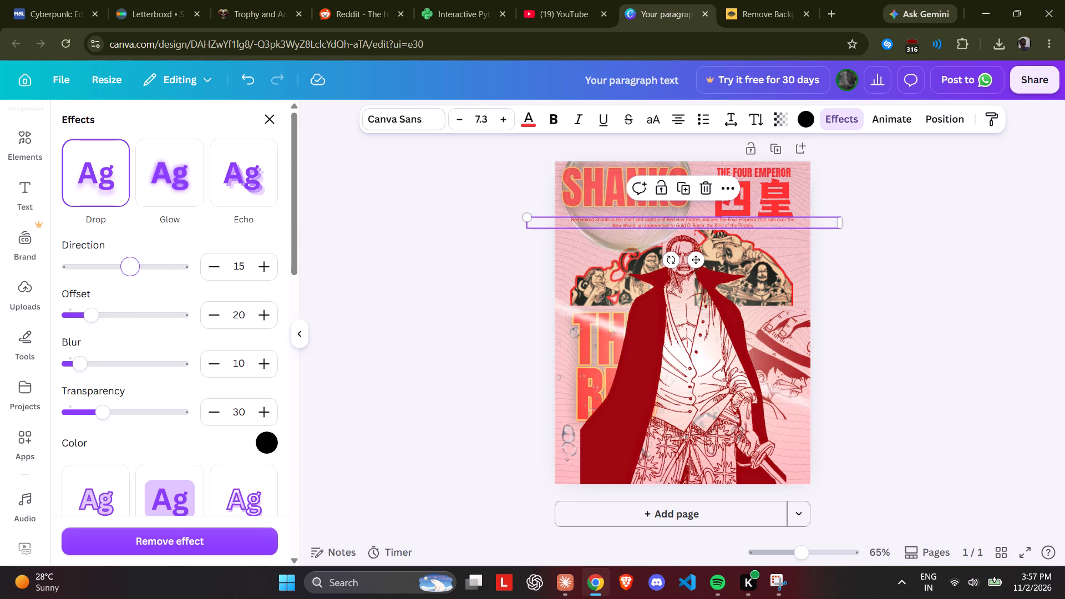
click(160, 275)
drag(128, 316, 173, 322)
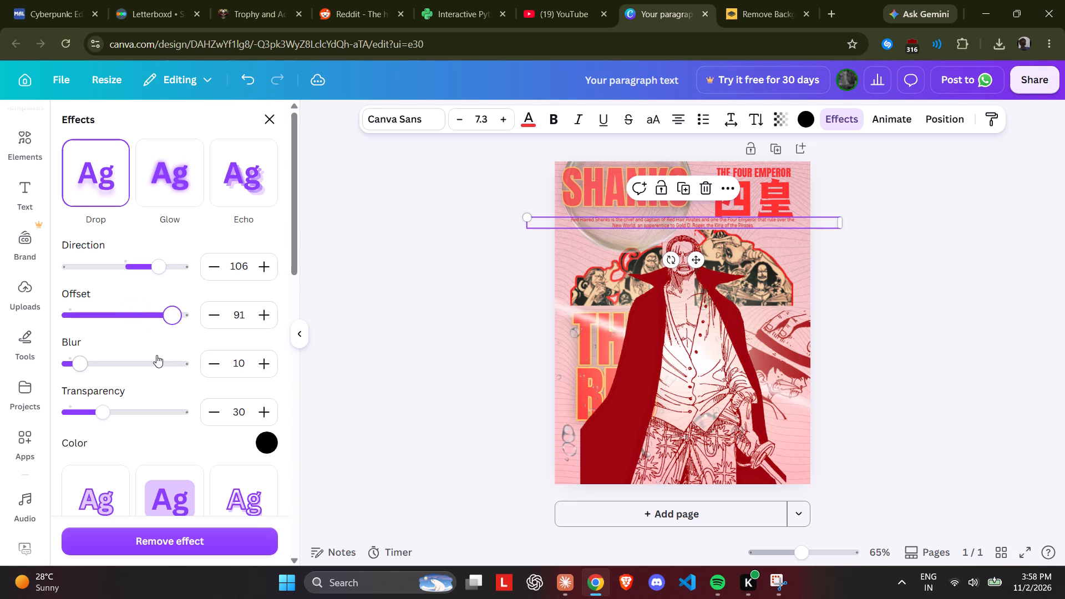
drag(154, 356, 181, 364)
drag(160, 411, 187, 413)
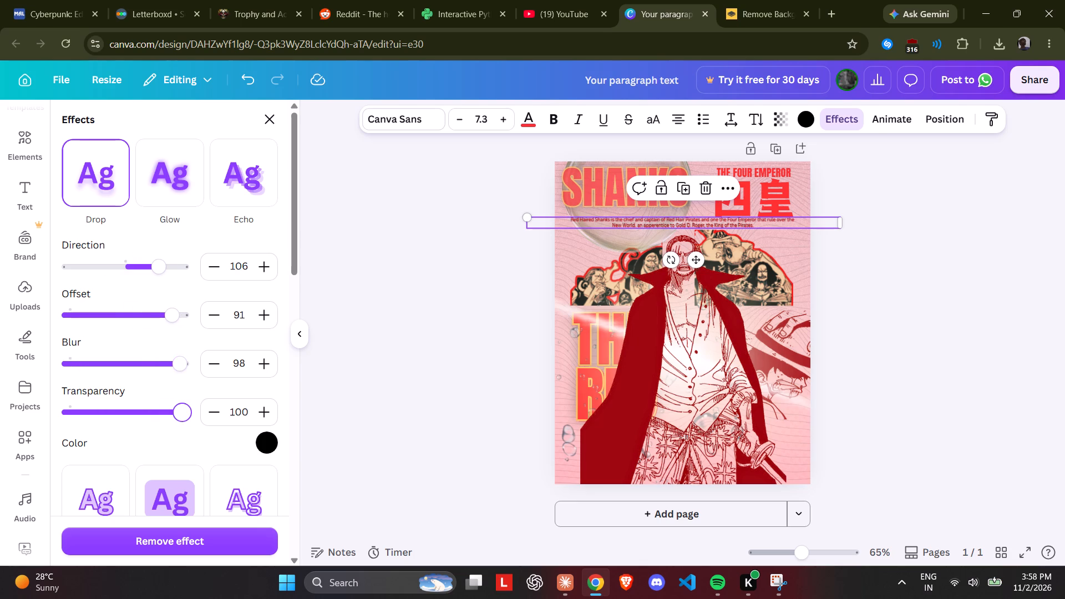
drag(187, 413, 210, 413)
Set the description paragraph's drop shadow colour to the design's lighter red, and deselect the text.
click(260, 446)
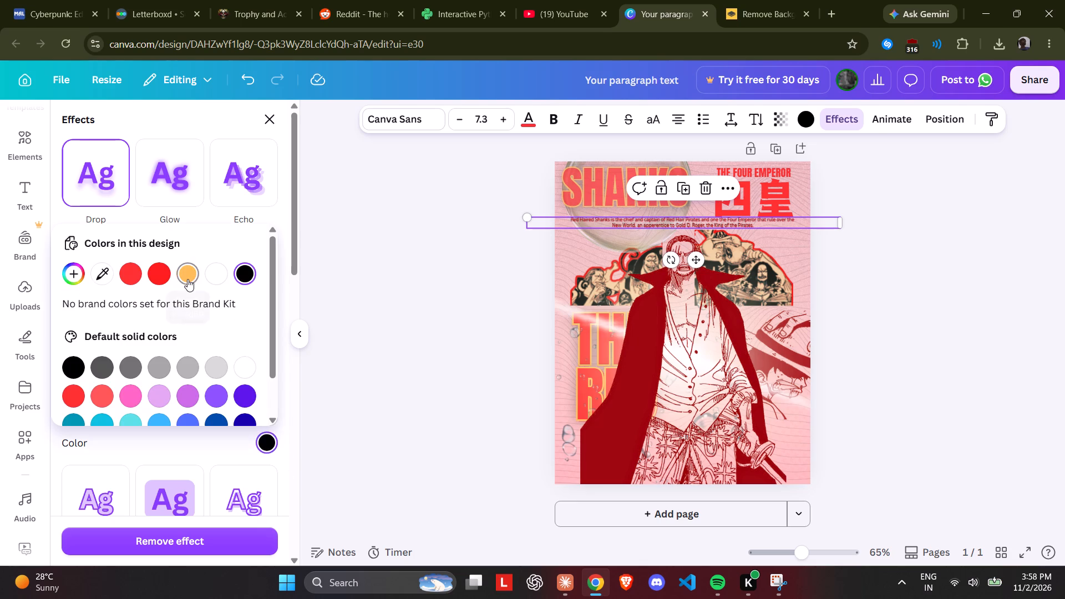
click(187, 279)
click(138, 280)
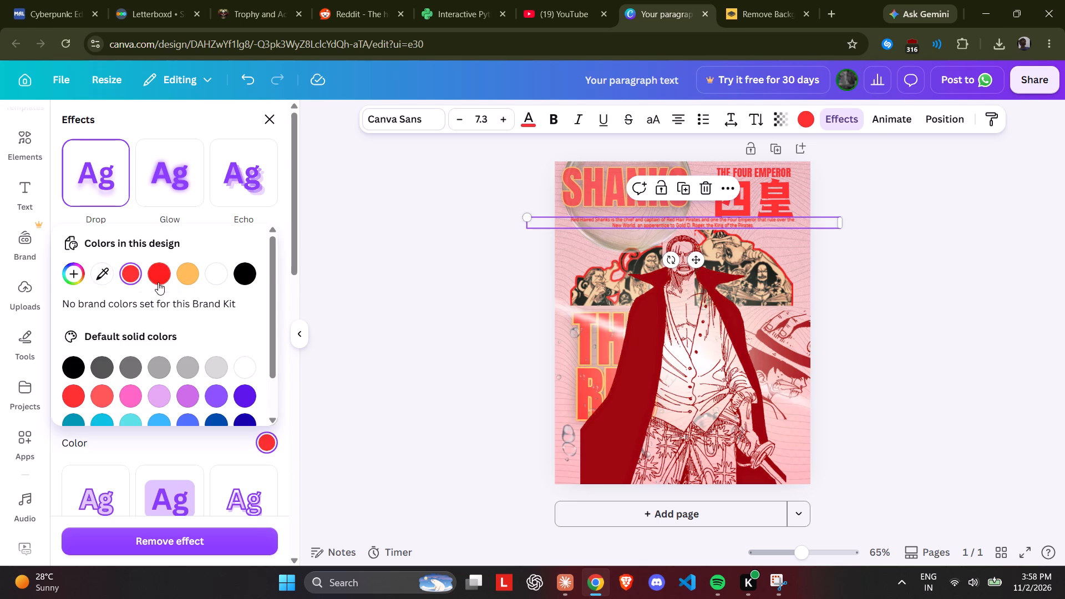
double_click(390, 232)
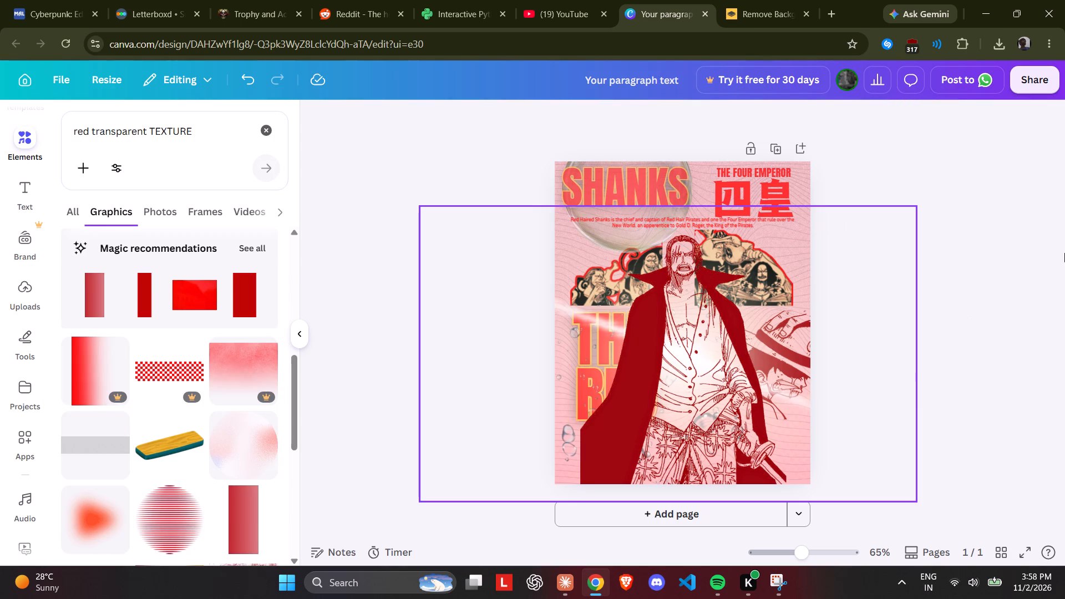
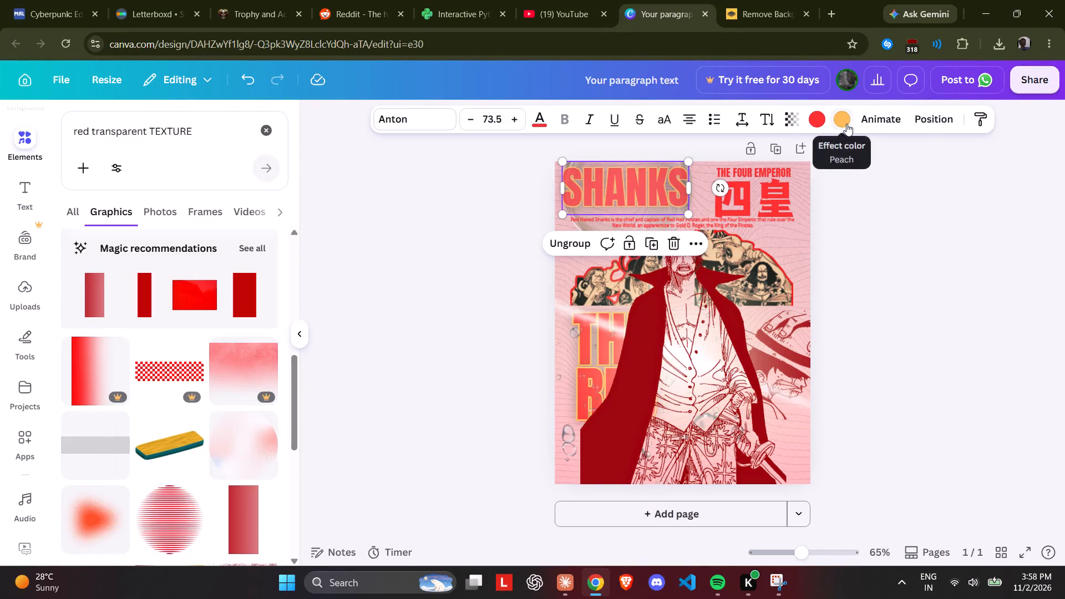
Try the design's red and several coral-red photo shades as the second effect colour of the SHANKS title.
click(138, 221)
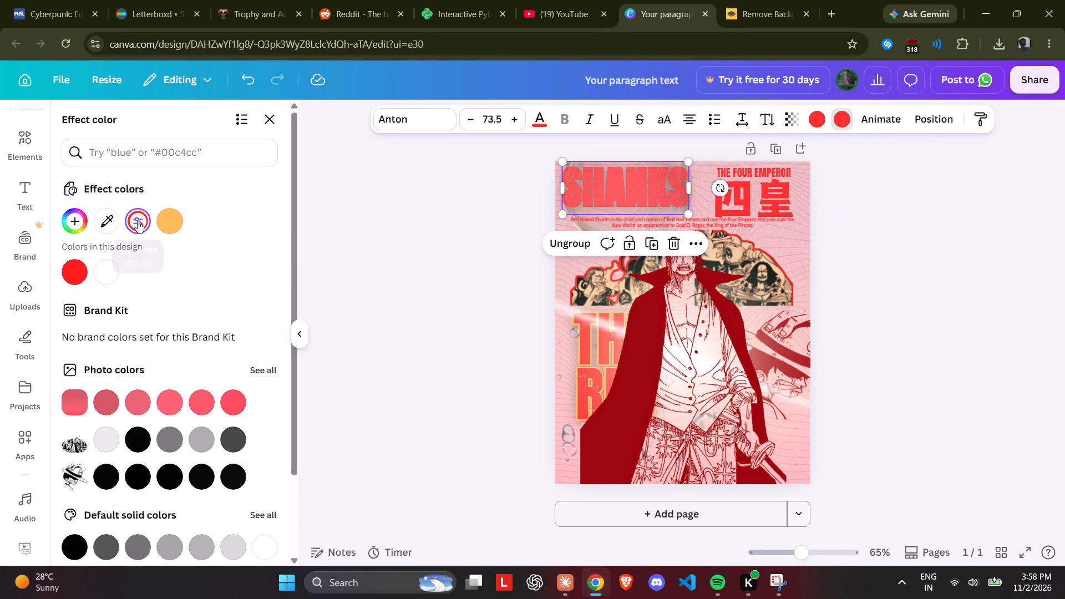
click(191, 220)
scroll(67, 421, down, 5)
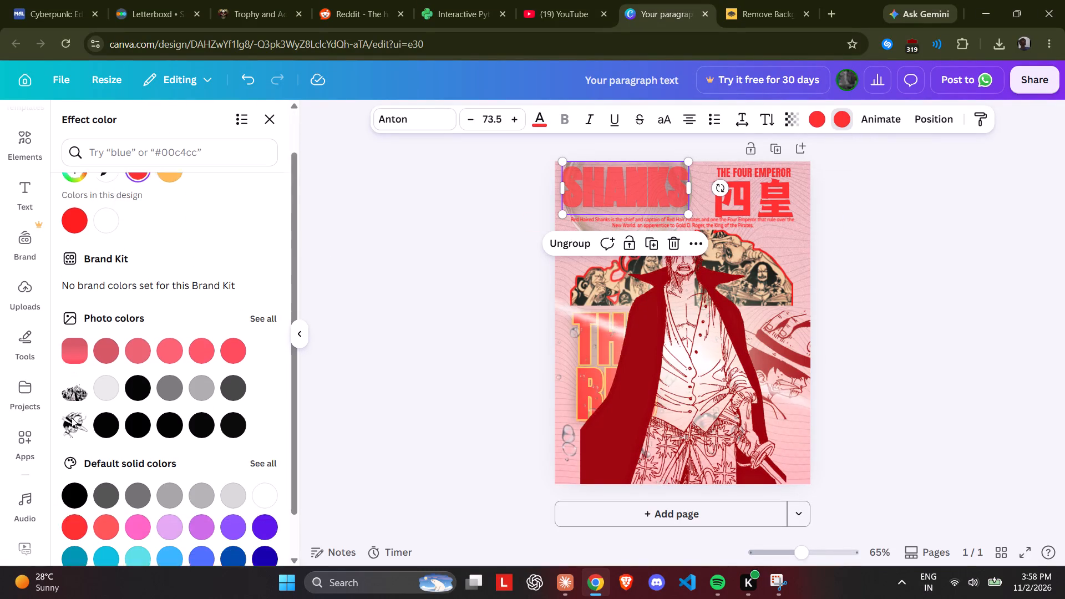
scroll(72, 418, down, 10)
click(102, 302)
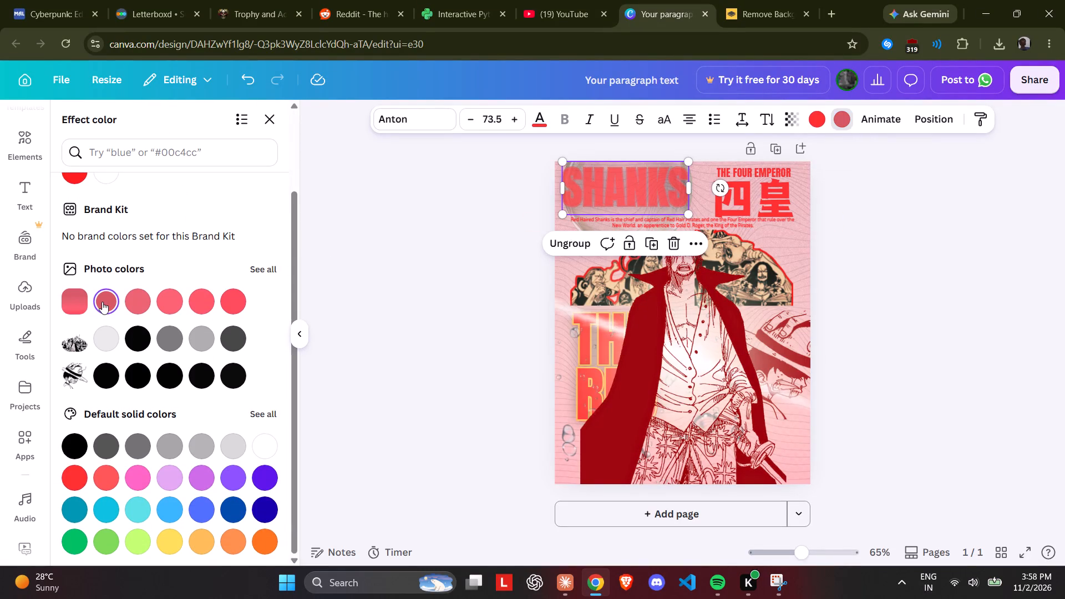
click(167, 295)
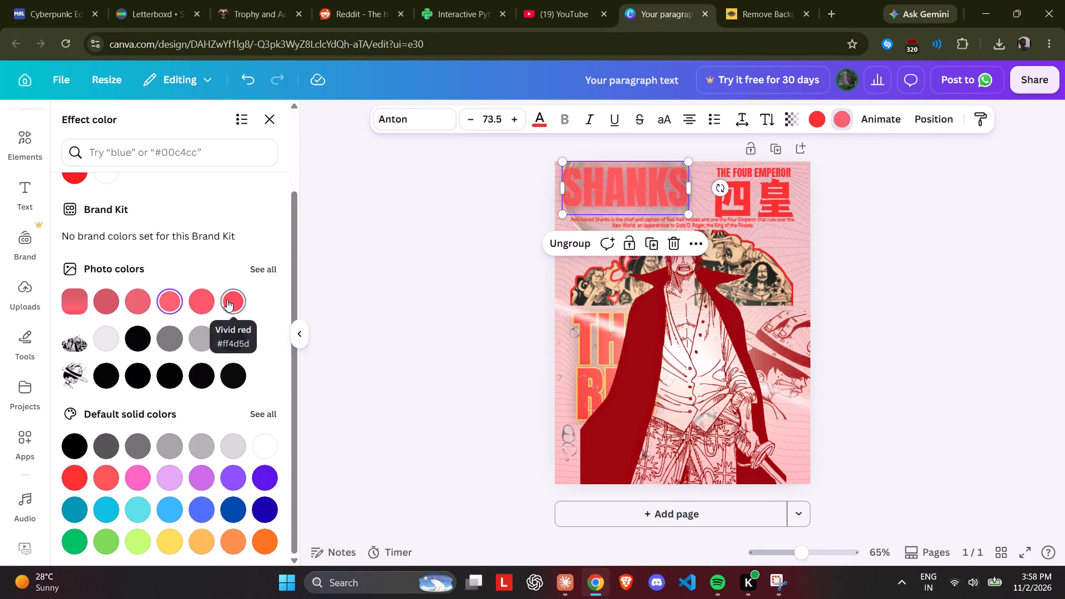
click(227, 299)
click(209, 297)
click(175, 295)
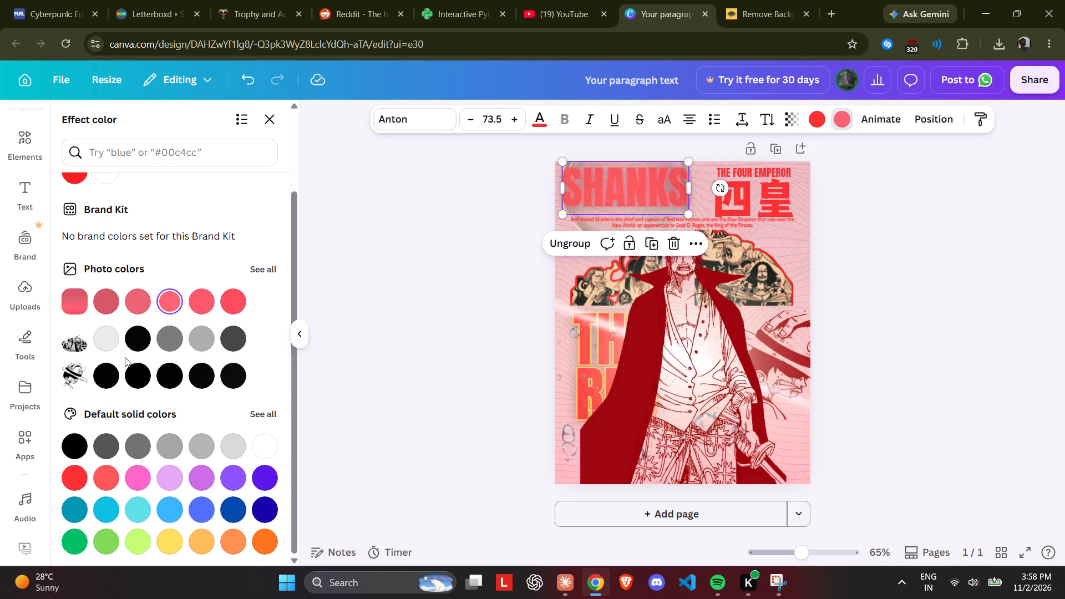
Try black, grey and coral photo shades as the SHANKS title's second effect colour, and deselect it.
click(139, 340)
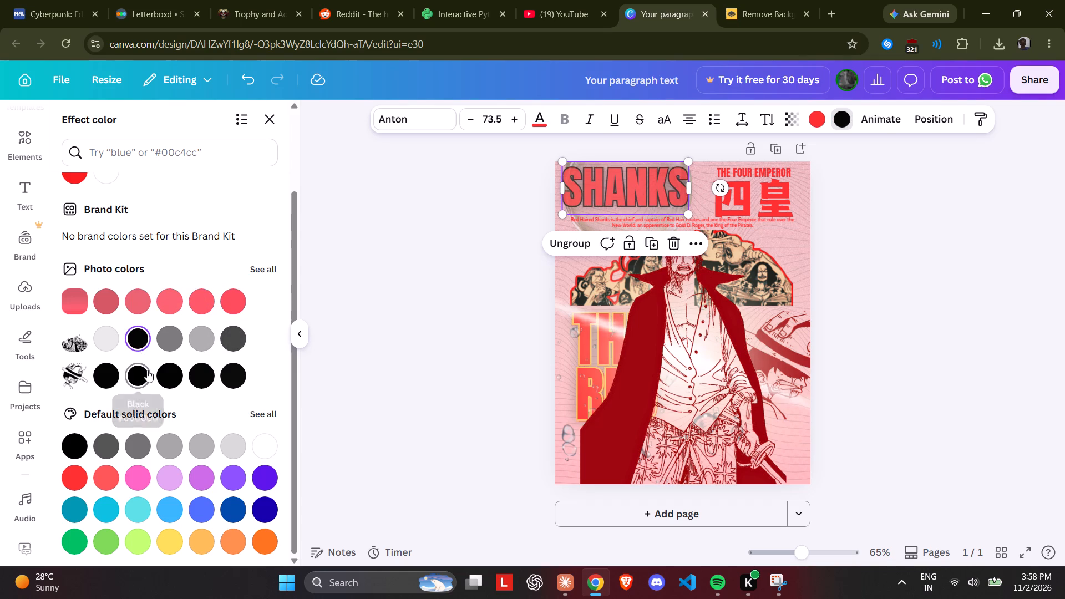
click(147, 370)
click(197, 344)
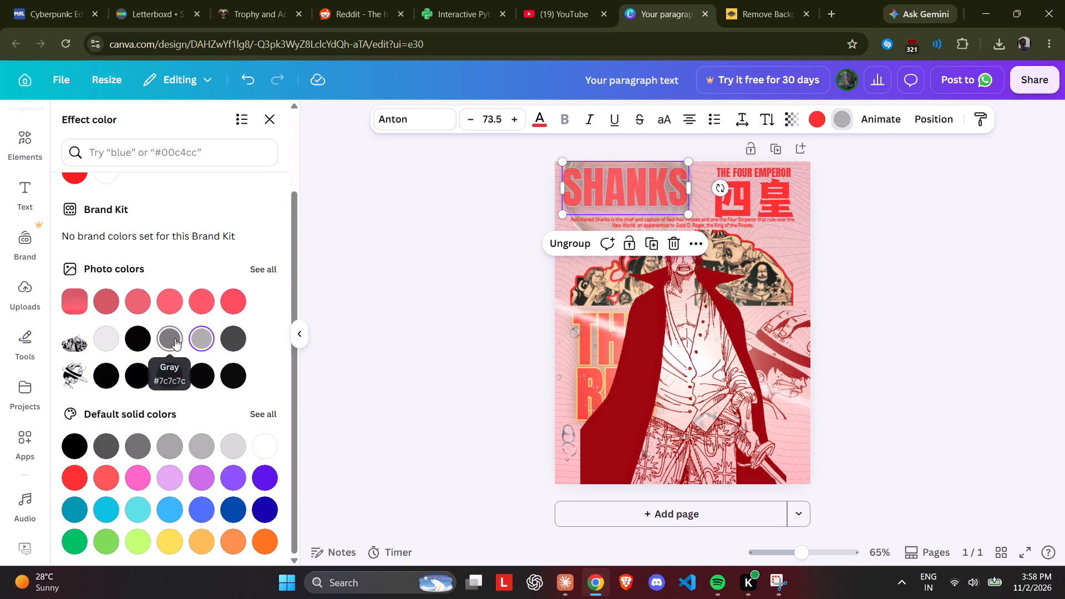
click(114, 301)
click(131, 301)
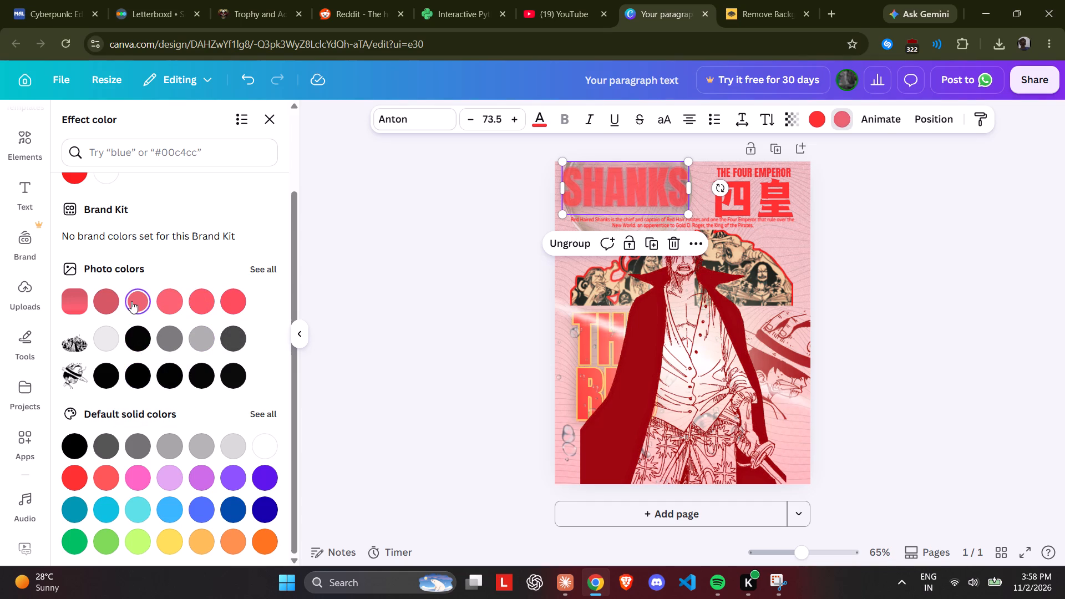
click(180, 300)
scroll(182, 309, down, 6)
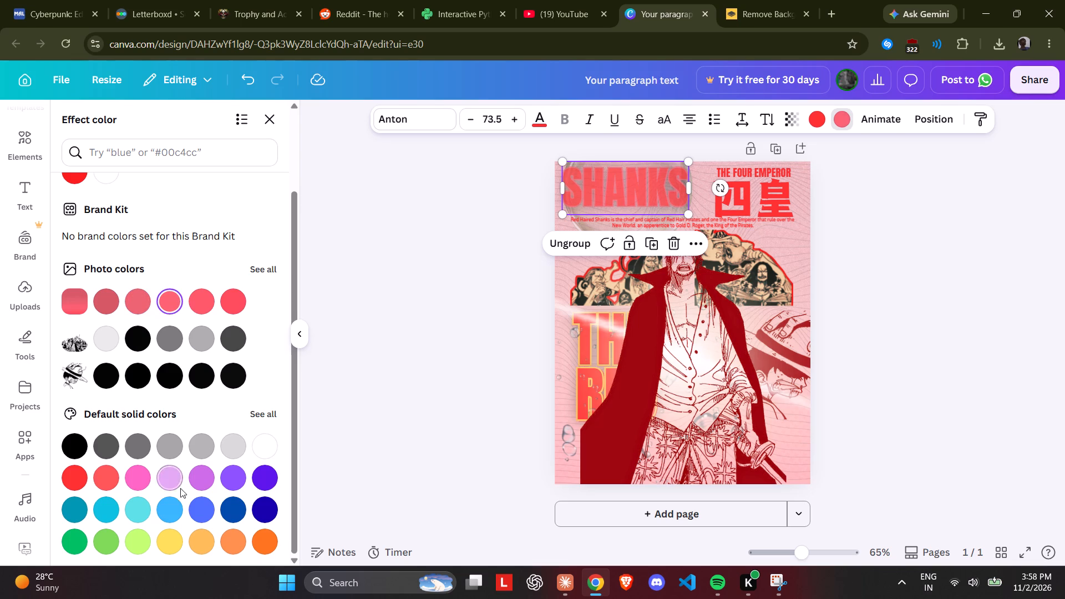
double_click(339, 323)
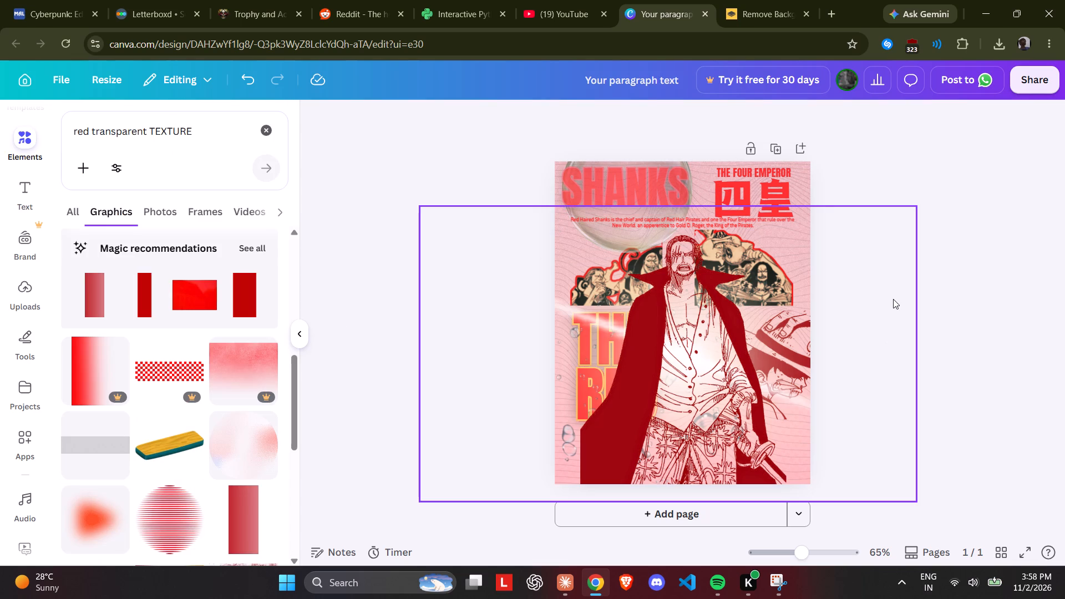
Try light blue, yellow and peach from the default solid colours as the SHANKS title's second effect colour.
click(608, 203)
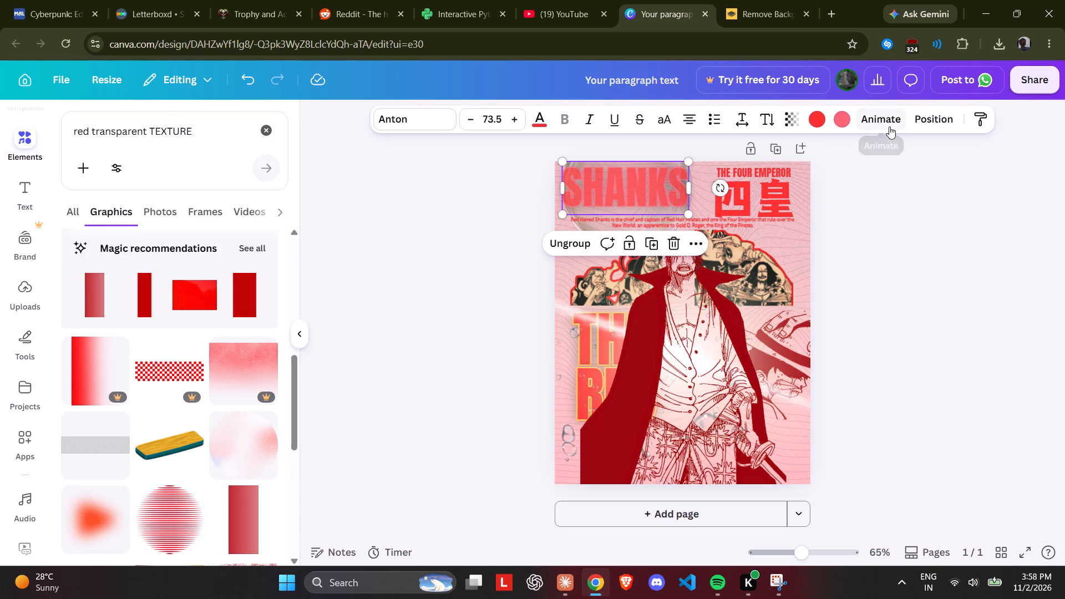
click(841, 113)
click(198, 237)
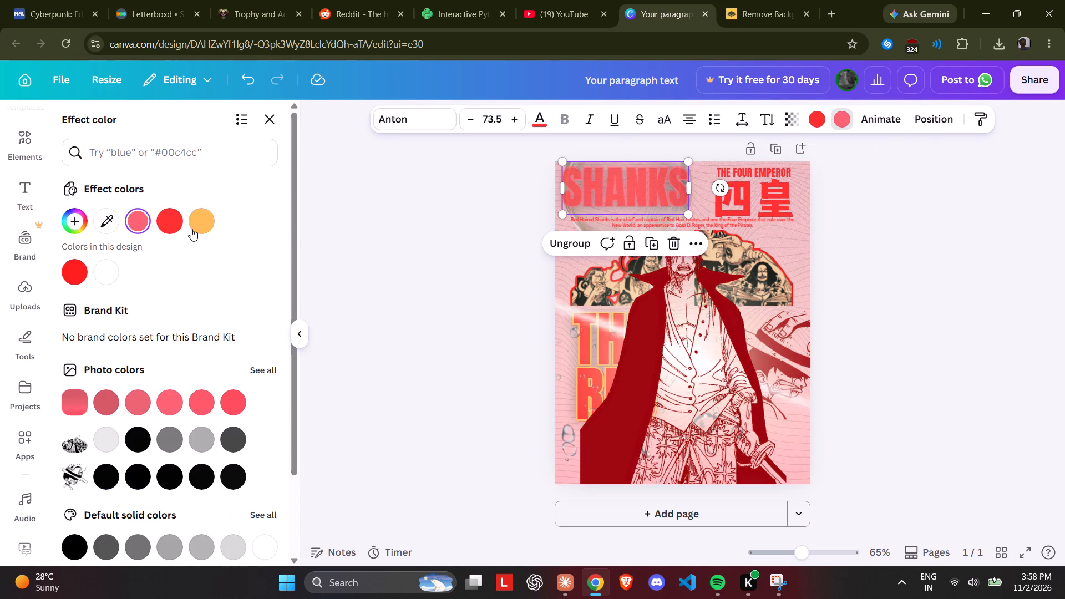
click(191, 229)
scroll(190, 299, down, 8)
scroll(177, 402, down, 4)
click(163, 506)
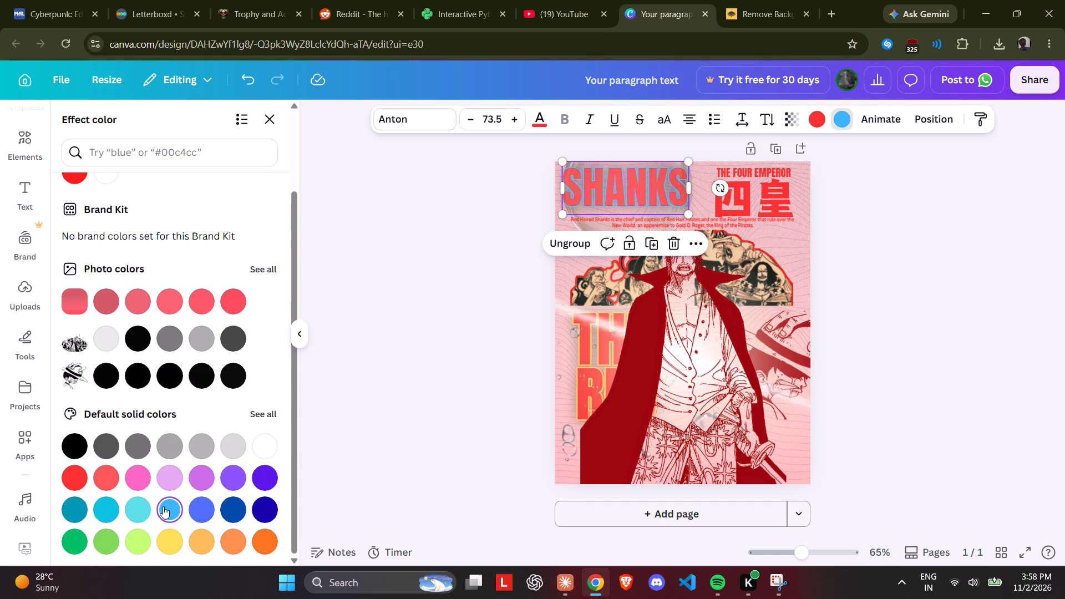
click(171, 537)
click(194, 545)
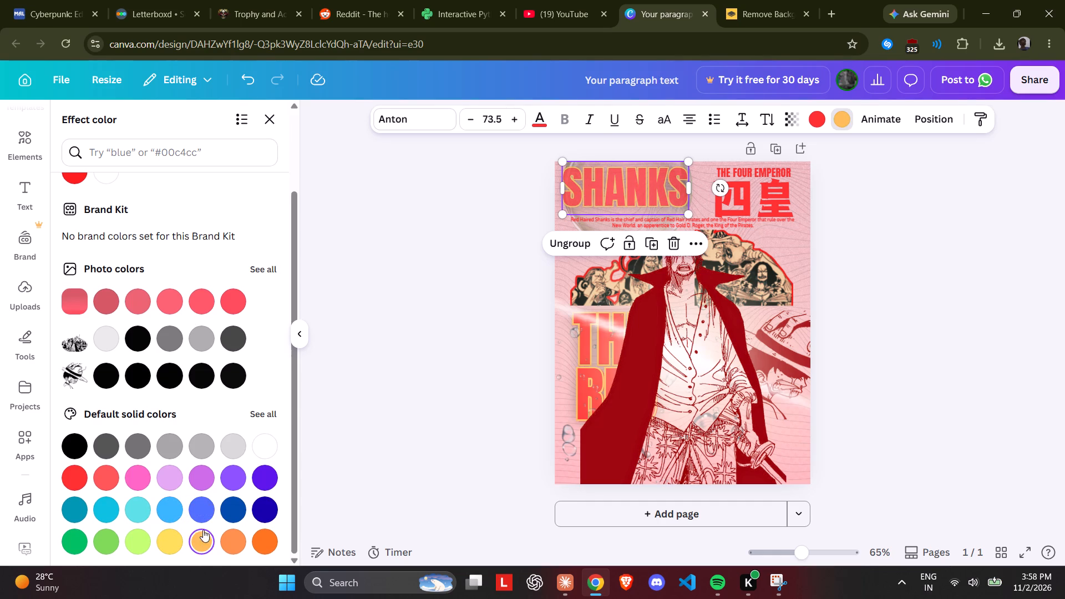
Set the SHANKS title's second effect colour to bright orange from the full default solid colour set, and deselect it.
click(274, 407)
scroll(223, 363, down, 7)
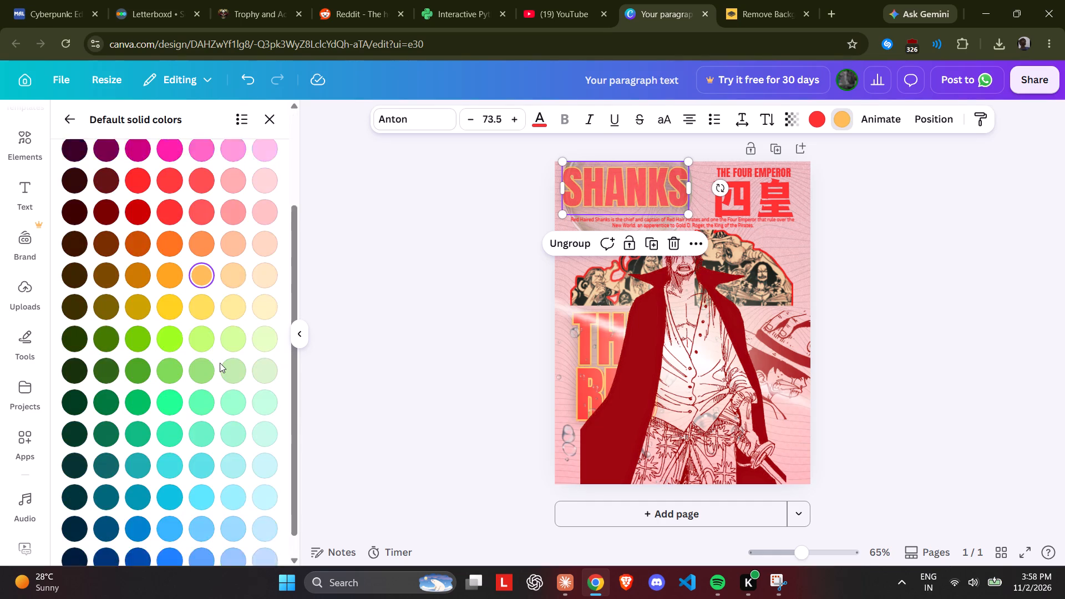
click(173, 255)
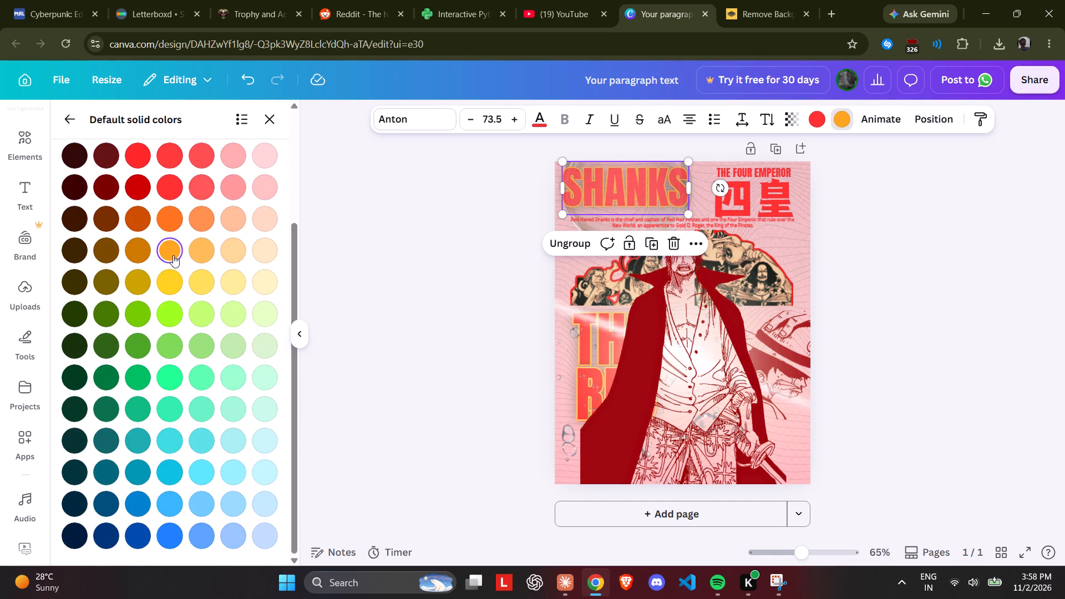
click(139, 259)
click(162, 253)
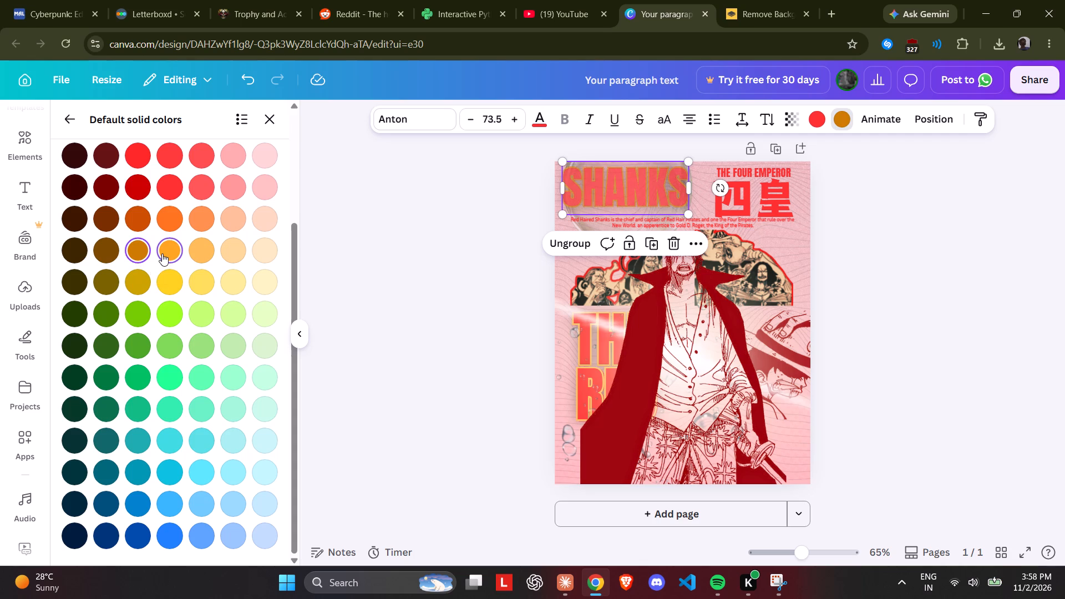
double_click(313, 236)
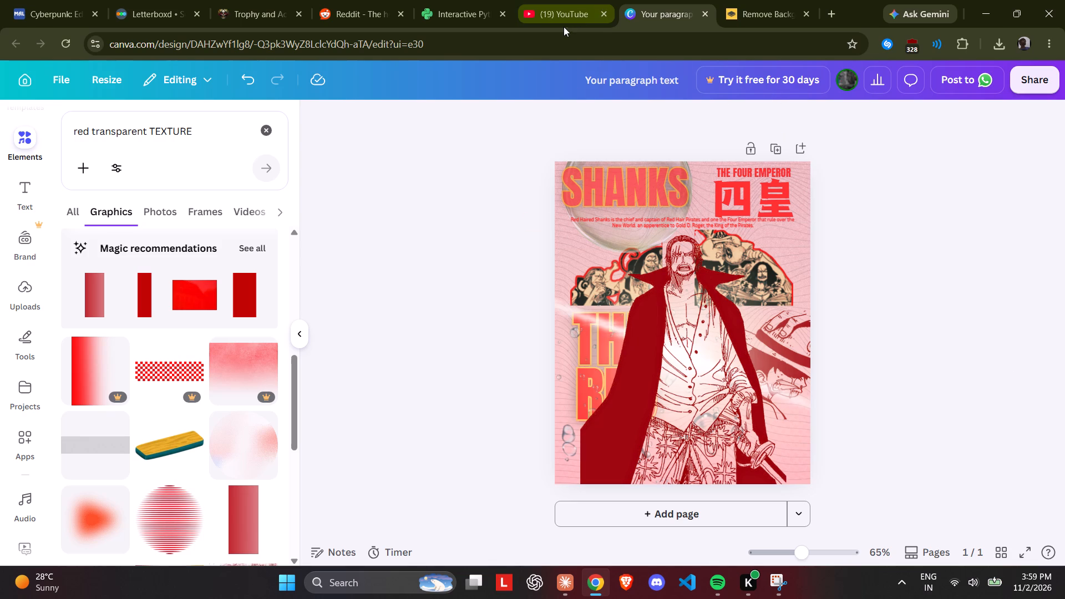
Examine the red transparent texture graphics for a texture that could overlay the poster.
scroll(238, 445, down, 6)
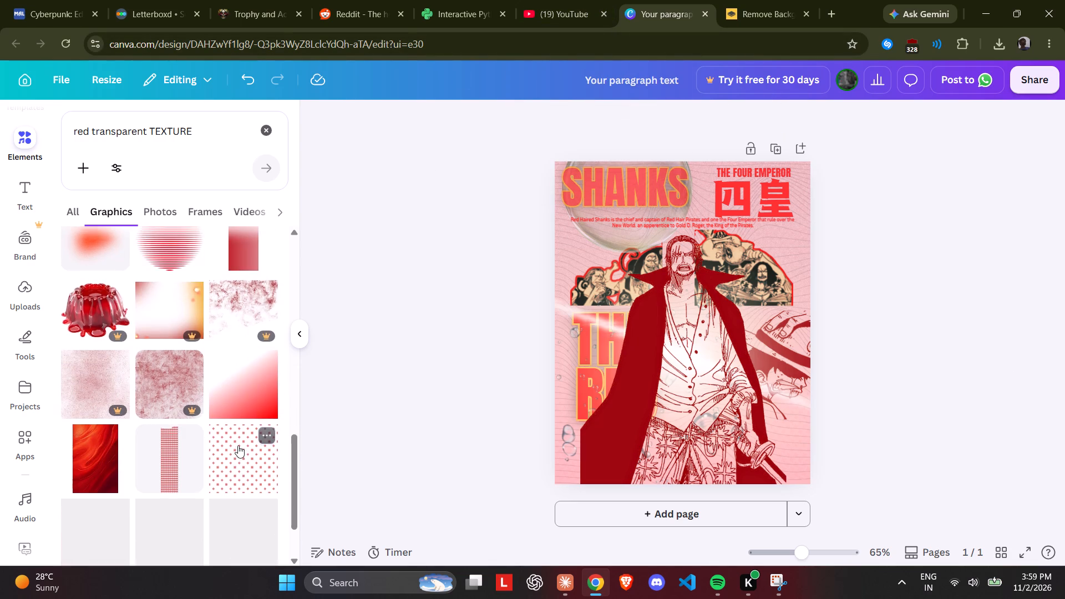
scroll(238, 445, down, 1)
scroll(262, 395, down, 4)
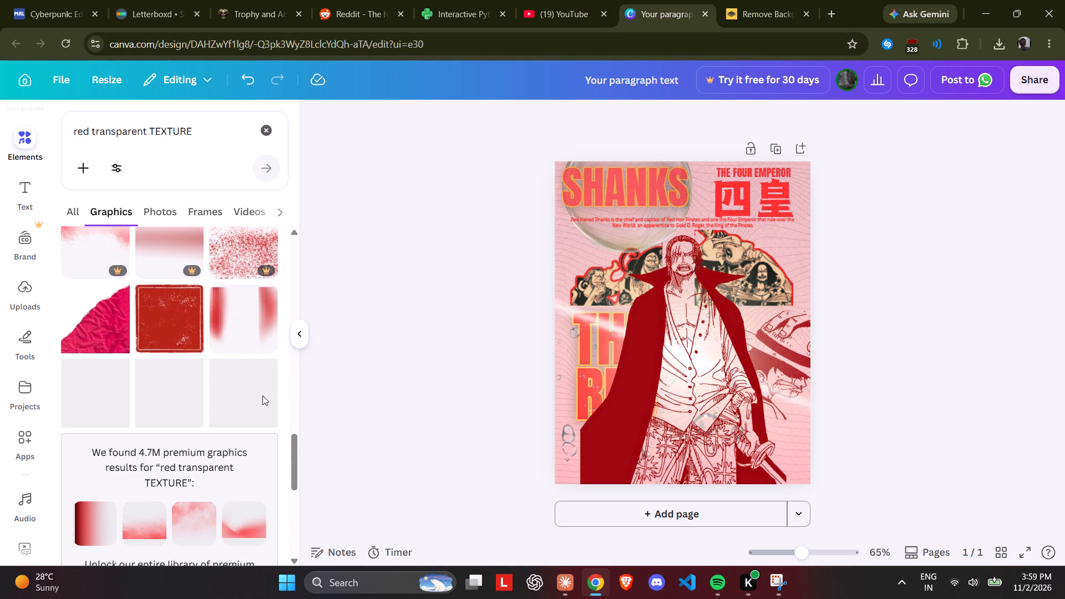
scroll(262, 395, down, 8)
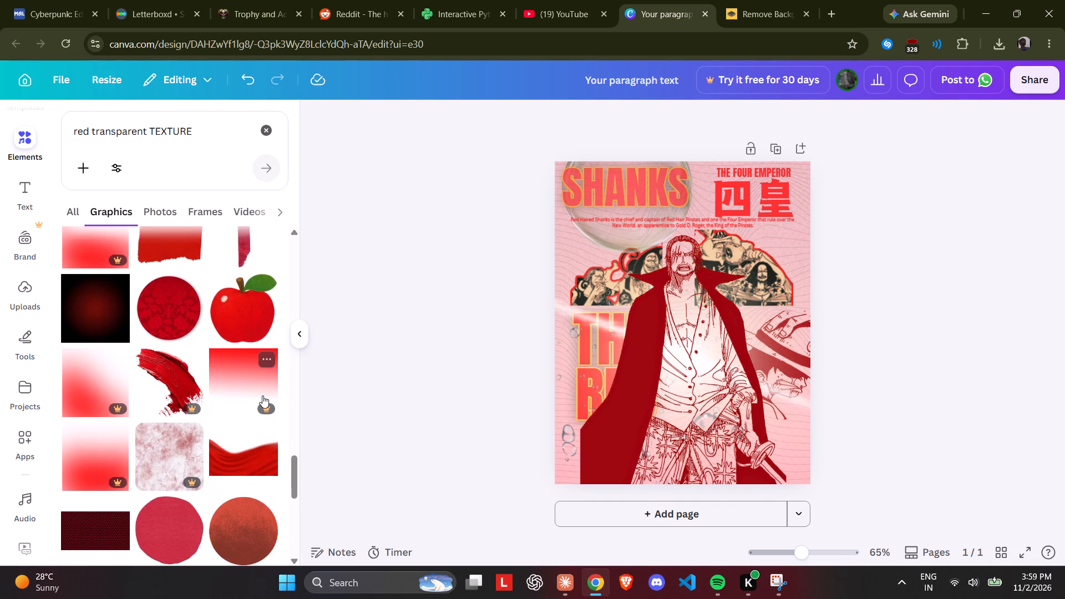
scroll(262, 395, down, 10)
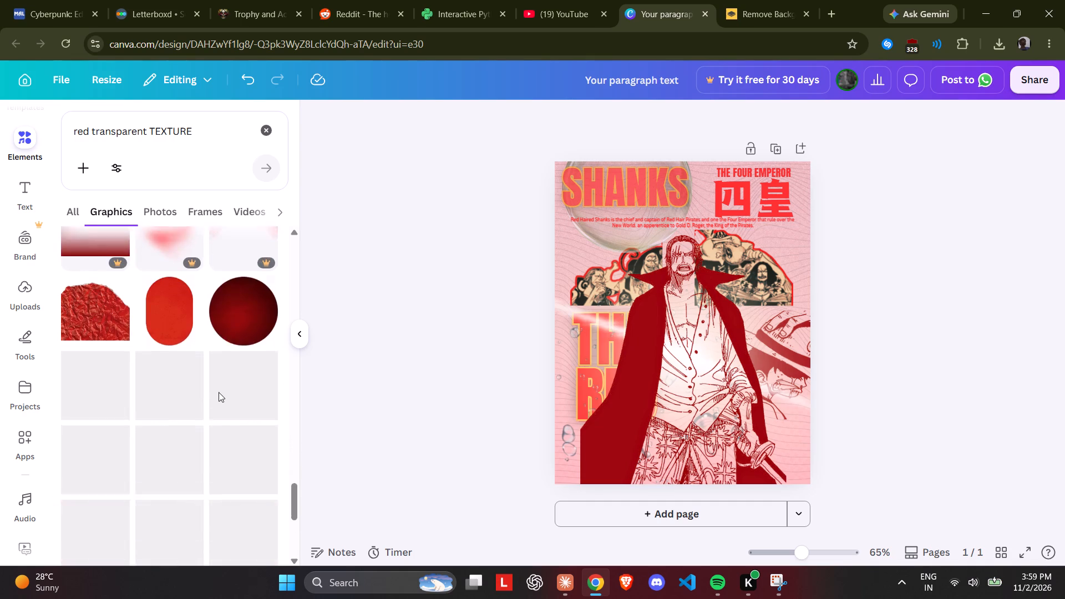
scroll(219, 392, down, 3)
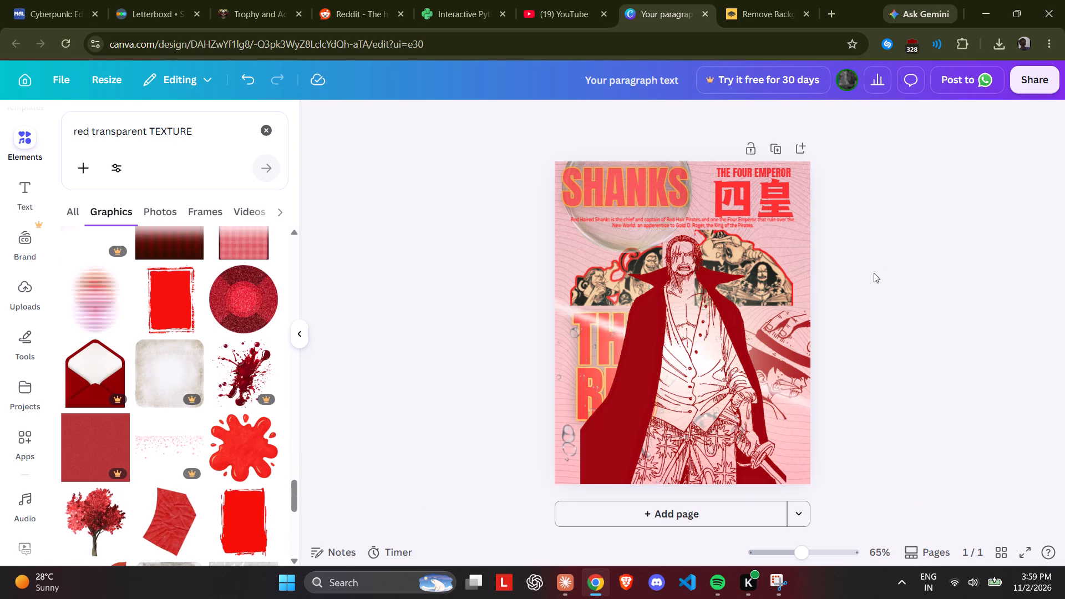
scroll(874, 273, down, 1)
scroll(85, 397, down, 5)
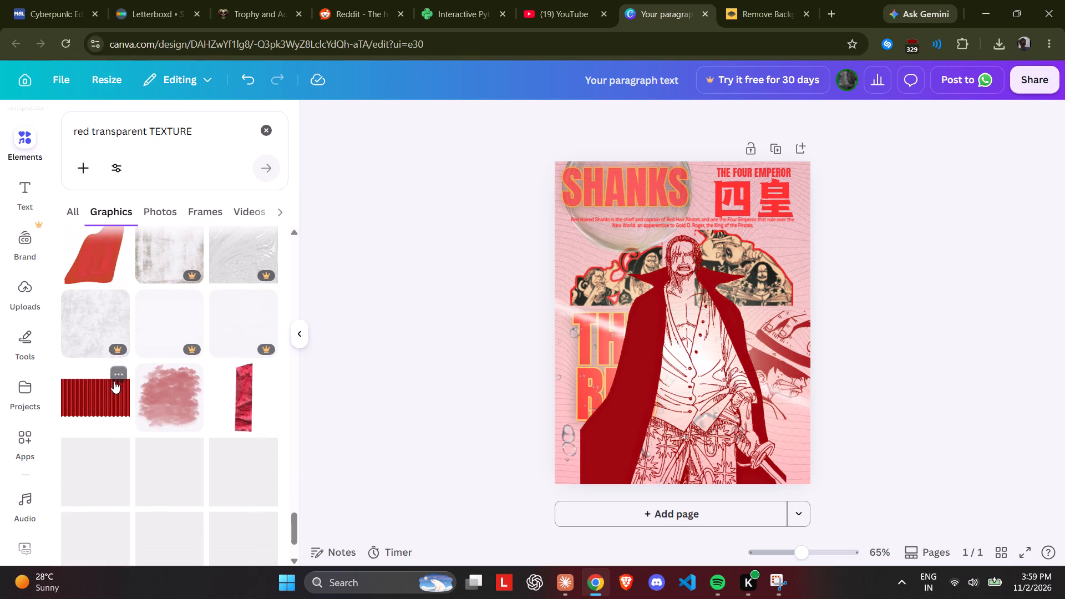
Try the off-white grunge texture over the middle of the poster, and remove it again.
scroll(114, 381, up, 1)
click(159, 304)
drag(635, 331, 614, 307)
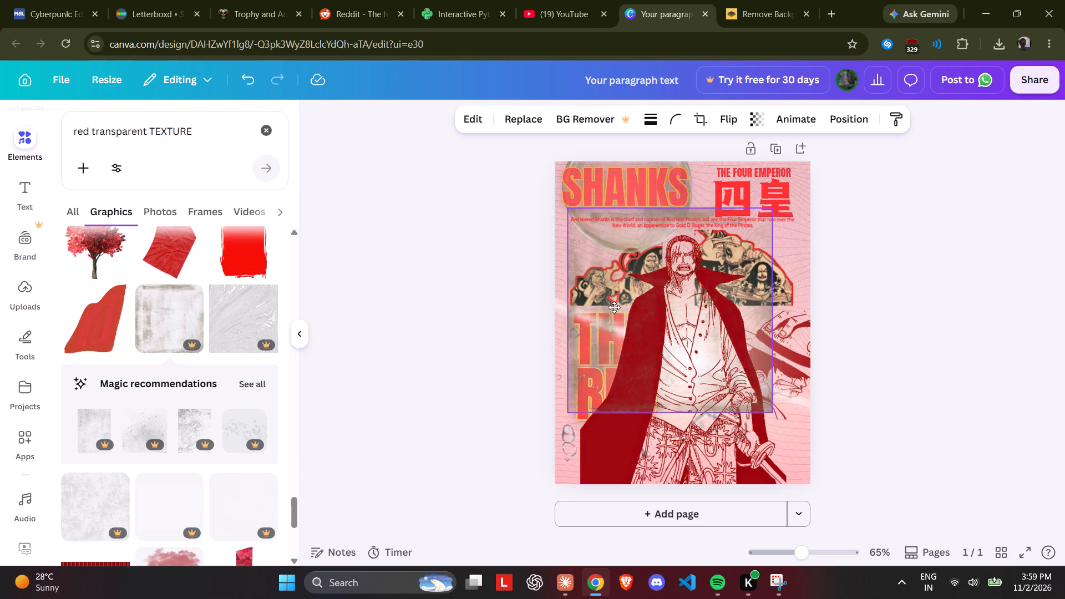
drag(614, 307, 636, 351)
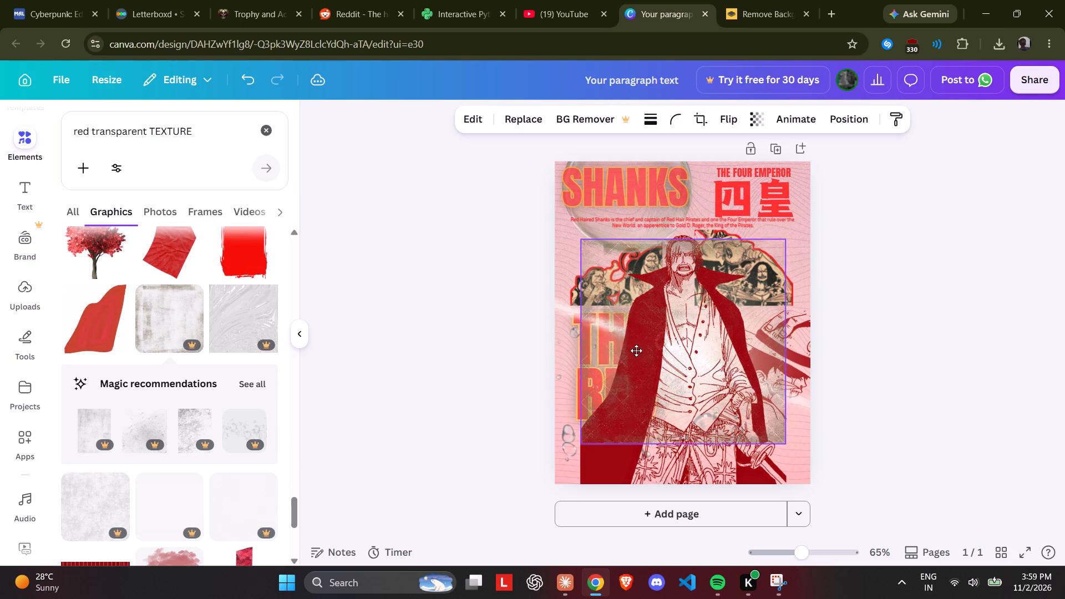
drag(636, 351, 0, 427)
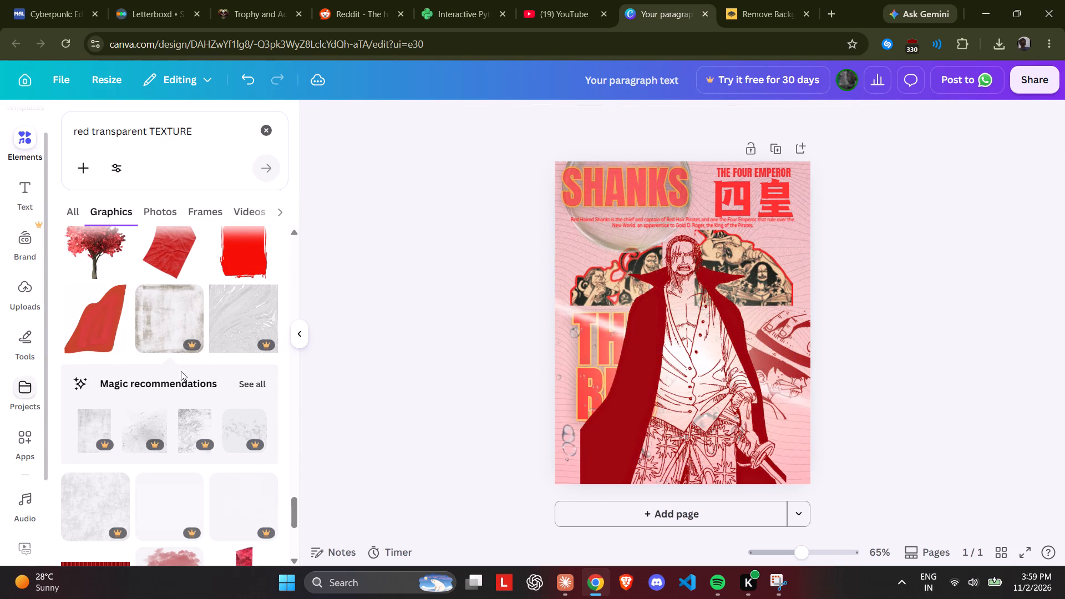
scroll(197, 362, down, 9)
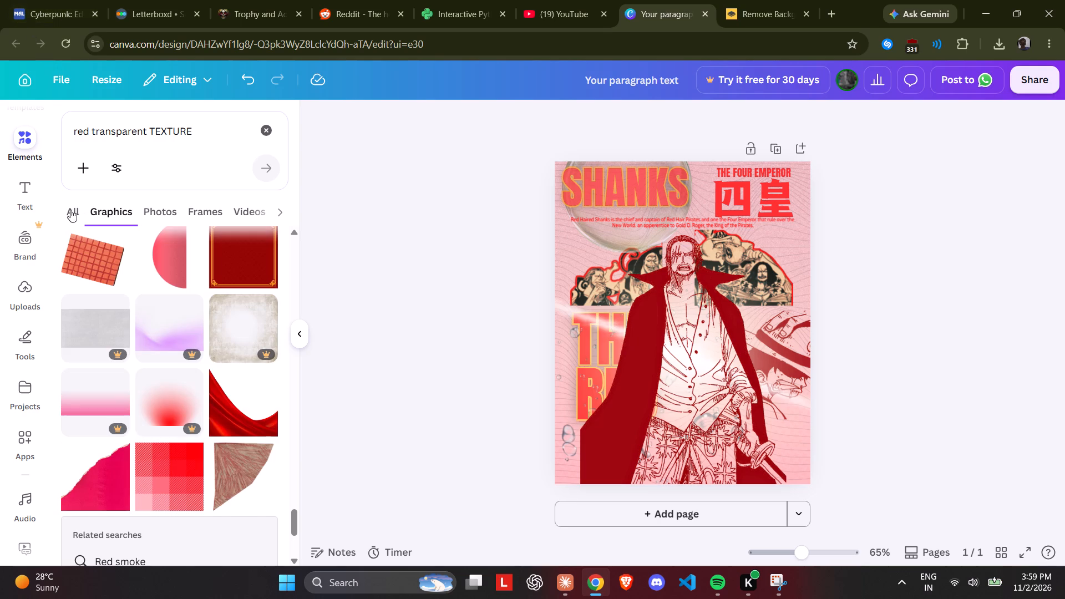
Search the templates for "anime".
click(15, 143)
scroll(46, 190, up, 10)
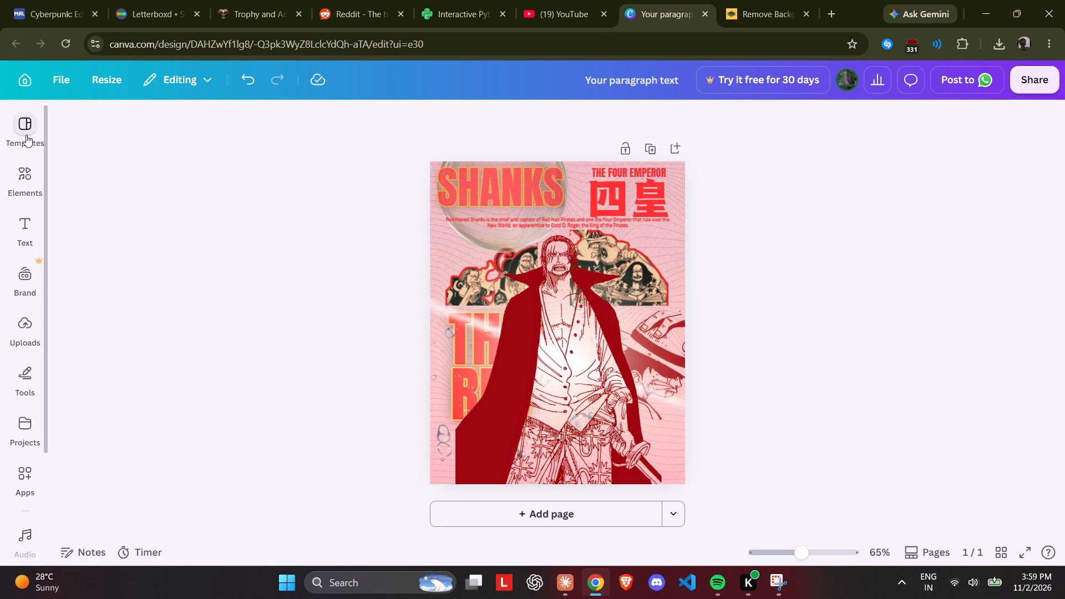
click(26, 134)
click(187, 140)
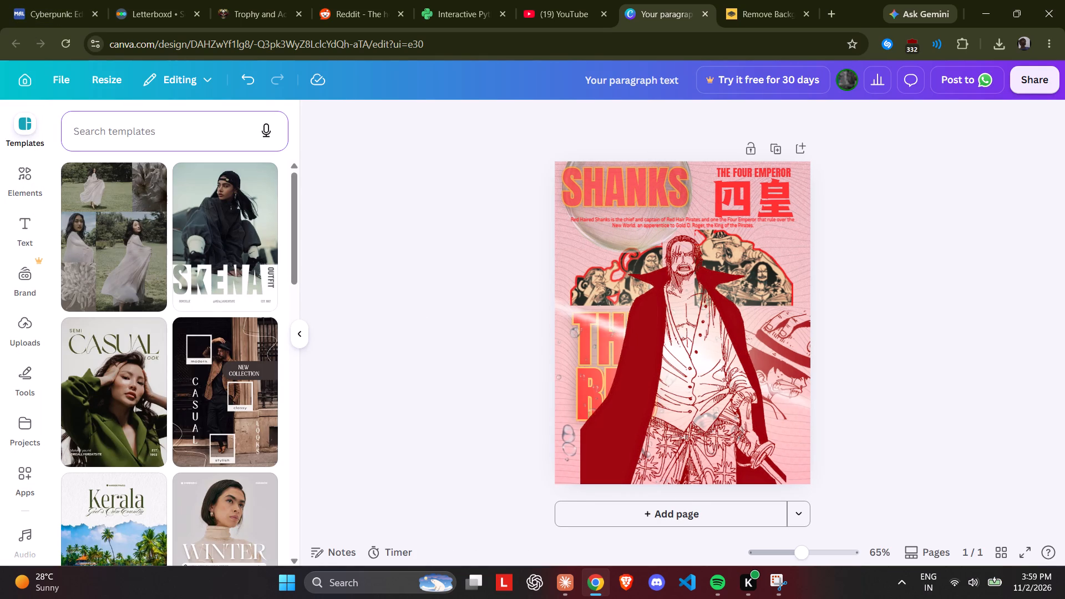
text(anime)
click(140, 128)
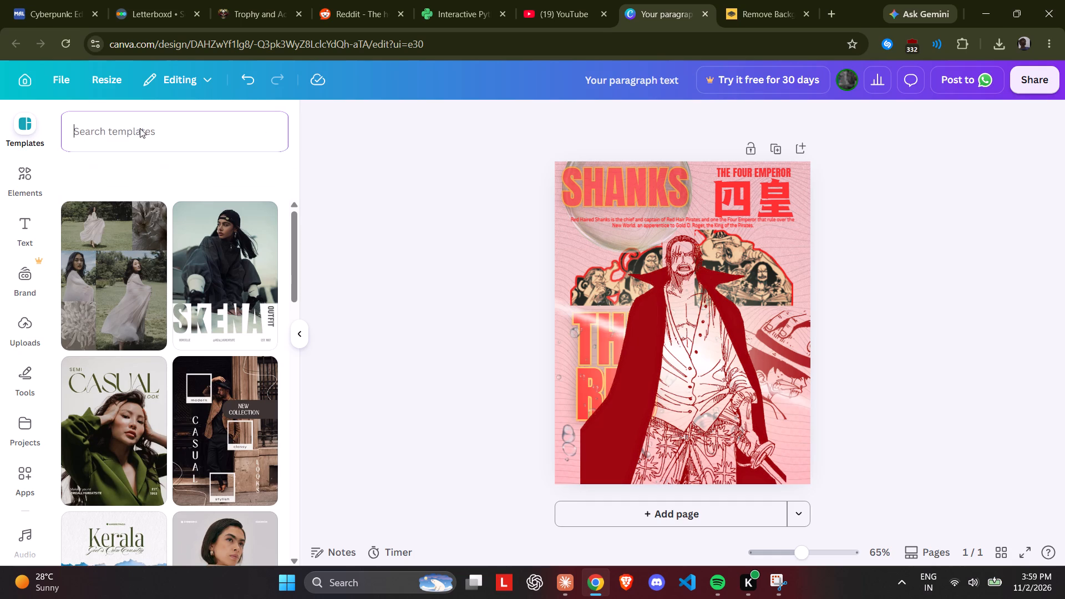
key(a)
text(nime)
key(Return)
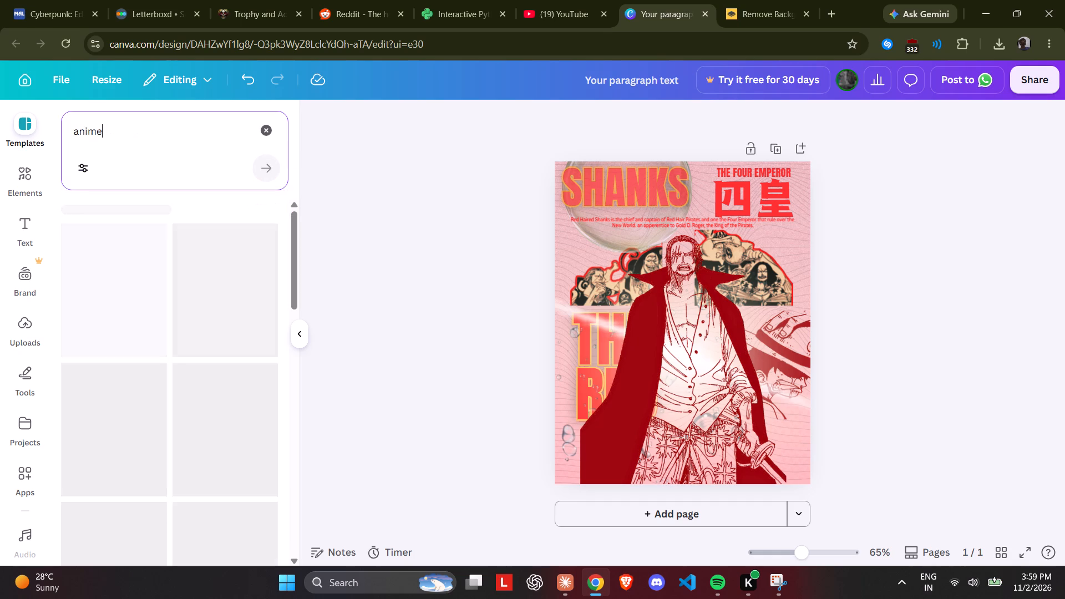
Examine the anime template results for a design detail or layout idea that could suit the poster.
scroll(55, 263, down, 2)
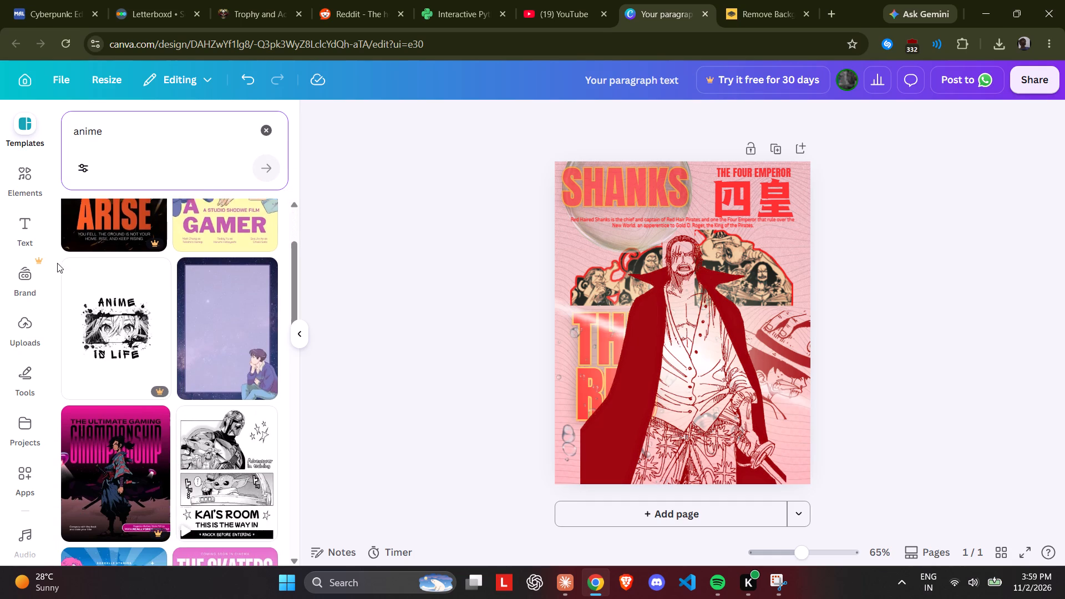
scroll(101, 274, down, 1)
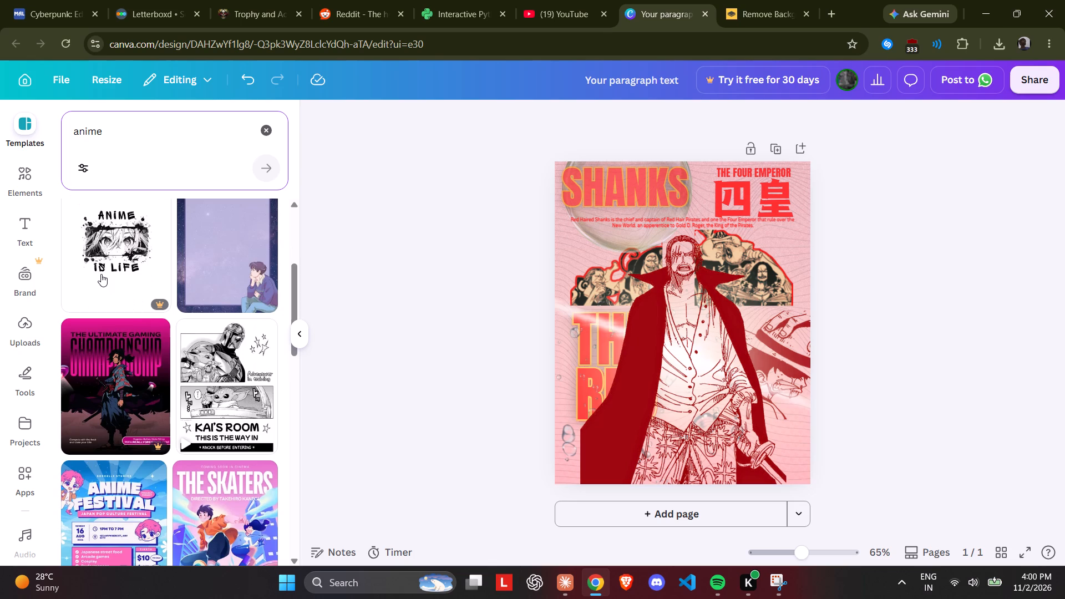
scroll(101, 274, down, 9)
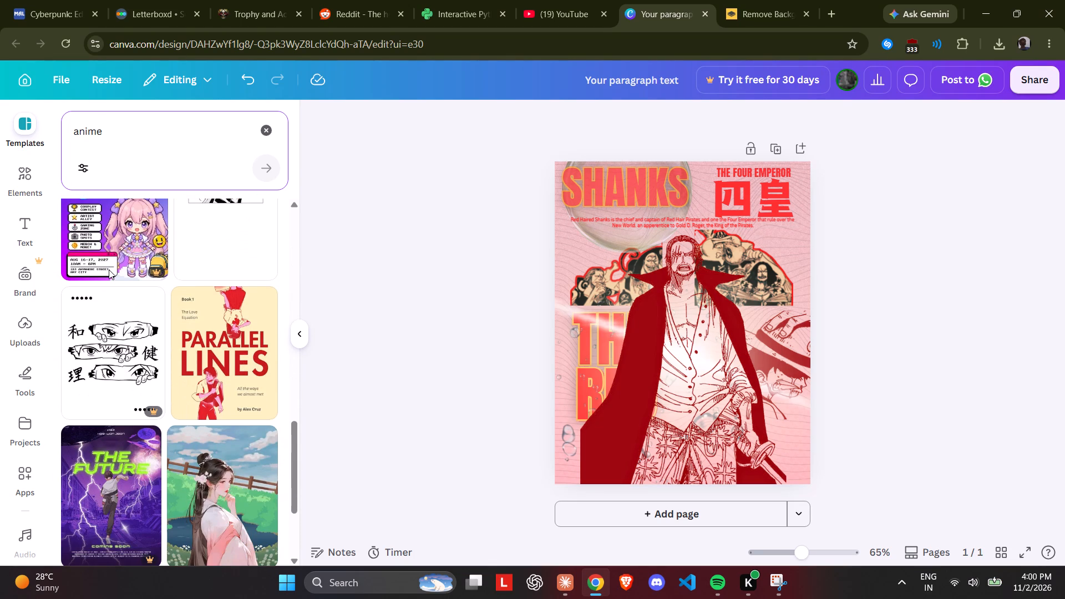
scroll(110, 272, down, 4)
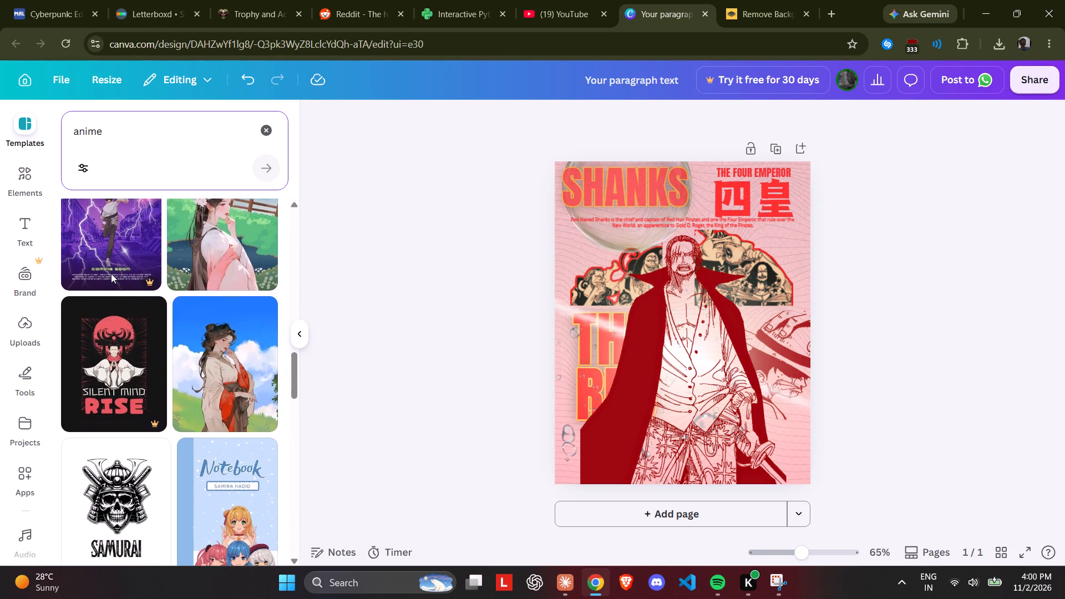
scroll(111, 273, down, 4)
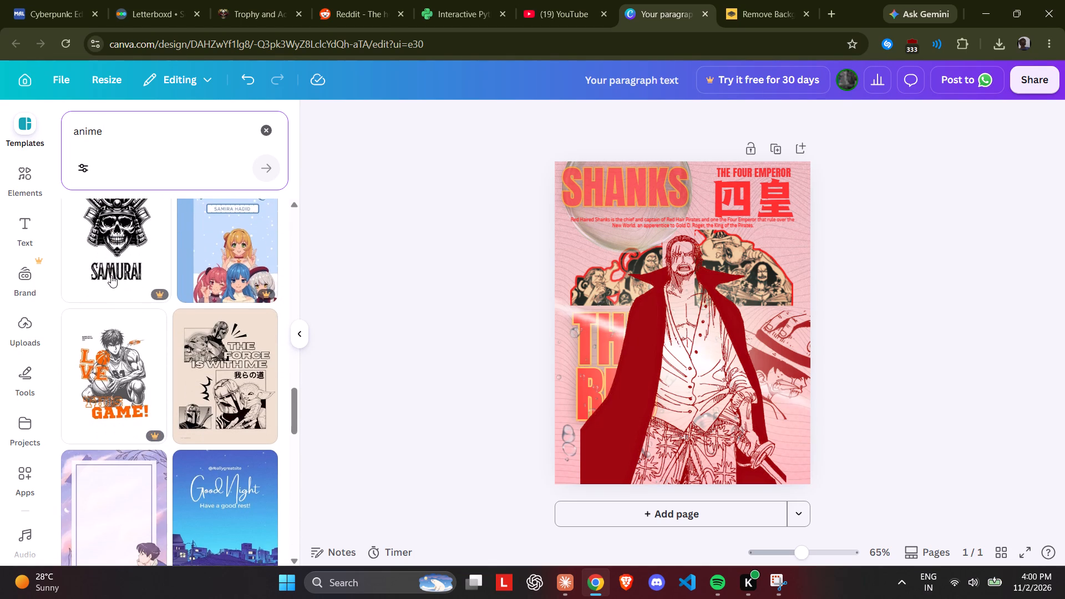
scroll(111, 275, down, 5)
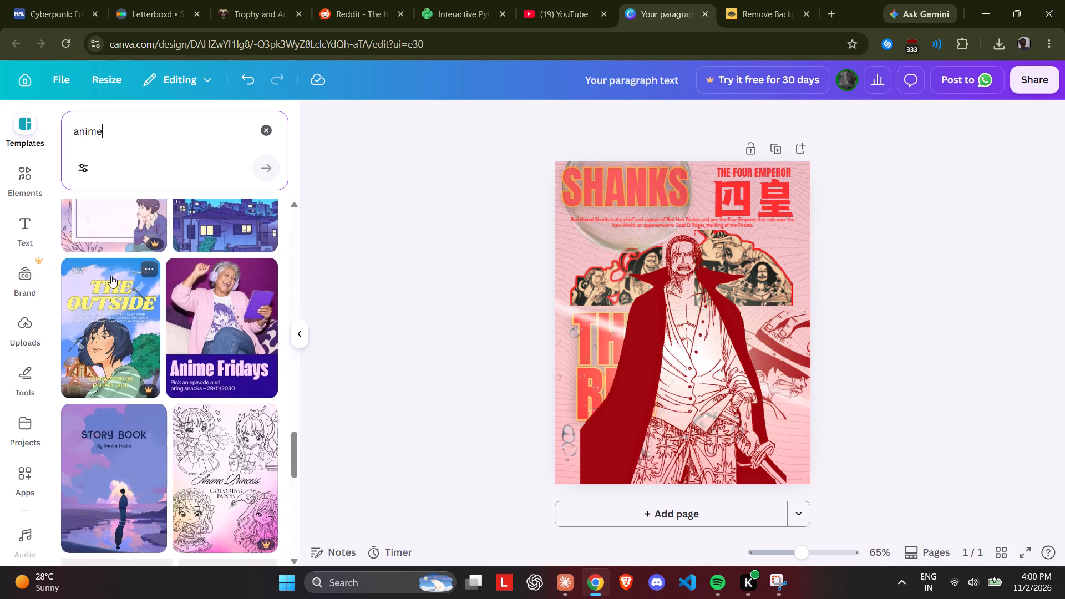
scroll(111, 276, down, 5)
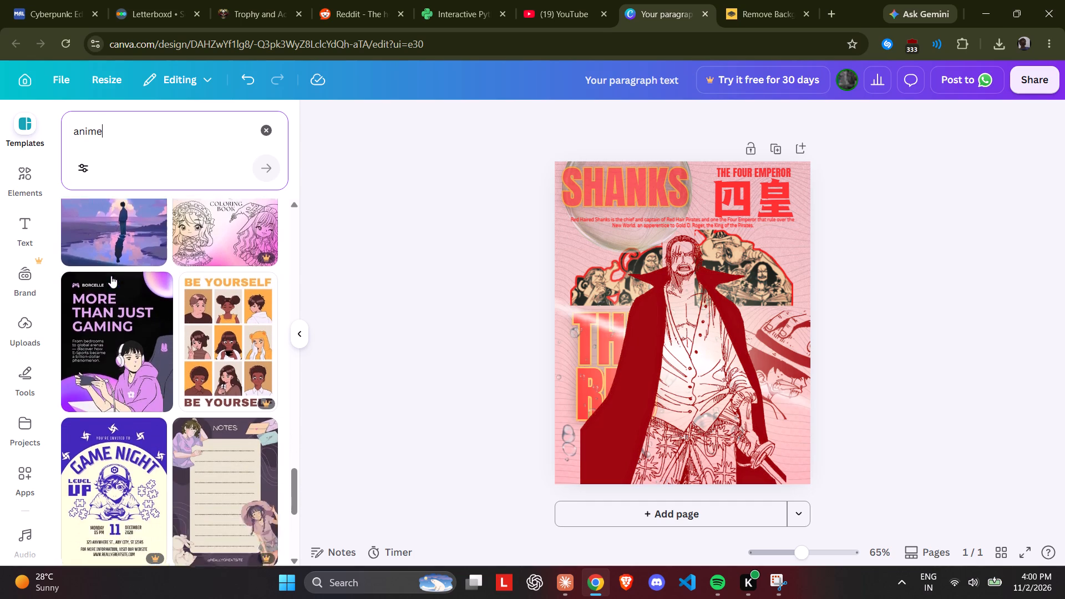
scroll(111, 276, down, 3)
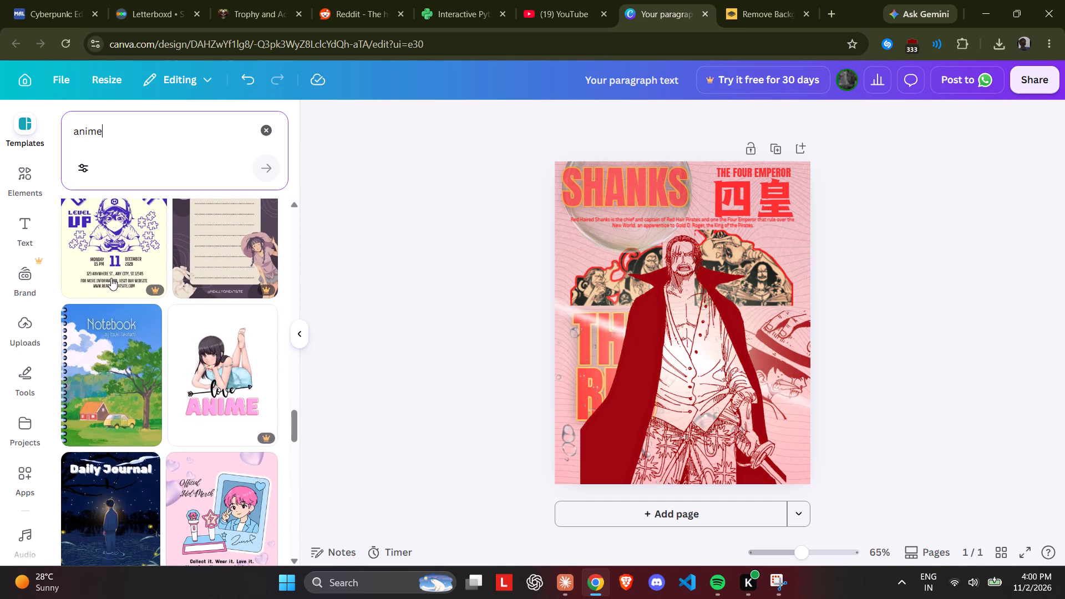
scroll(111, 278, down, 2)
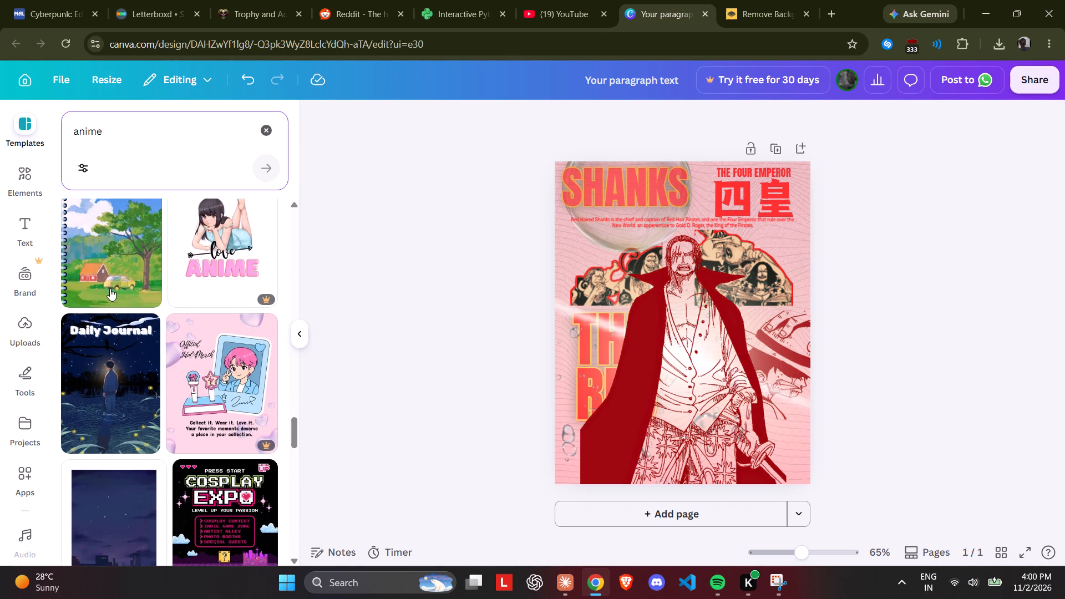
scroll(110, 307, down, 2)
click(368, 271)
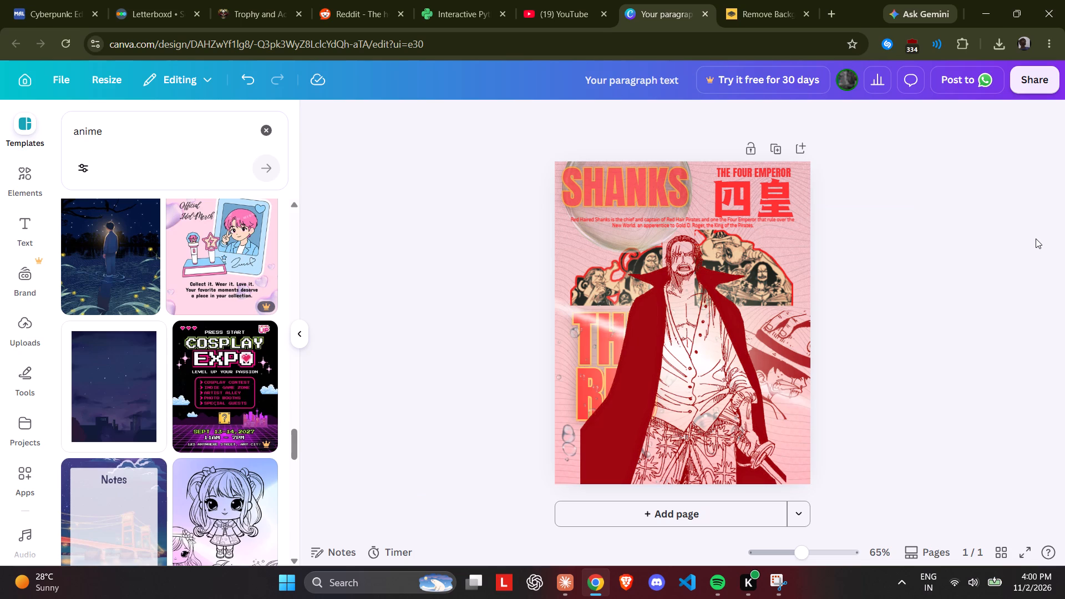
Duplicate the RED title group, place the copy over the figure's lower body and ungroup it.
click(766, 226)
click(936, 110)
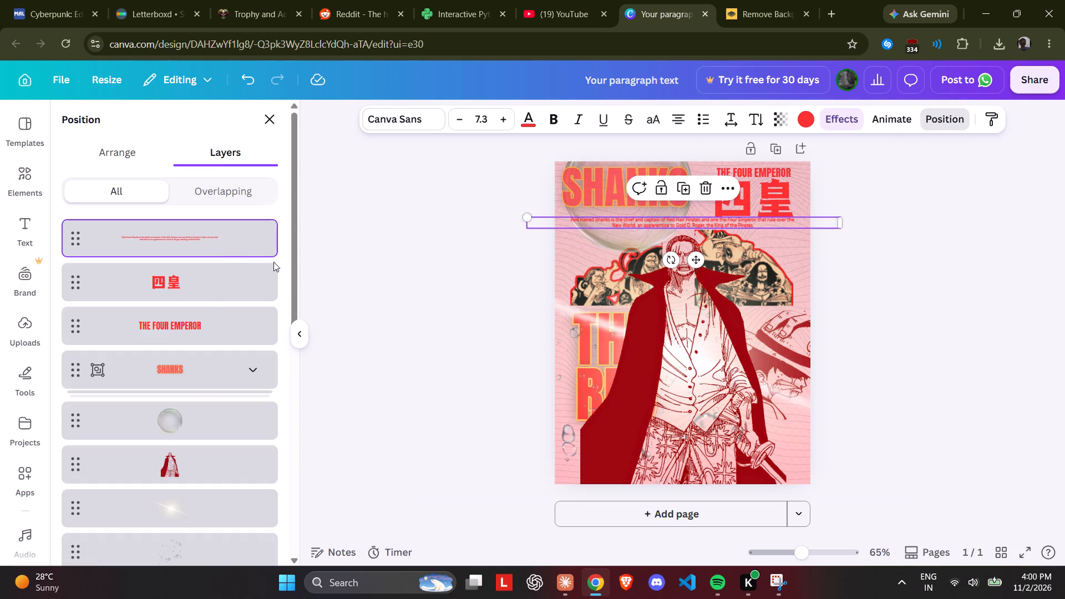
scroll(196, 343, down, 4)
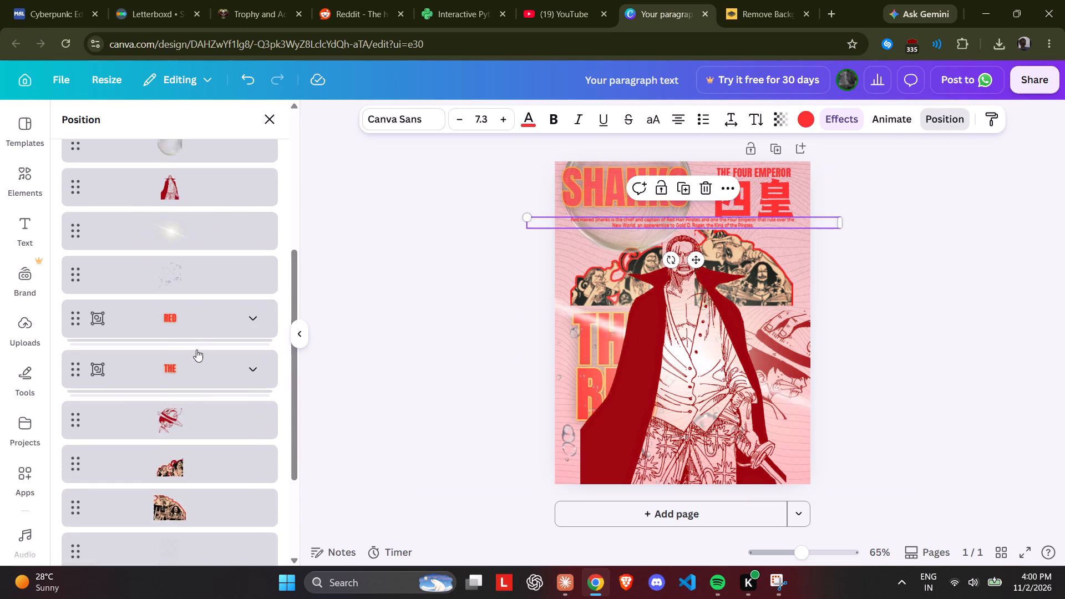
scroll(196, 364, down, 8)
scroll(197, 408, up, 4)
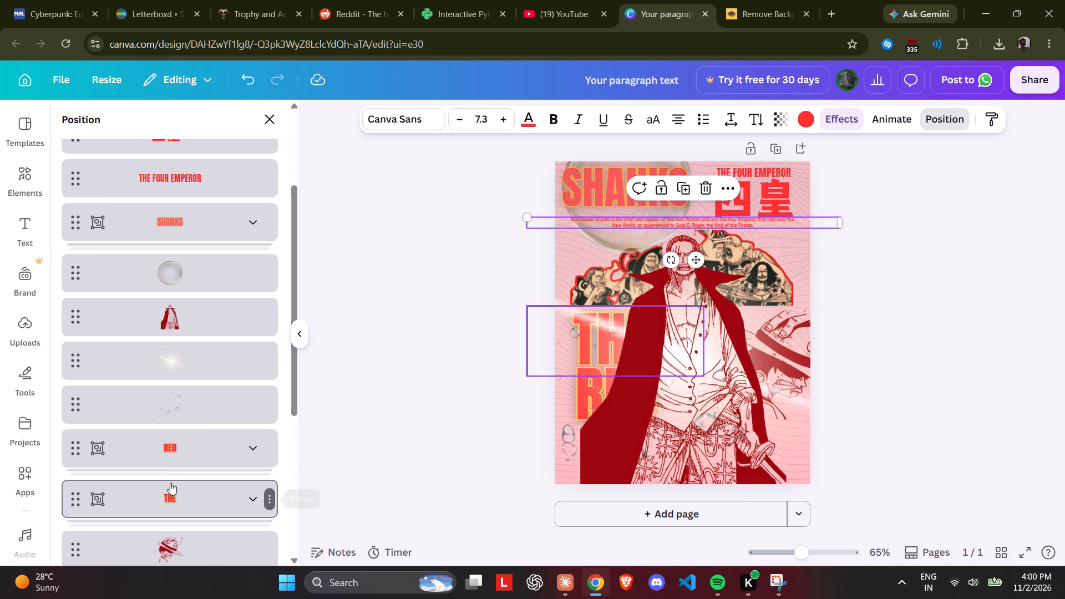
click(176, 465)
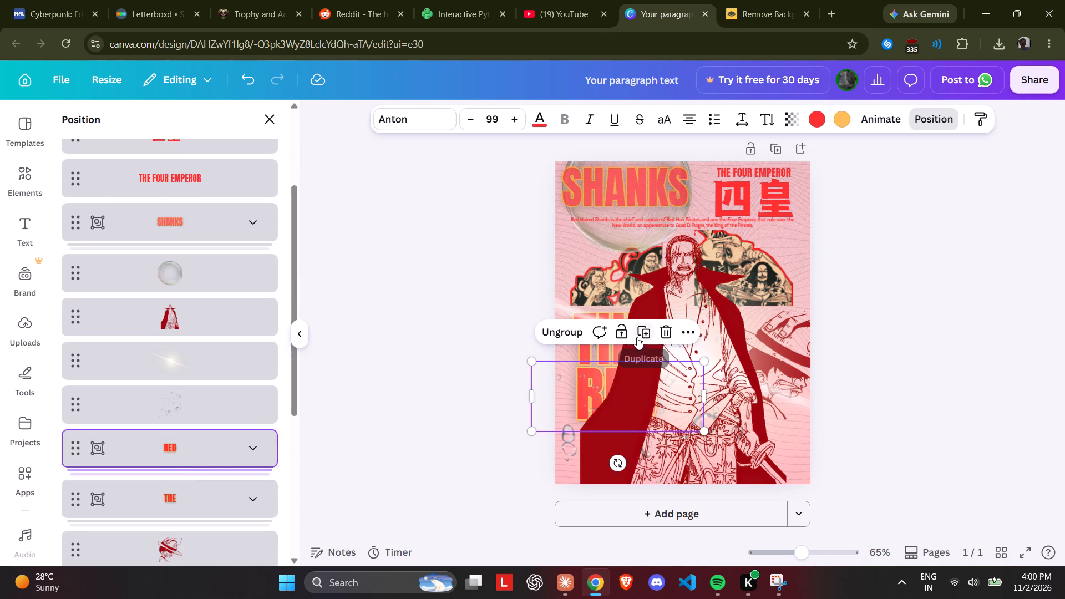
click(637, 337)
drag(625, 412, 677, 440)
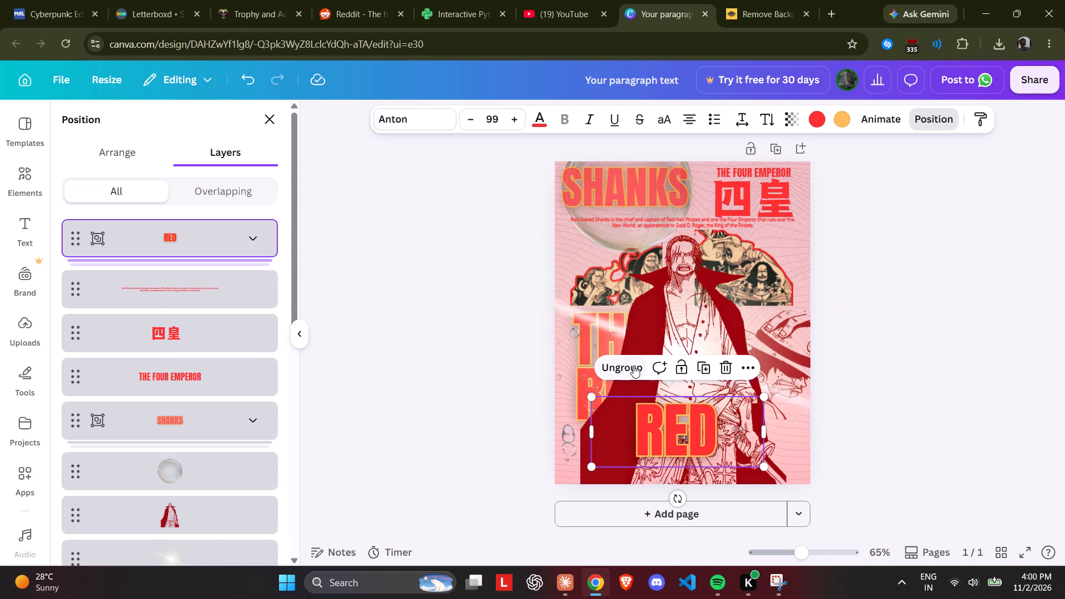
click(633, 366)
drag(661, 439, 659, 386)
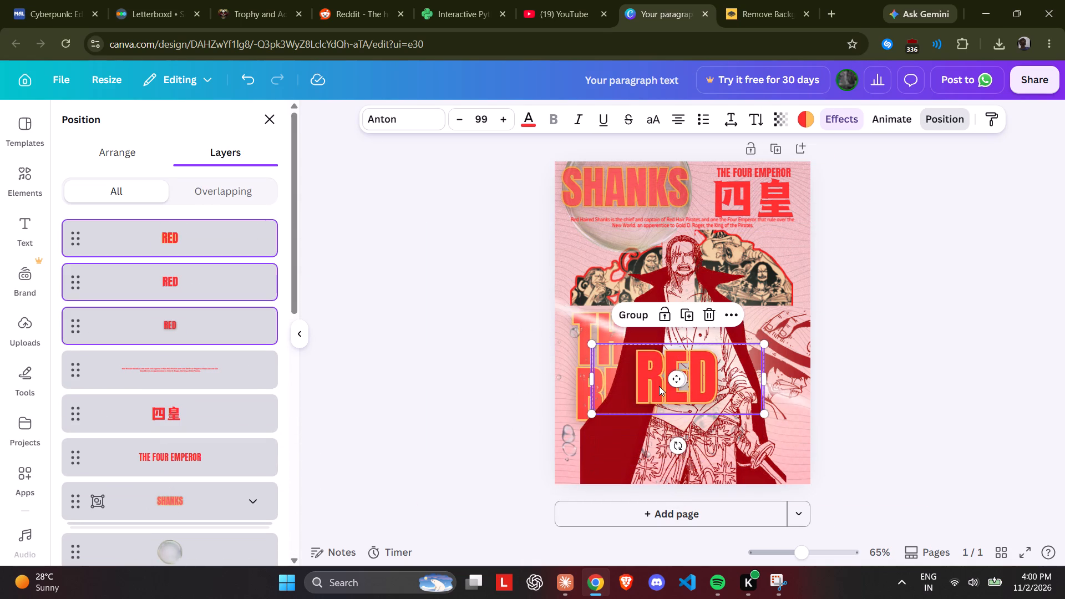
drag(659, 386, 659, 400)
Replace the shadowed RED text layer of the ungrouped copy with "pirates" in uppercase.
double_click(659, 400)
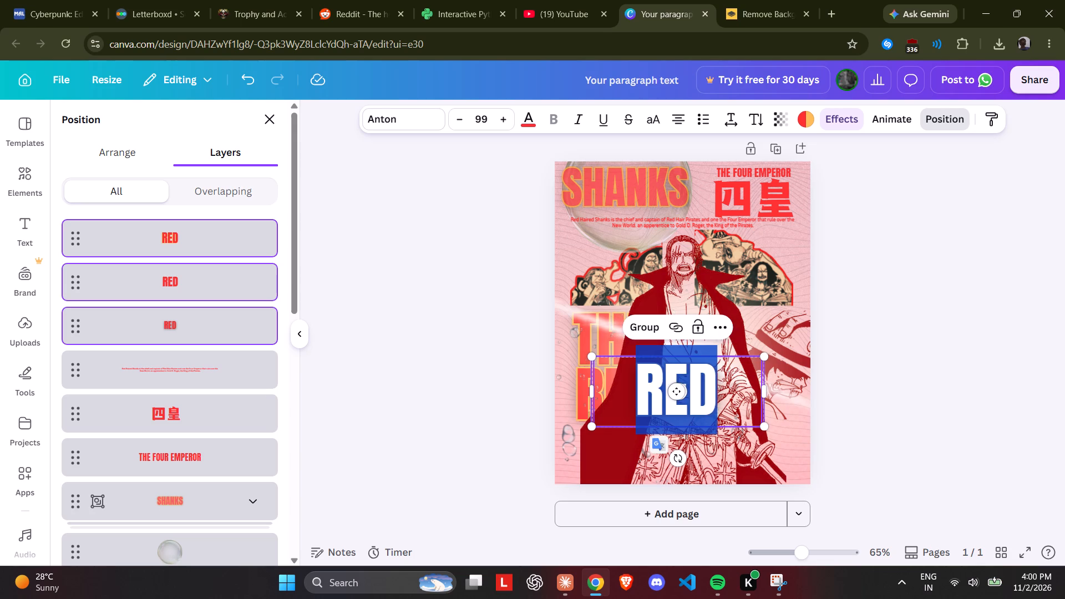
key(BackSpace)
text(pirate)
key(s)
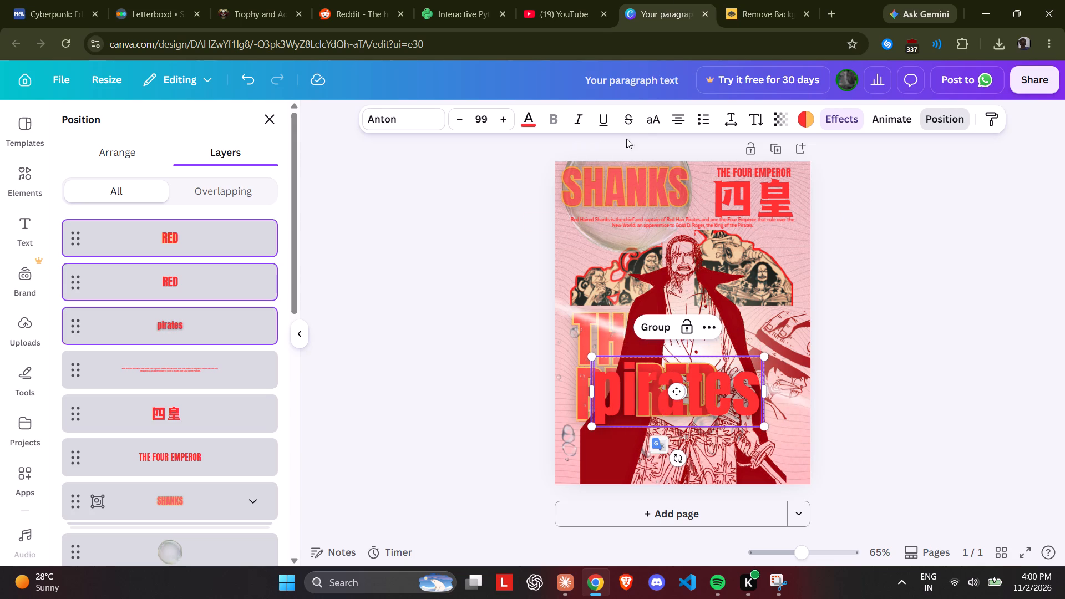
click(648, 128)
click(770, 435)
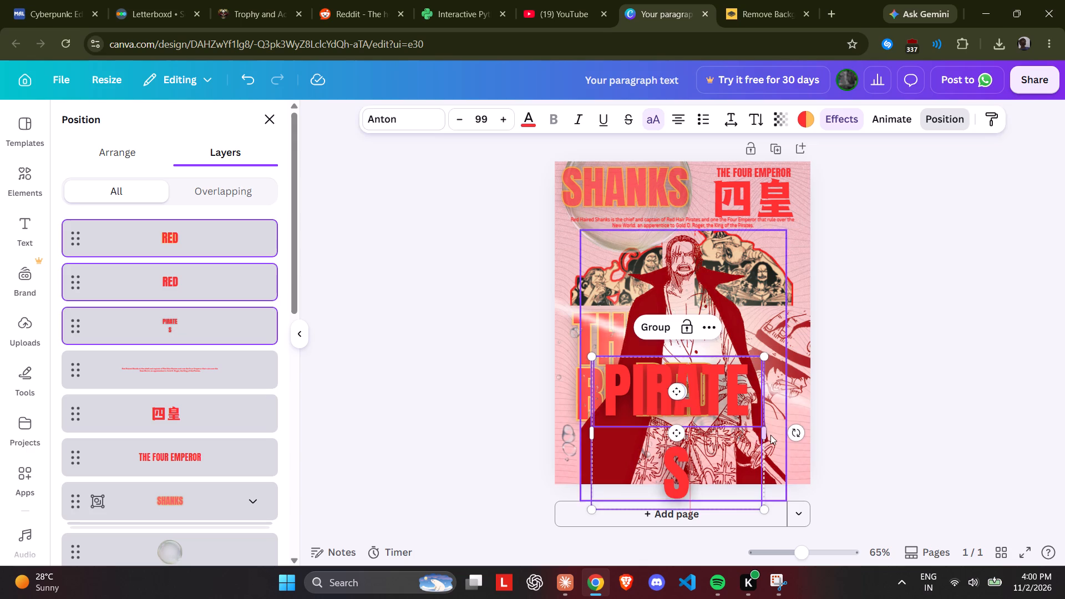
click(689, 465)
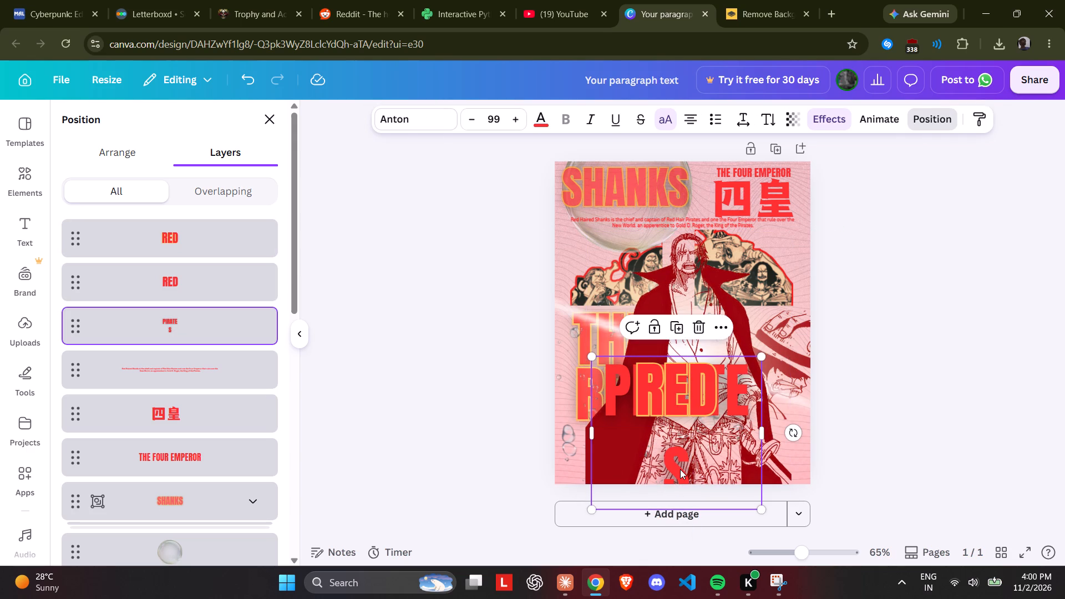
key(ctrl+z)
key(ctrl+z)
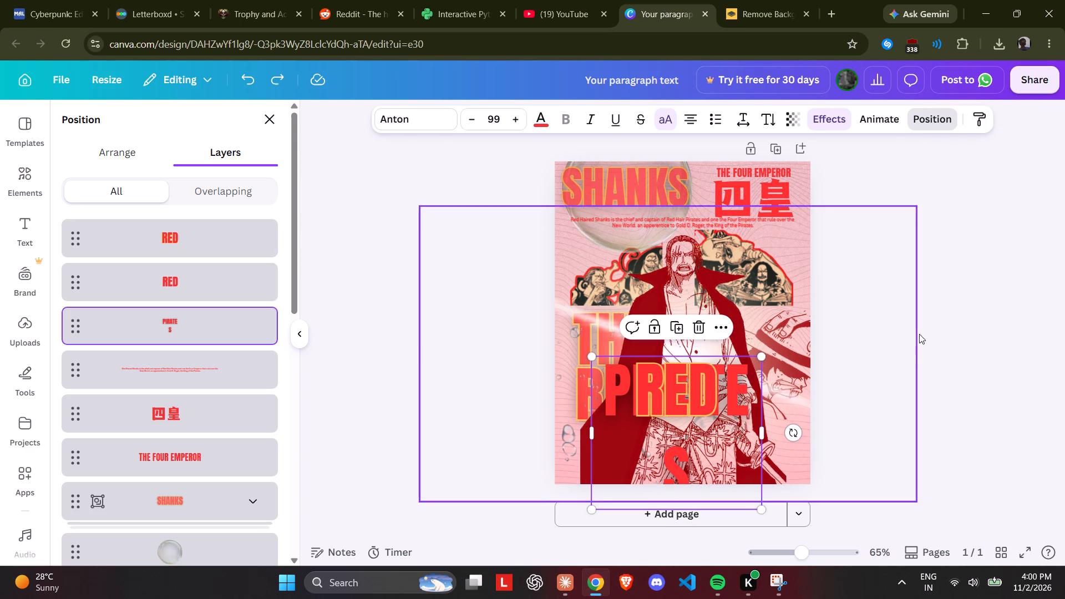
click(920, 334)
Separate the two remaining RED layers, moving the orange-edged one over THE and the plain red one beside it across the figure.
drag(736, 388, 694, 378)
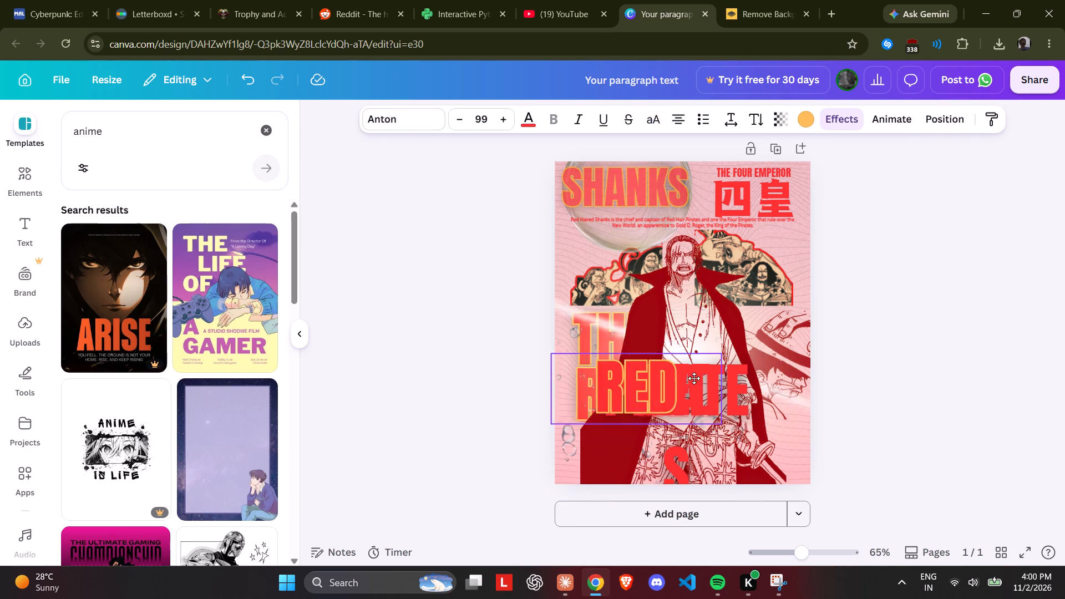
drag(694, 378, 675, 330)
drag(727, 399, 790, 340)
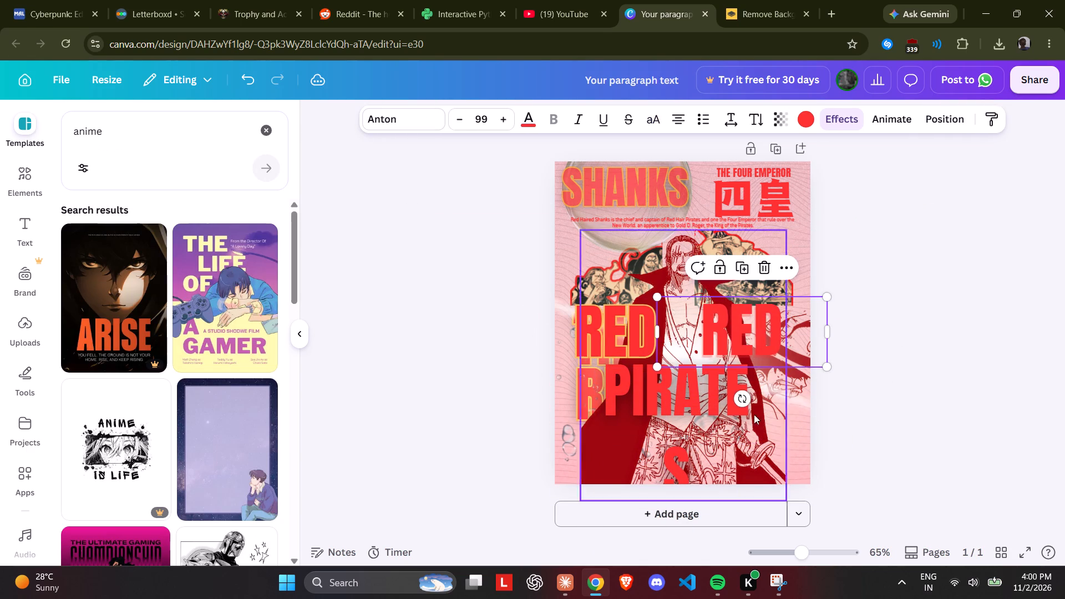
Widen the shadowed PIRATES text box until the word fits on a single line.
click(677, 412)
click(758, 432)
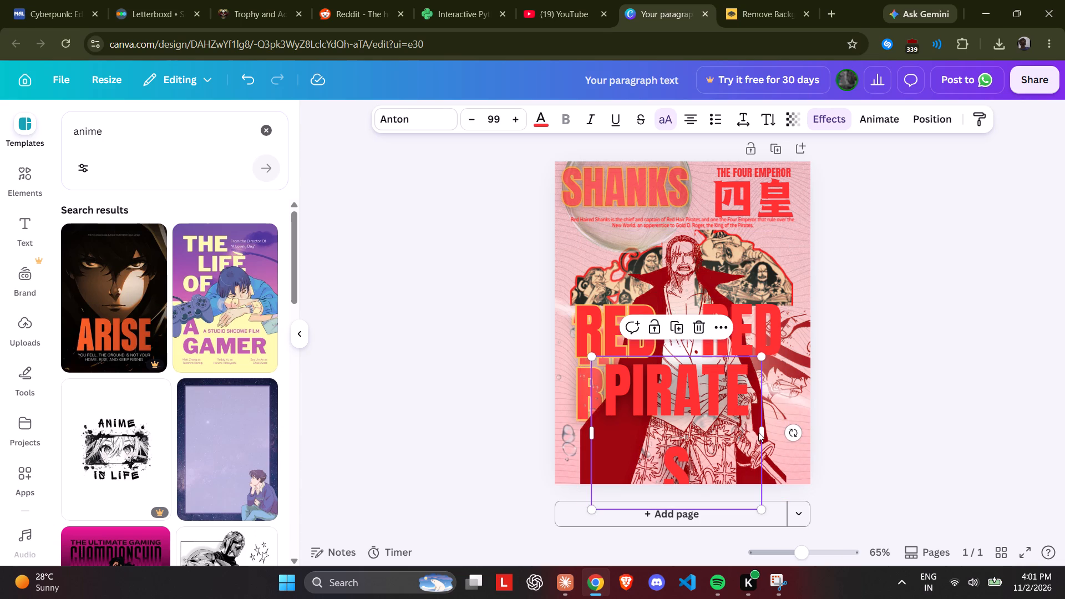
drag(760, 432, 767, 430)
drag(767, 430, 860, 412)
Replace the plain red RED layer's text with "pirates" in uppercase.
double_click(762, 327)
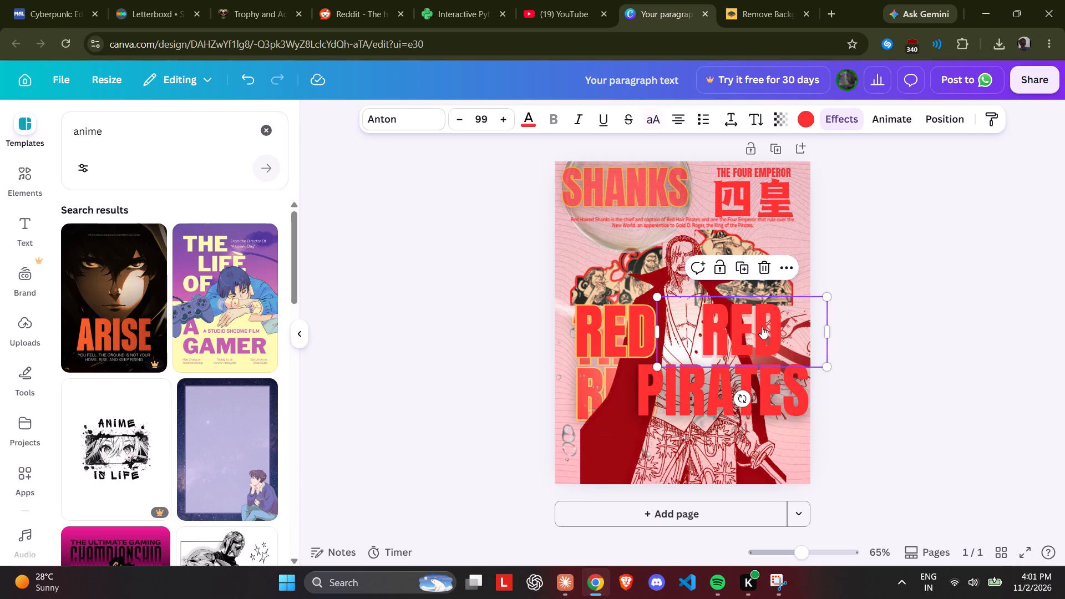
text(po)
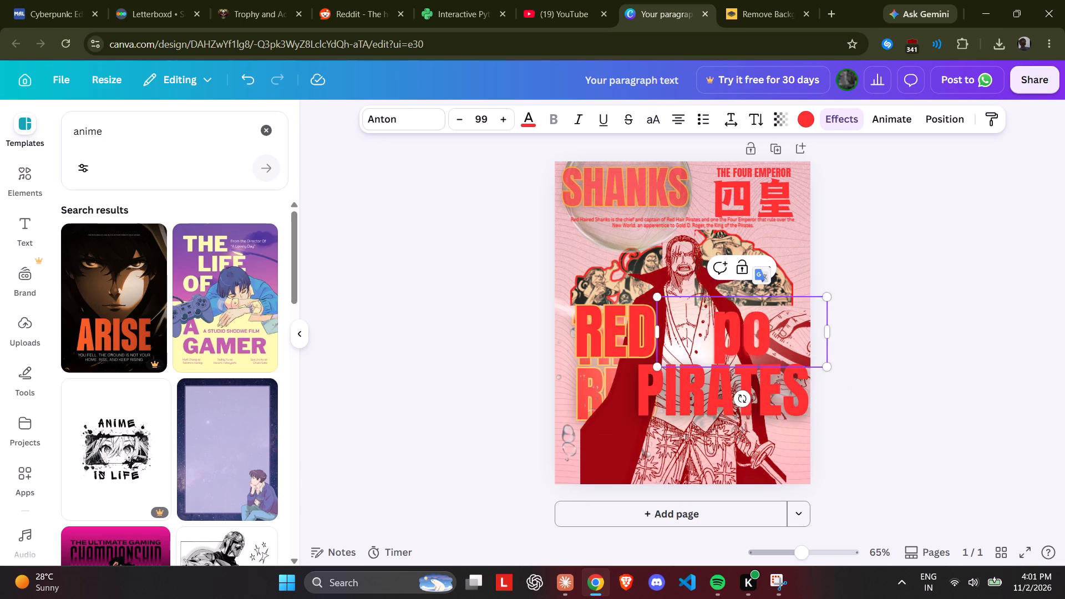
key(BackSpace)
key(BackSpace)
text(pirates)
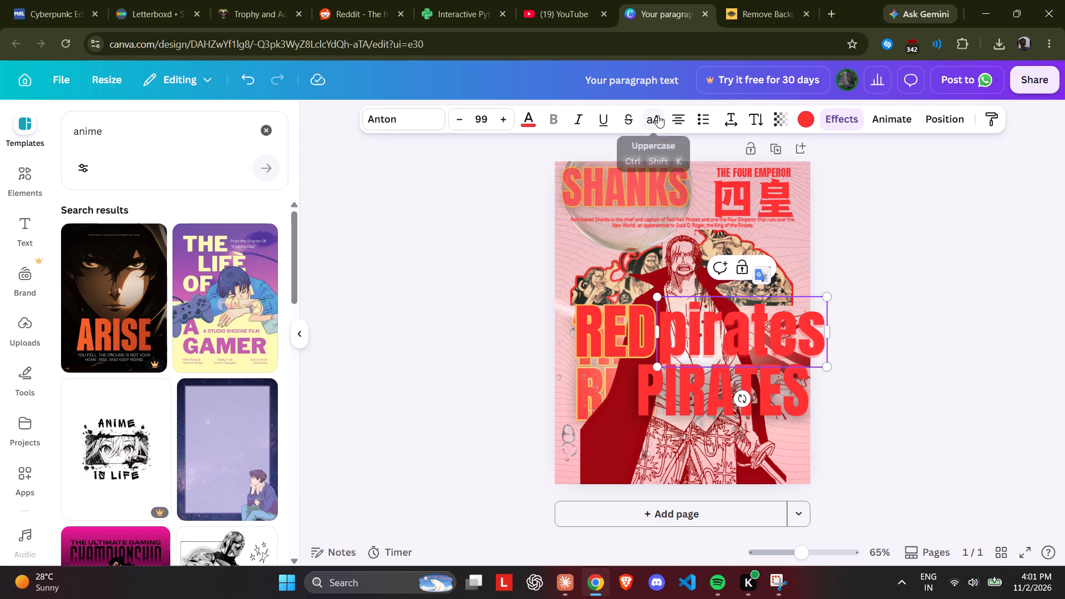
click(658, 115)
click(911, 306)
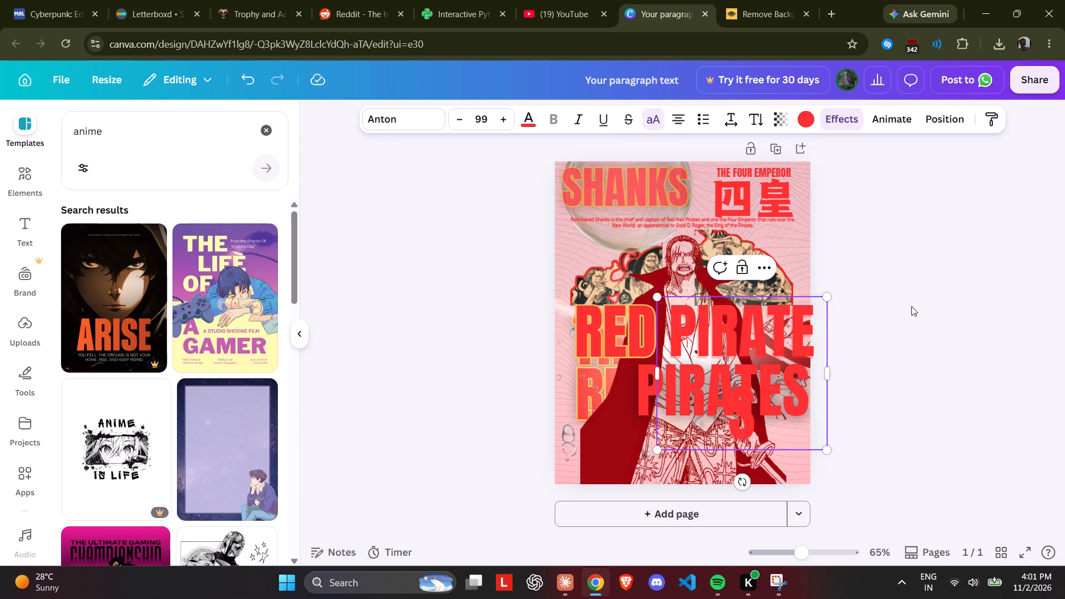
Widen the plain red PIRATES text box to fit one line and stack it over the shadowed PIRATES layer.
drag(784, 332, 721, 339)
drag(767, 380, 782, 374)
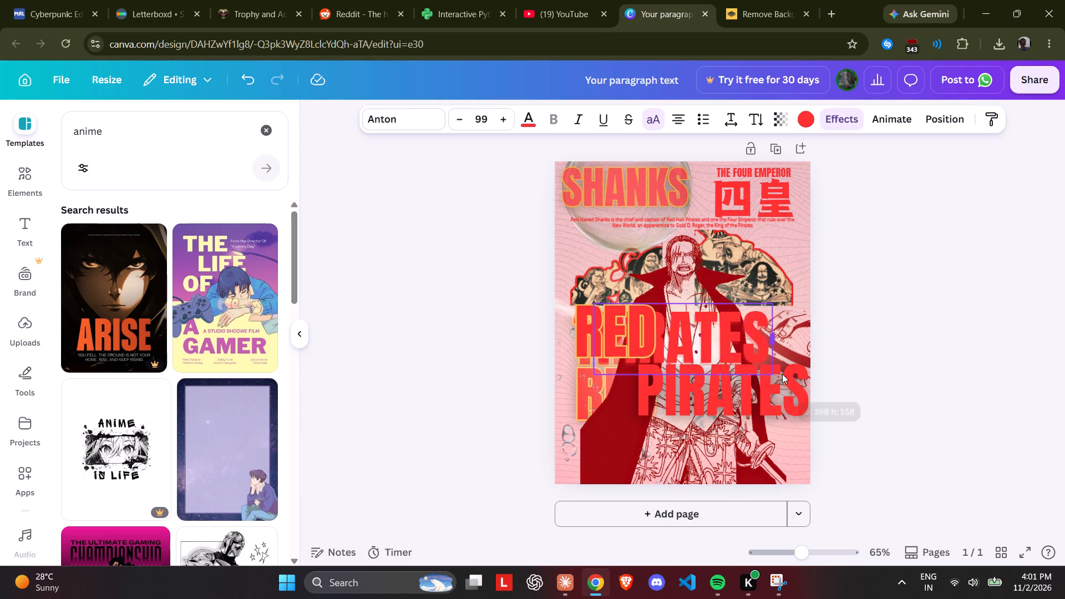
drag(782, 374, 802, 374)
drag(741, 341, 774, 389)
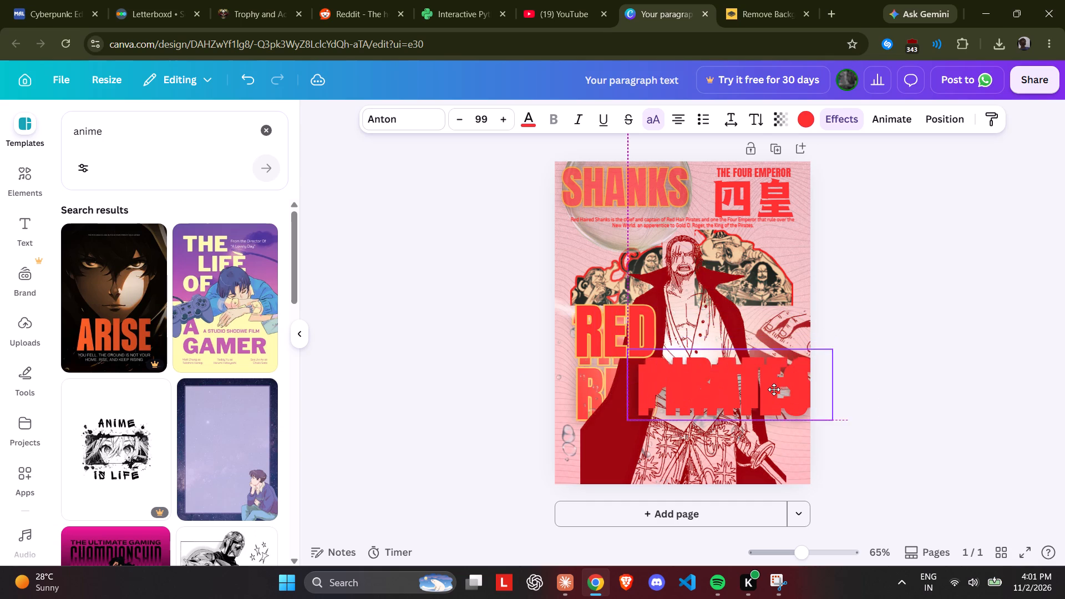
drag(774, 389, 769, 394)
Replace the orange-edged RED layer's text with "pirates" in uppercase.
double_click(627, 334)
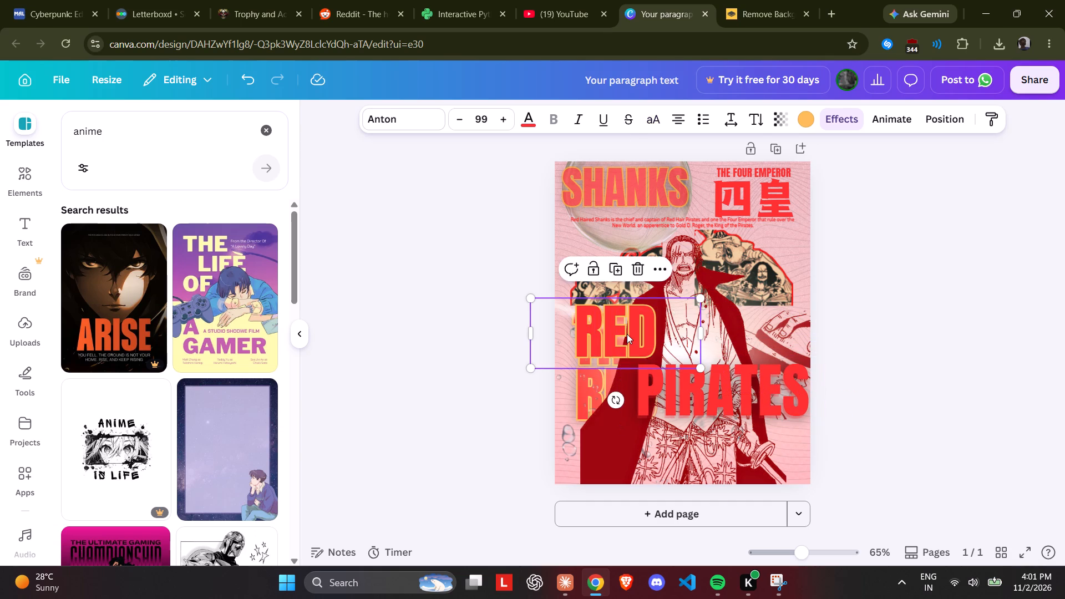
text(pirat)
text(es)
scroll(627, 334, up, 1)
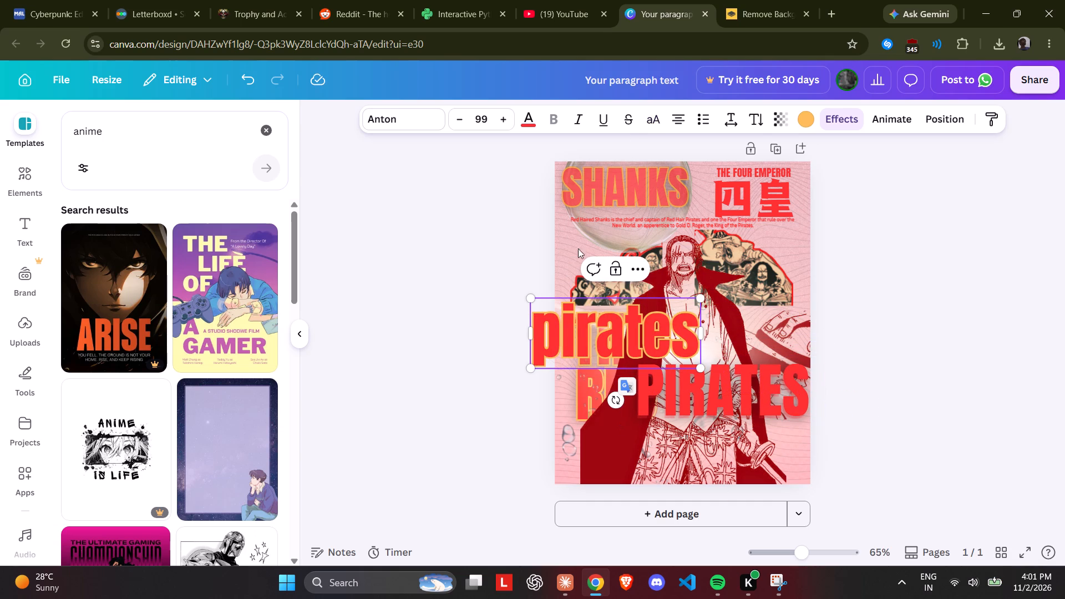
click(667, 121)
click(662, 122)
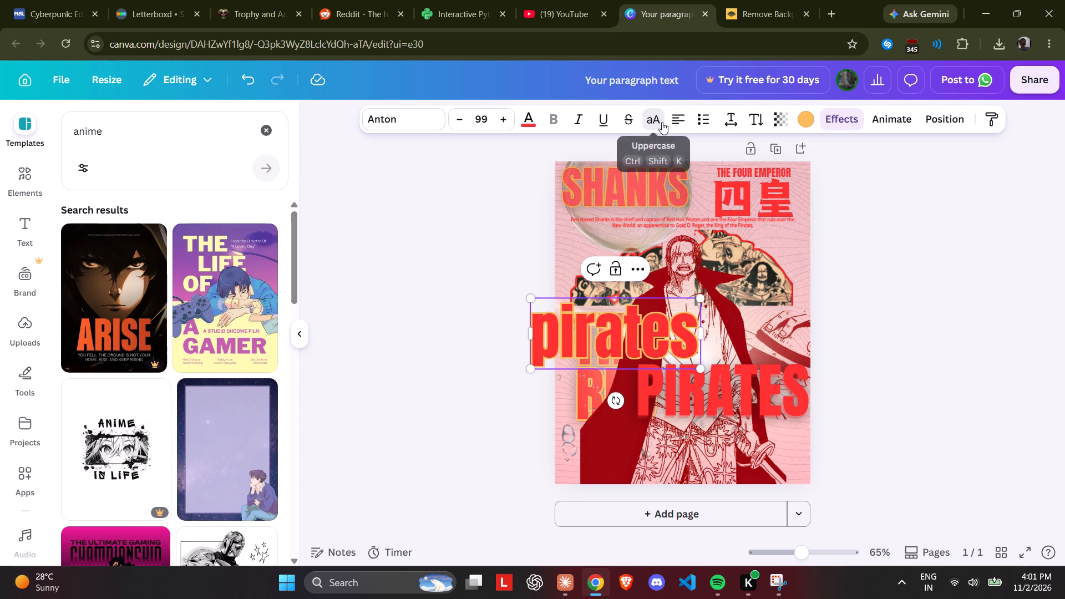
Widen the orange-edged PIRATES text box and centre-align its text.
drag(706, 381, 749, 377)
drag(627, 348, 684, 370)
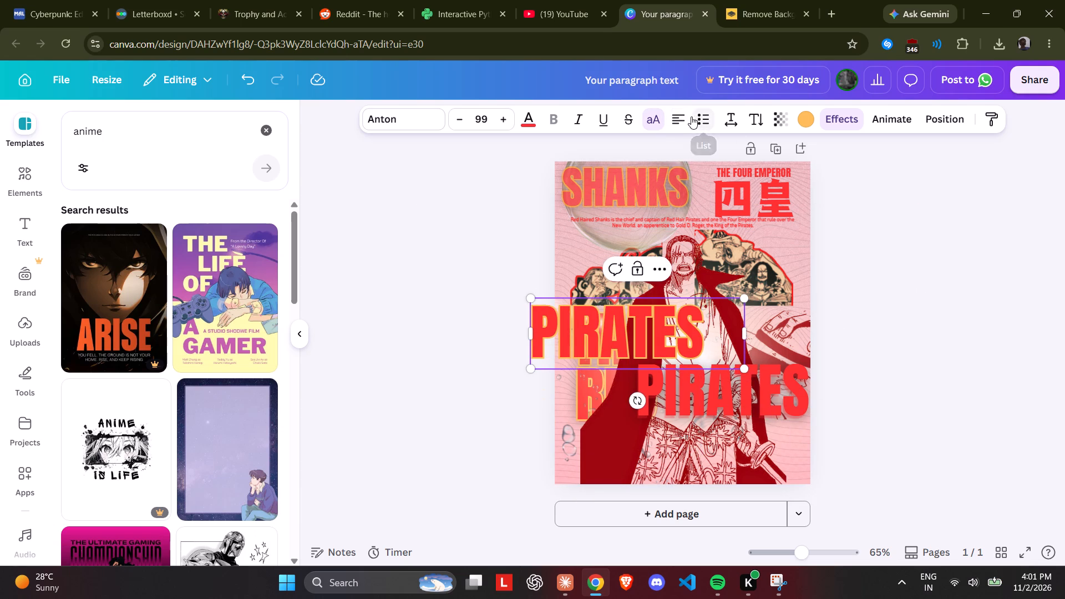
click(684, 116)
click(904, 233)
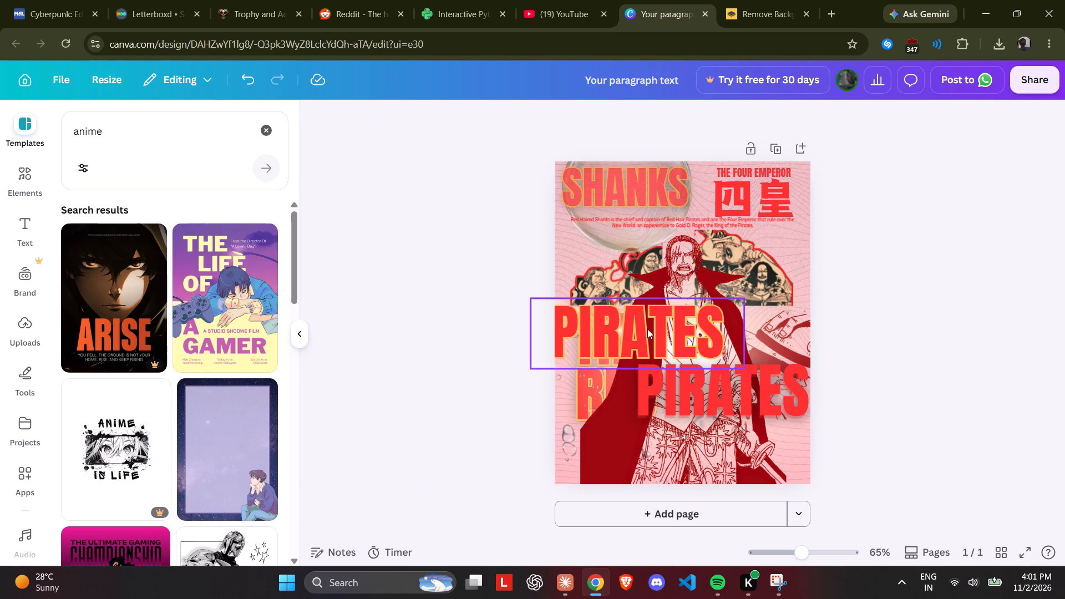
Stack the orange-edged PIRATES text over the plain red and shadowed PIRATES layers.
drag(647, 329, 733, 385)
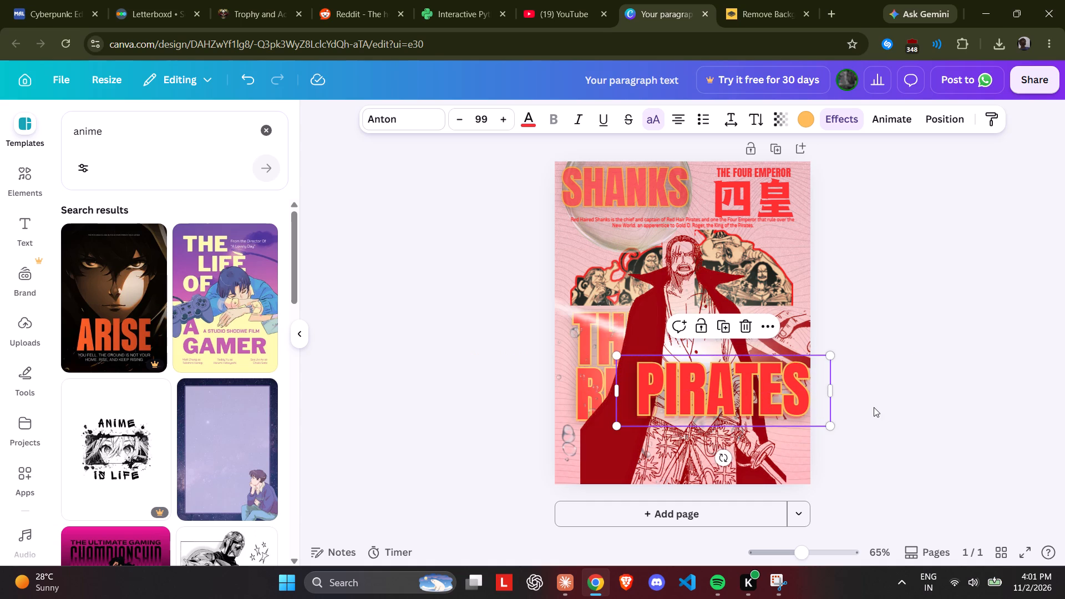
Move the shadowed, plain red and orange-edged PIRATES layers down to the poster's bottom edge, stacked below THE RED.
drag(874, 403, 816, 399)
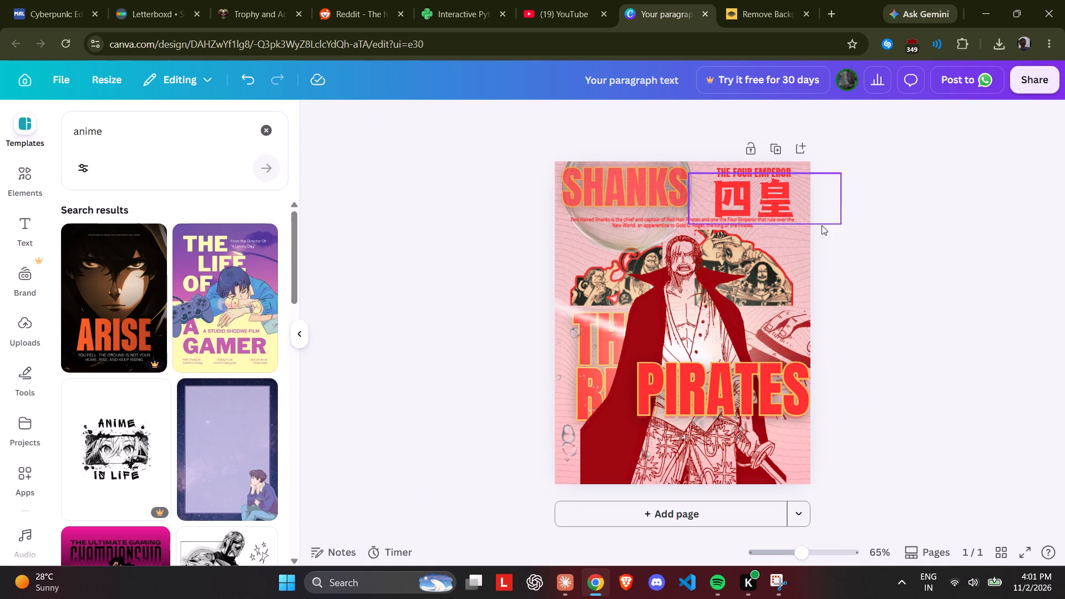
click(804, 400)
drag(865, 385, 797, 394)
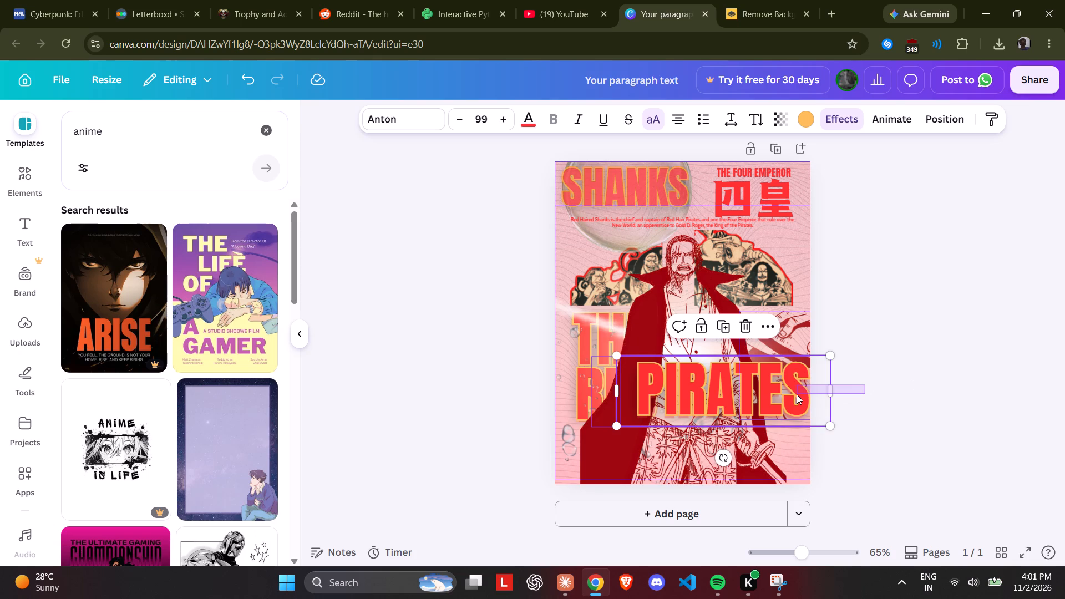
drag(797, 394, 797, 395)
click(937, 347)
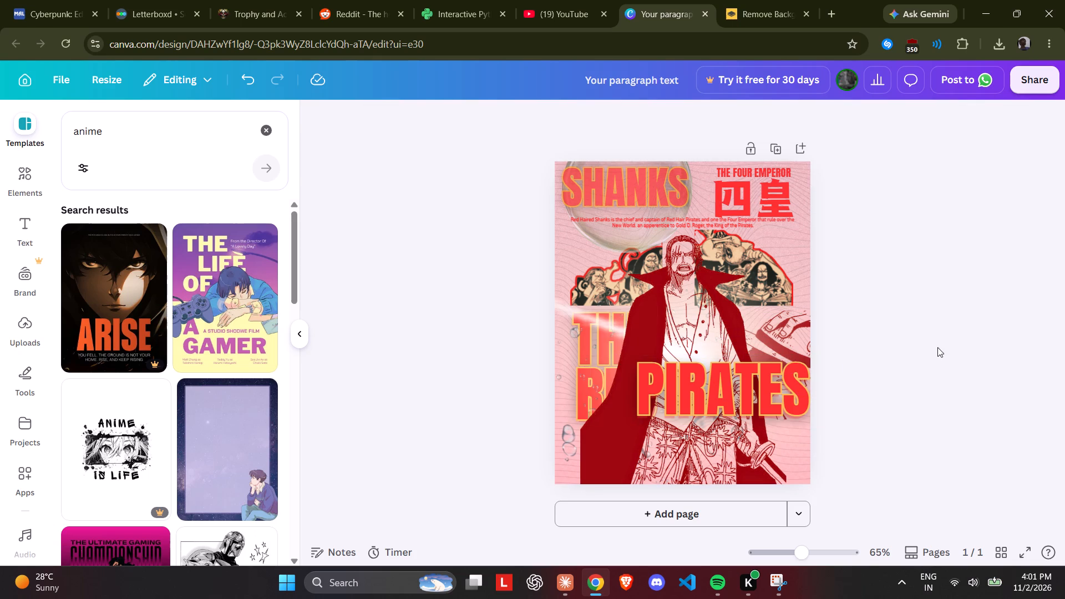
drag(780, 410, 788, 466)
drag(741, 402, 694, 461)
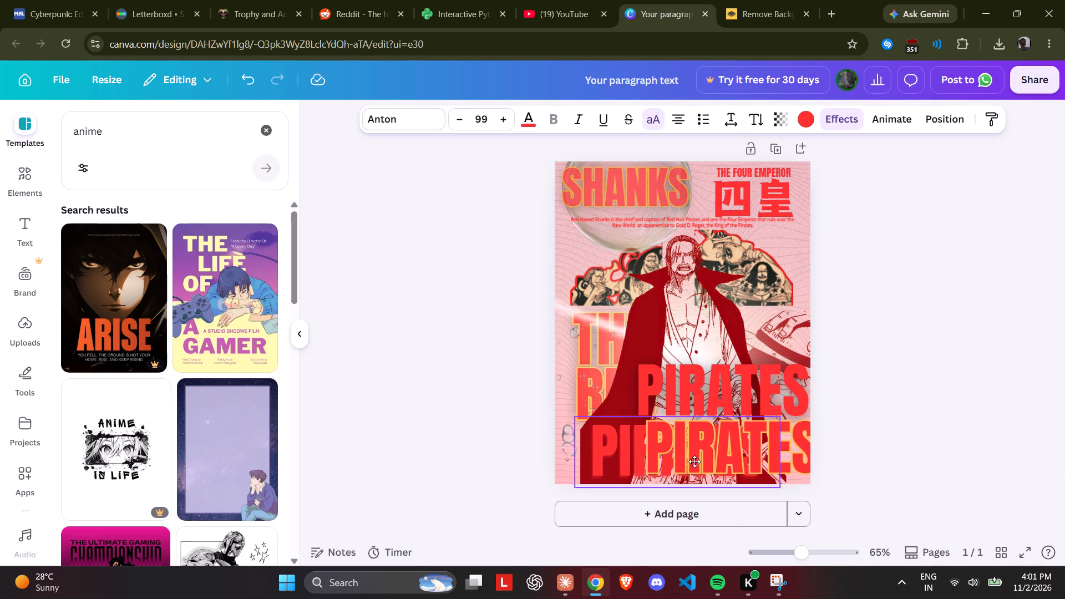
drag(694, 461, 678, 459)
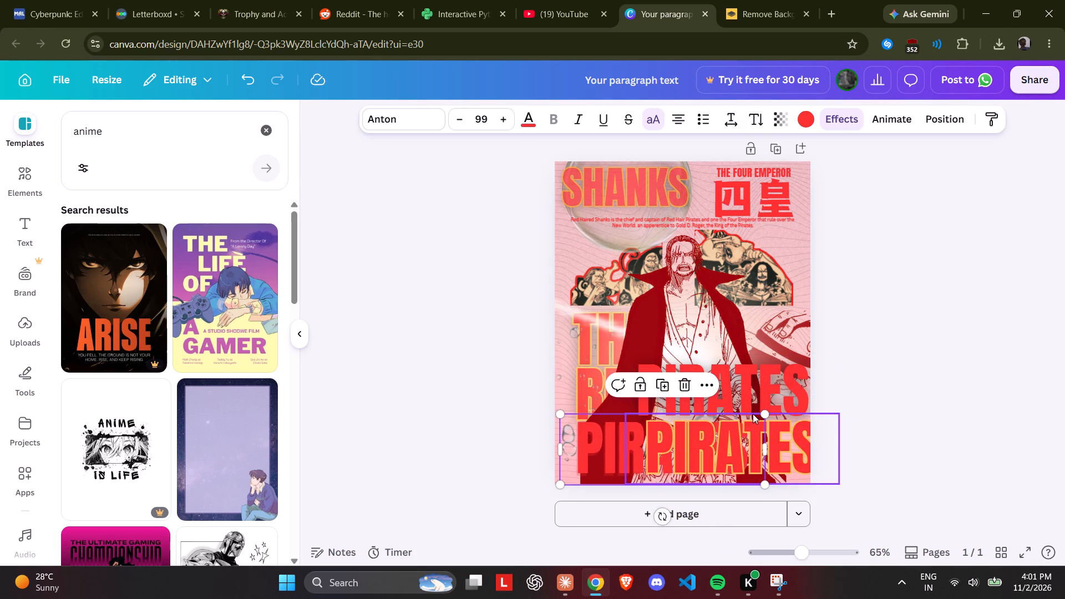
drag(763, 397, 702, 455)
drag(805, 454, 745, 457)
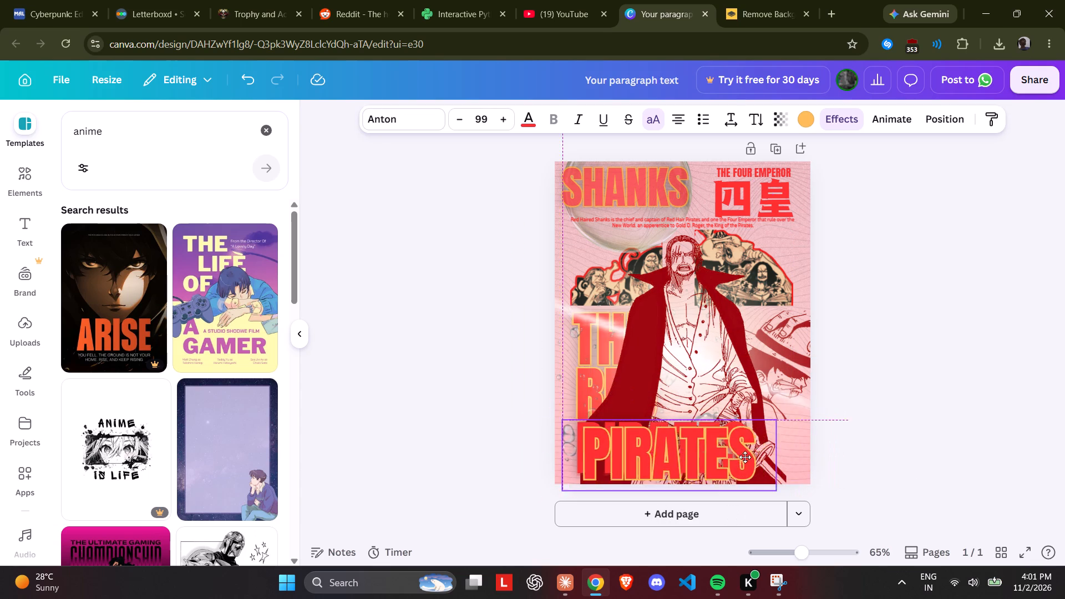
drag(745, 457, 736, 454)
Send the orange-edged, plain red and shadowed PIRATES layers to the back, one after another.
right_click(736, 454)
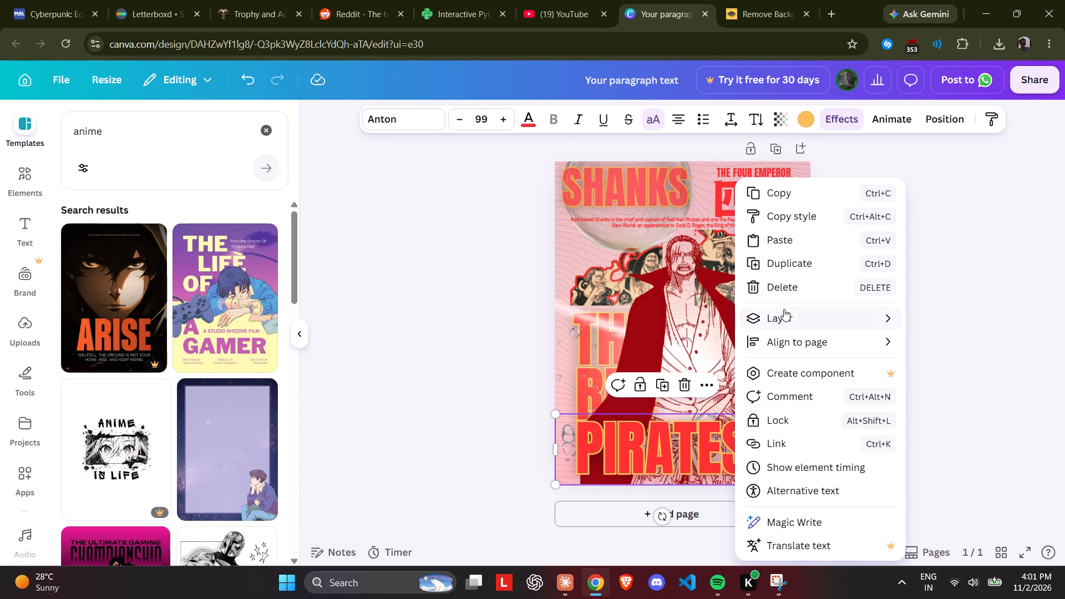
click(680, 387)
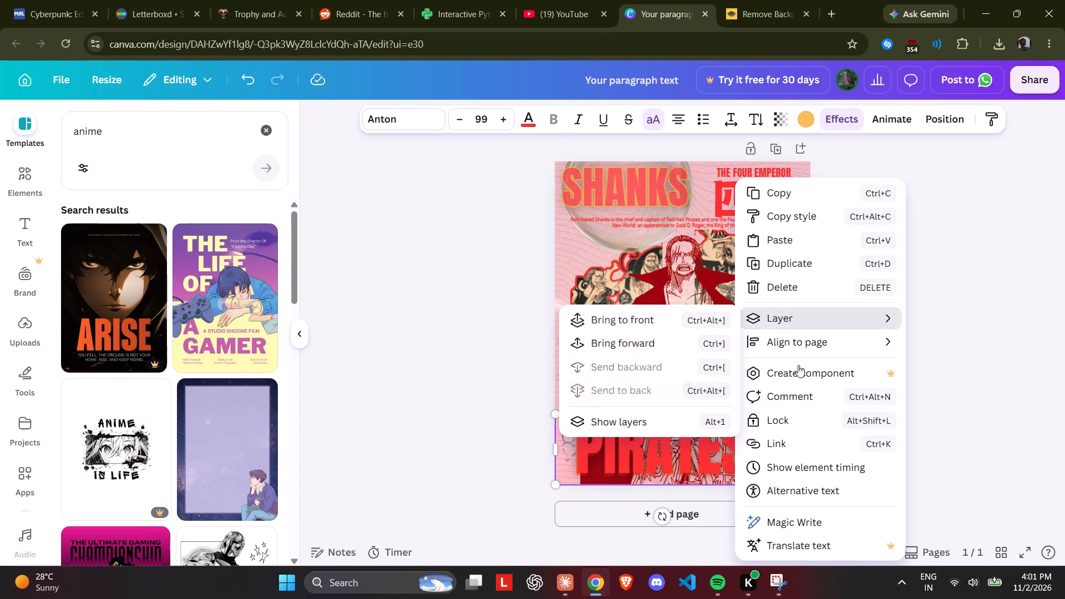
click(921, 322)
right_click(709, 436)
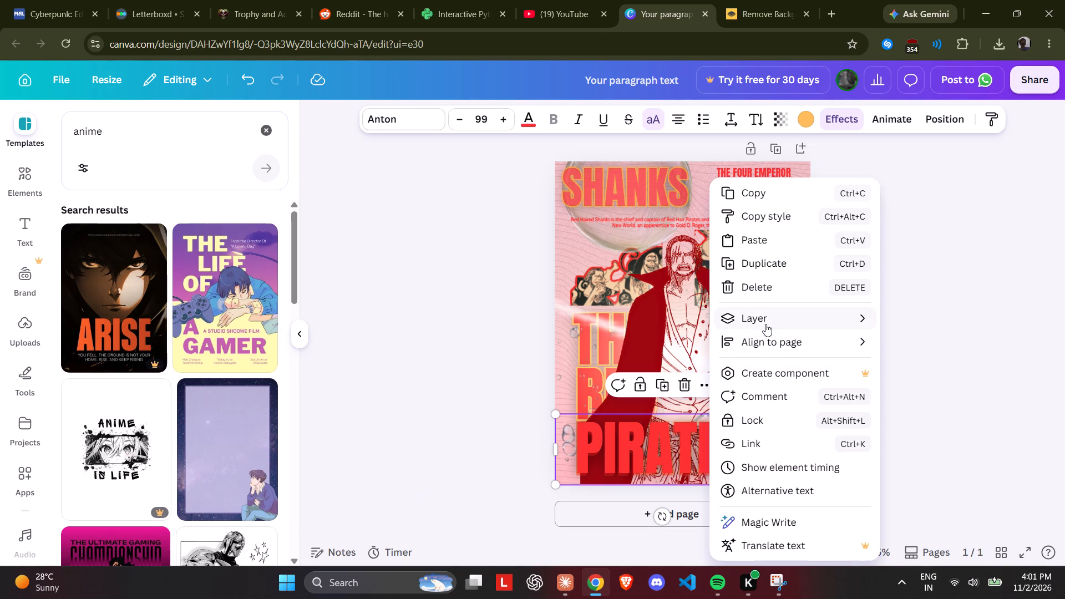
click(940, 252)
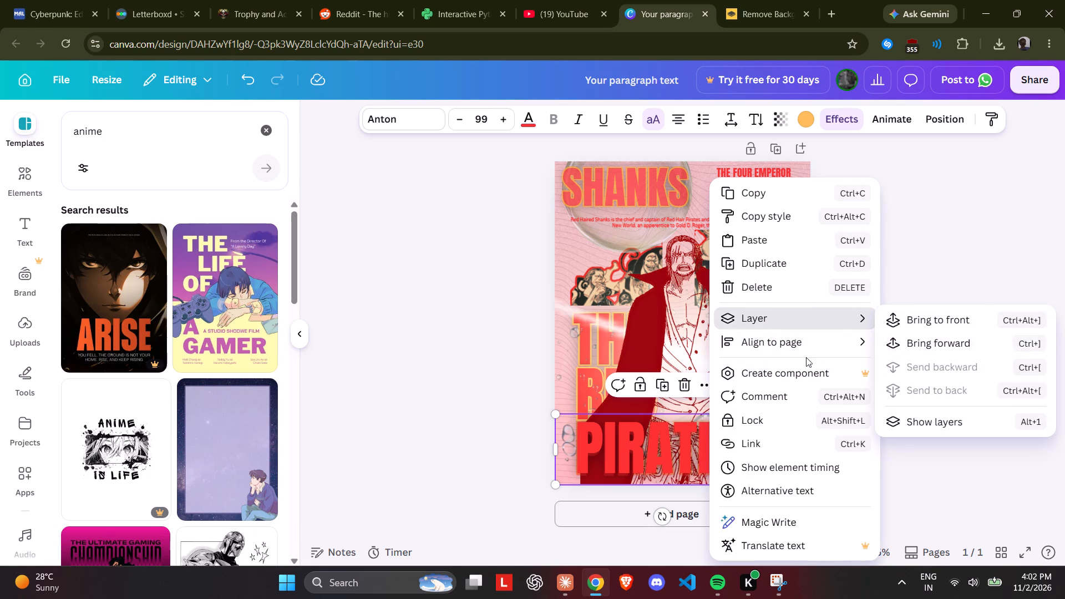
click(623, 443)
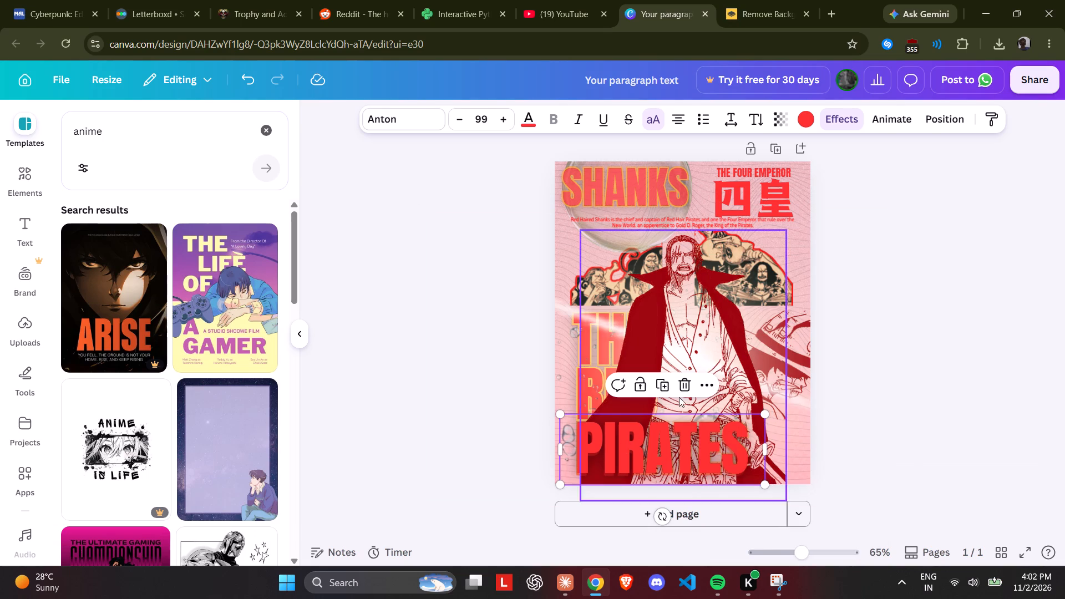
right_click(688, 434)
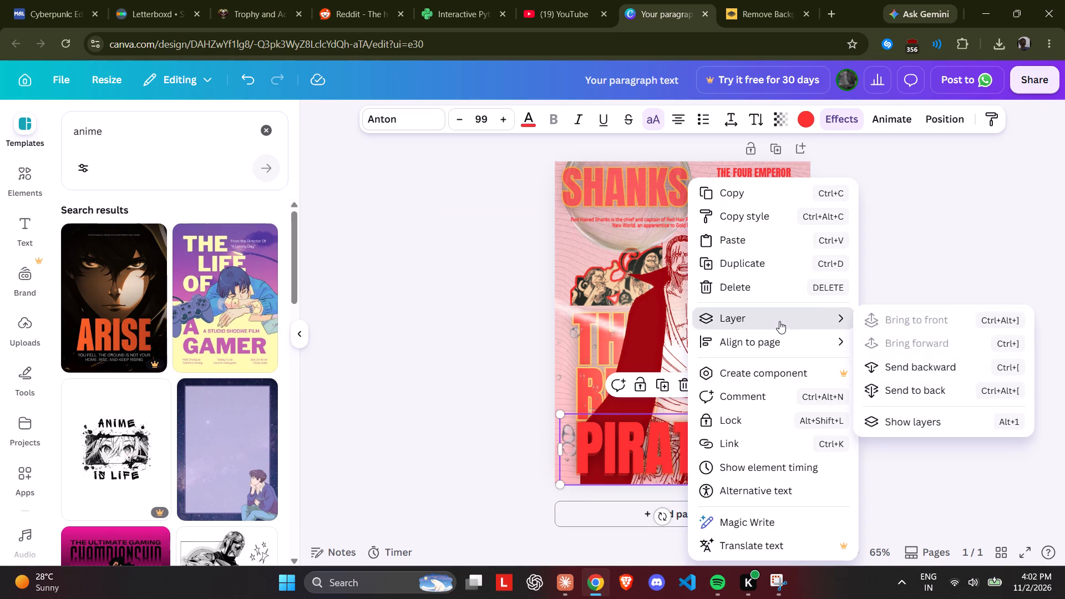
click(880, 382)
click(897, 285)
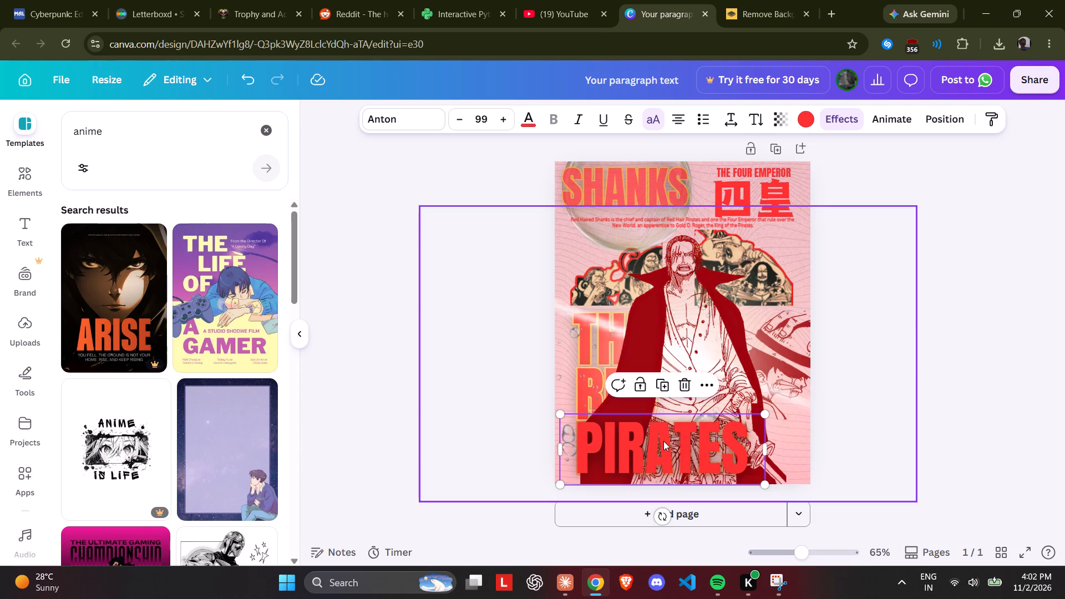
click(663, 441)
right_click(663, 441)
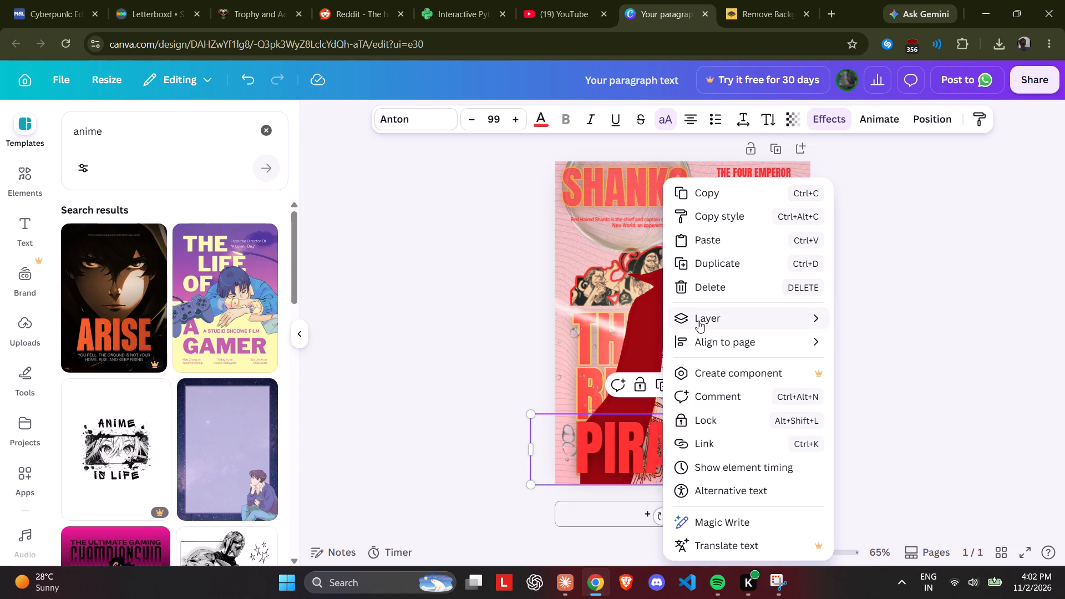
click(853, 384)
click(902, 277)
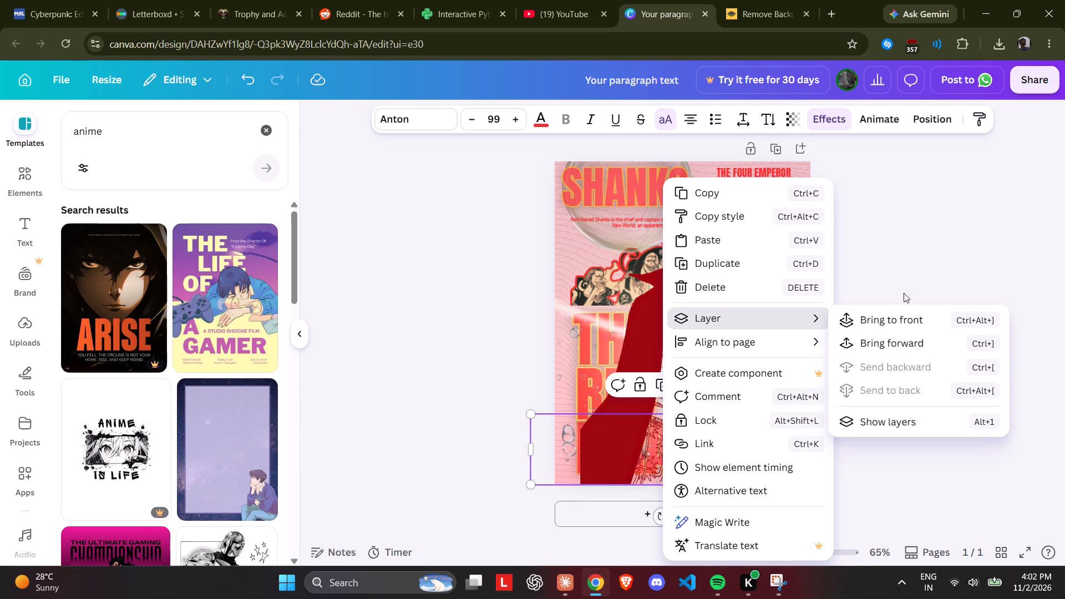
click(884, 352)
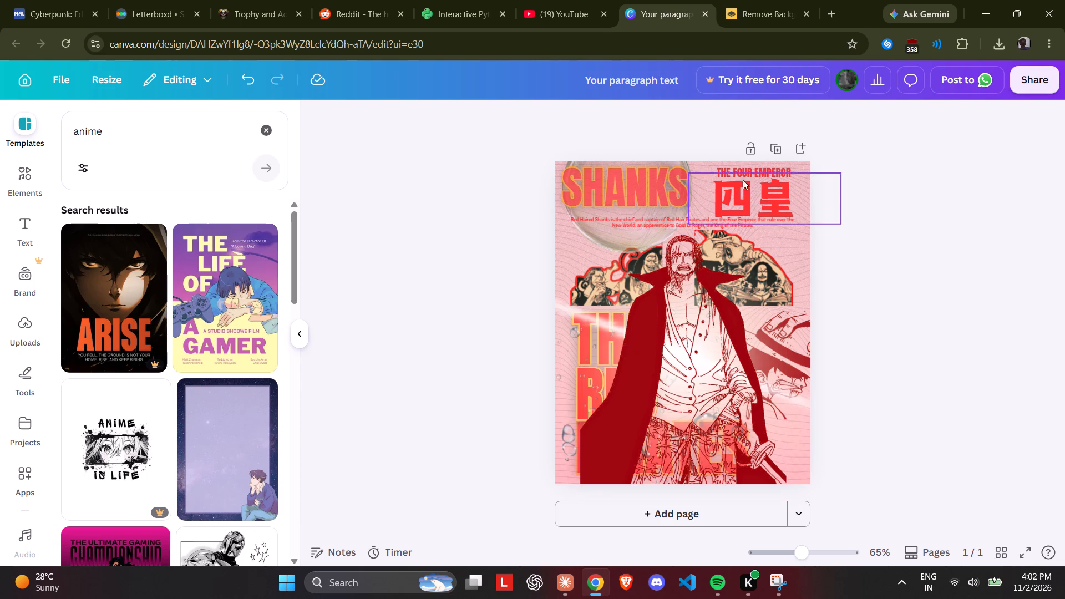
Delete all three PIRATES text layers from the bottom of the poster's layer stack.
click(838, 260)
click(803, 244)
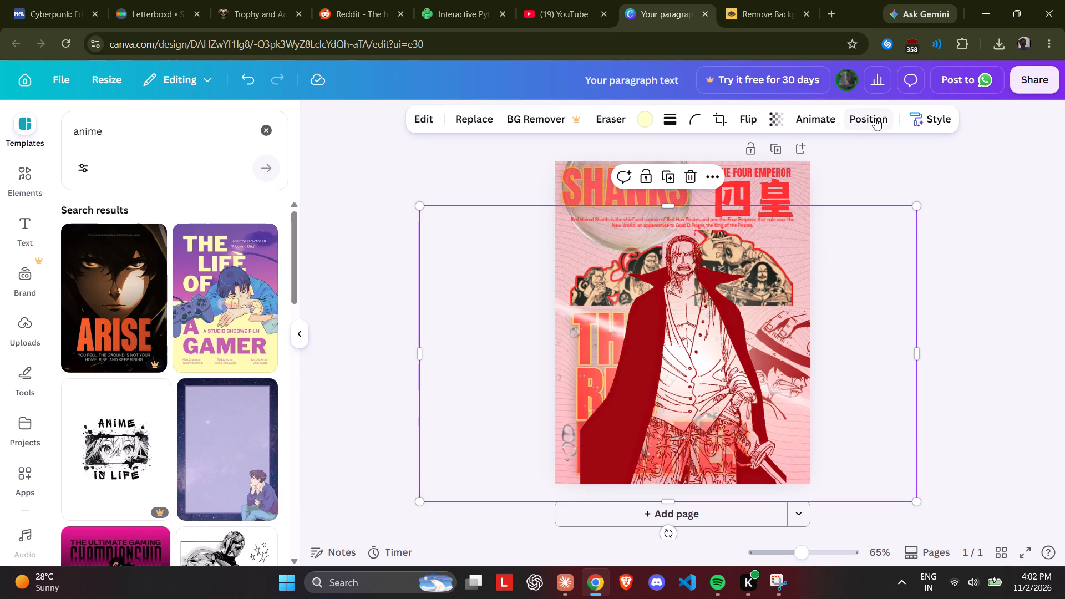
click(875, 118)
scroll(273, 464, down, 17)
click(196, 501)
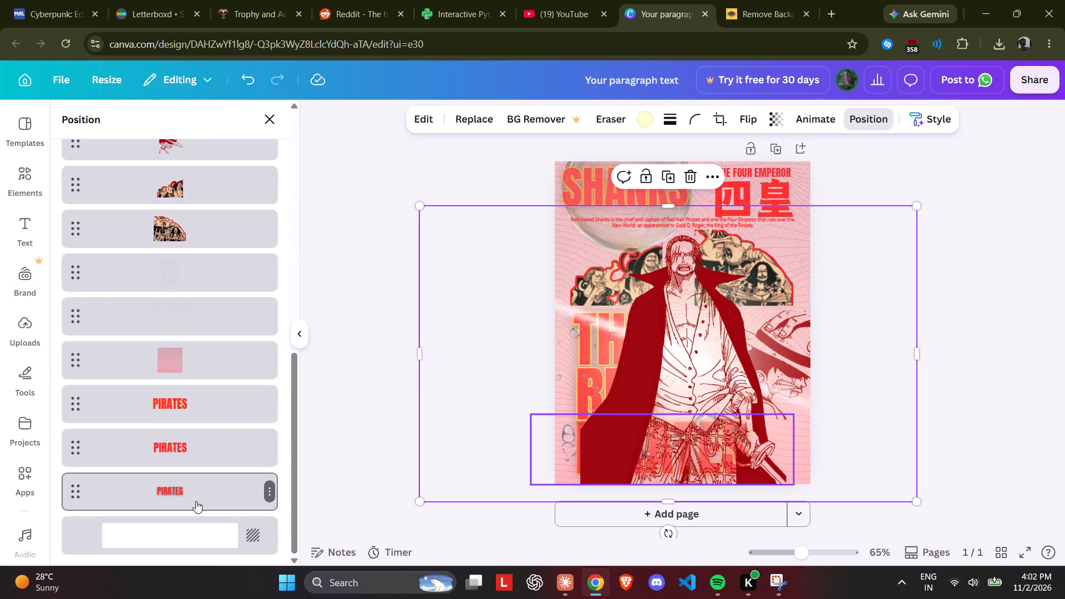
click(201, 433)
click(214, 416)
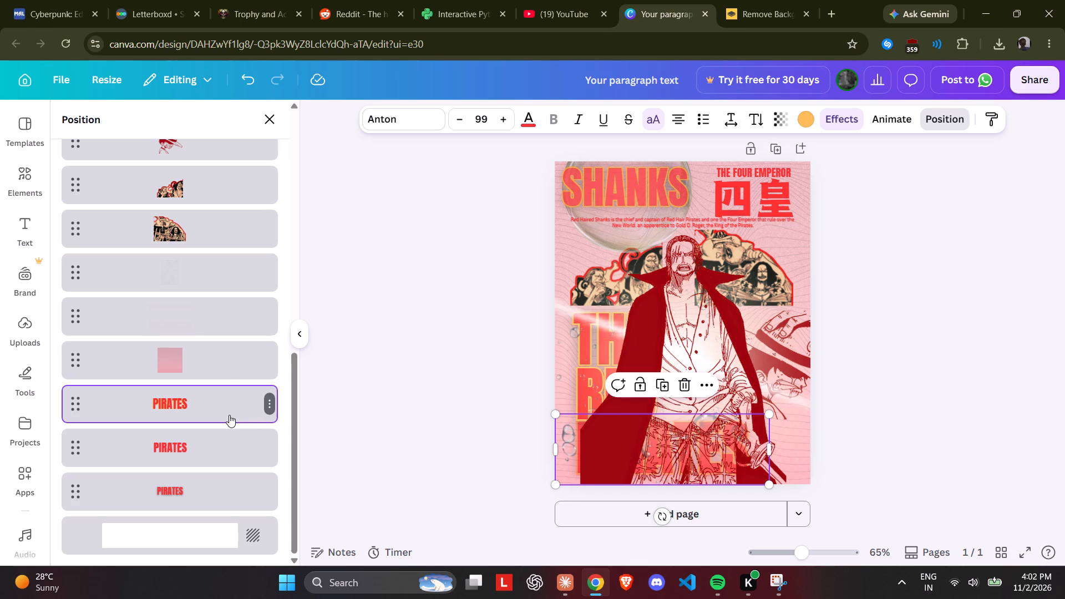
key(Delete)
click(240, 439)
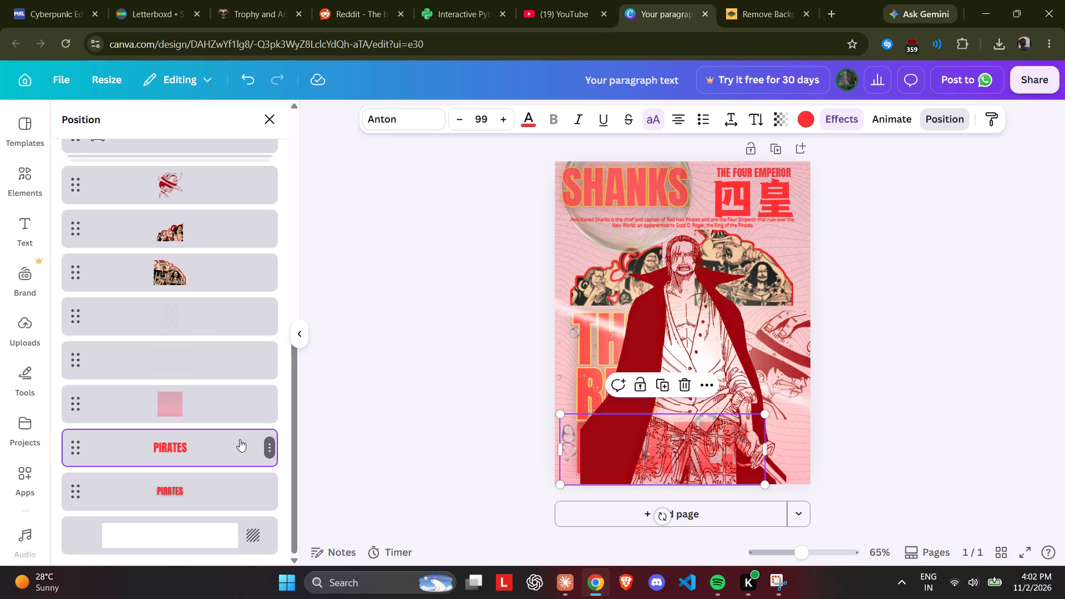
key(Delete)
click(224, 485)
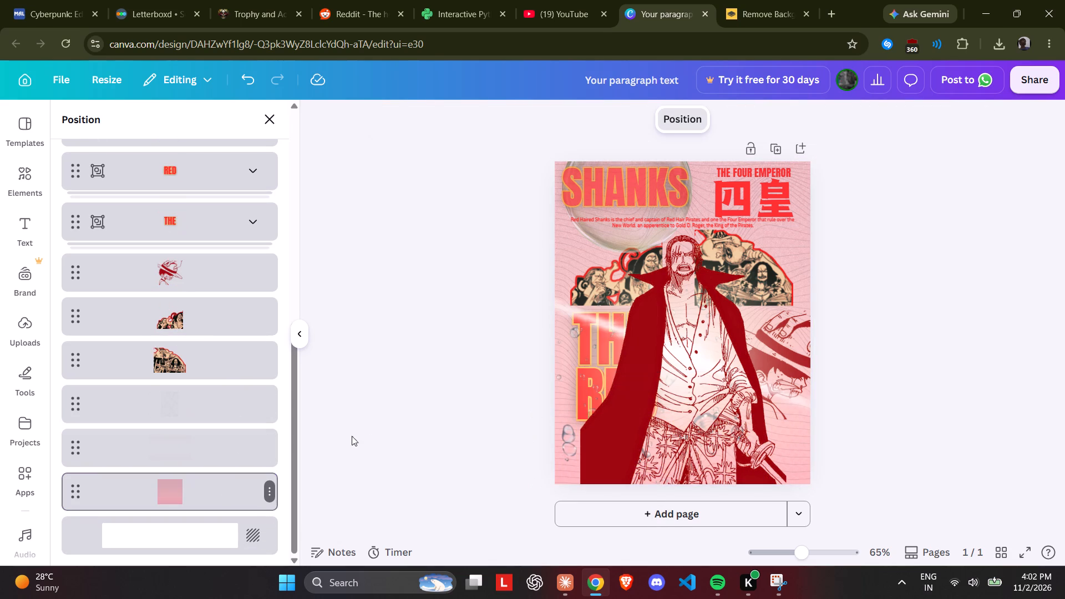
click(869, 359)
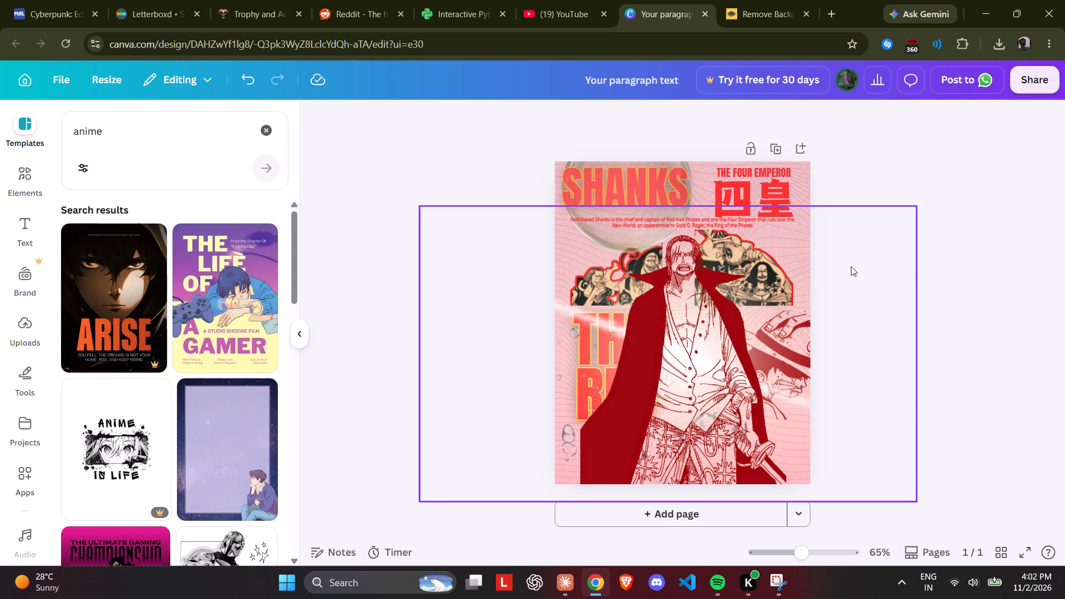
click(851, 266)
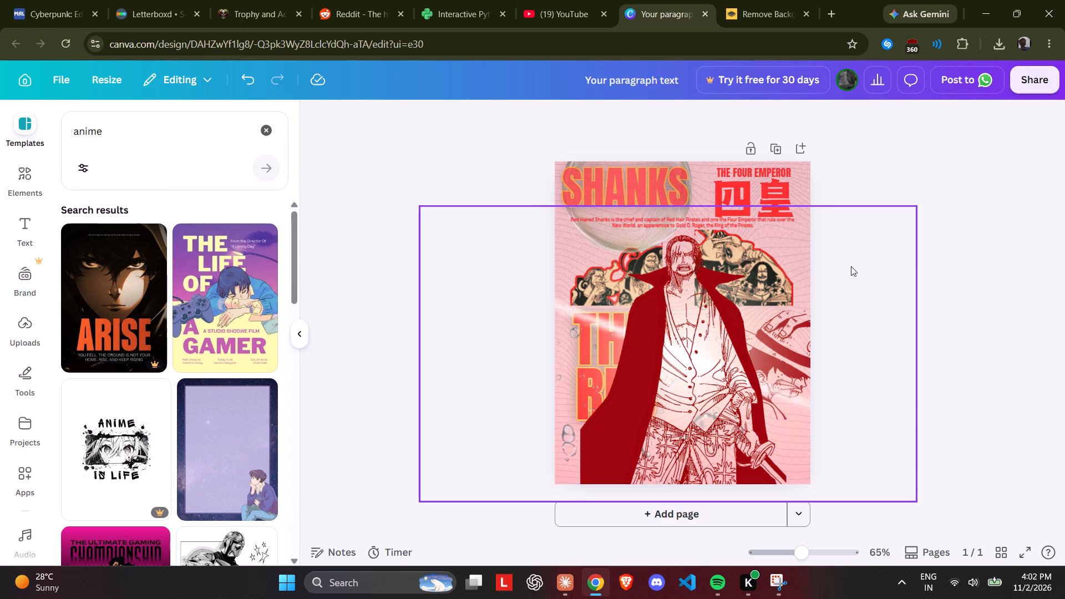
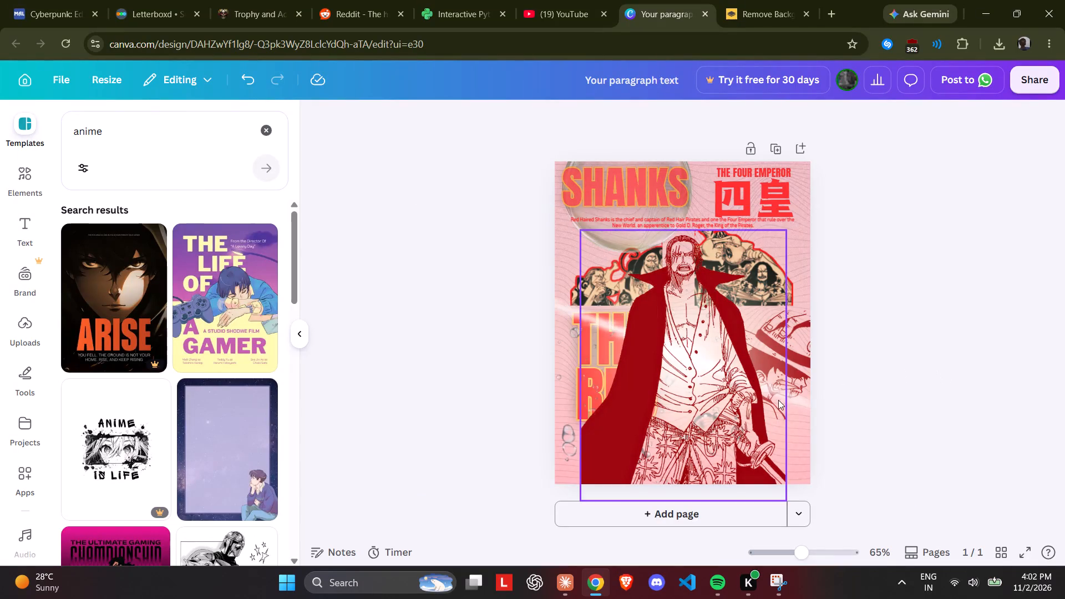
Browse the anime template search results for poster design ideas.
scroll(601, 315, down, 4)
scroll(315, 415, down, 4)
scroll(124, 439, down, 4)
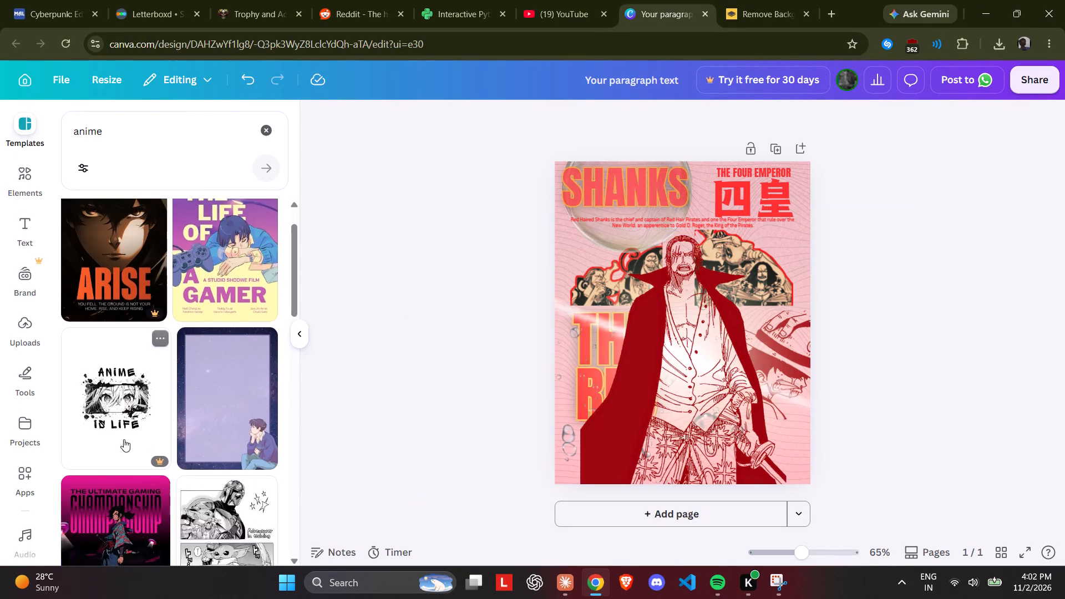
scroll(124, 439, up, 1)
scroll(124, 439, down, 7)
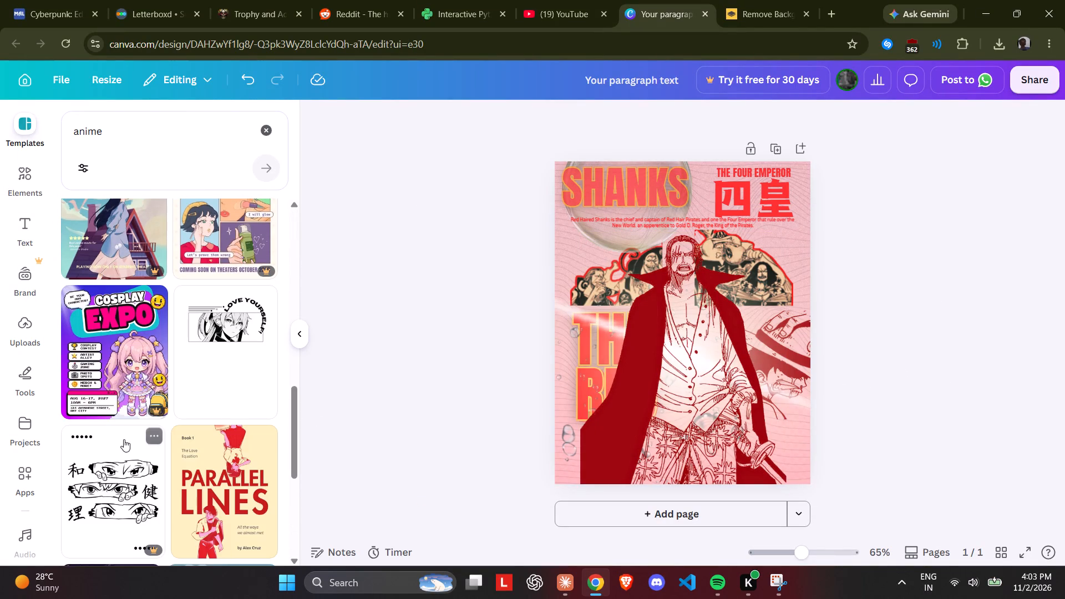
scroll(134, 321, down, 8)
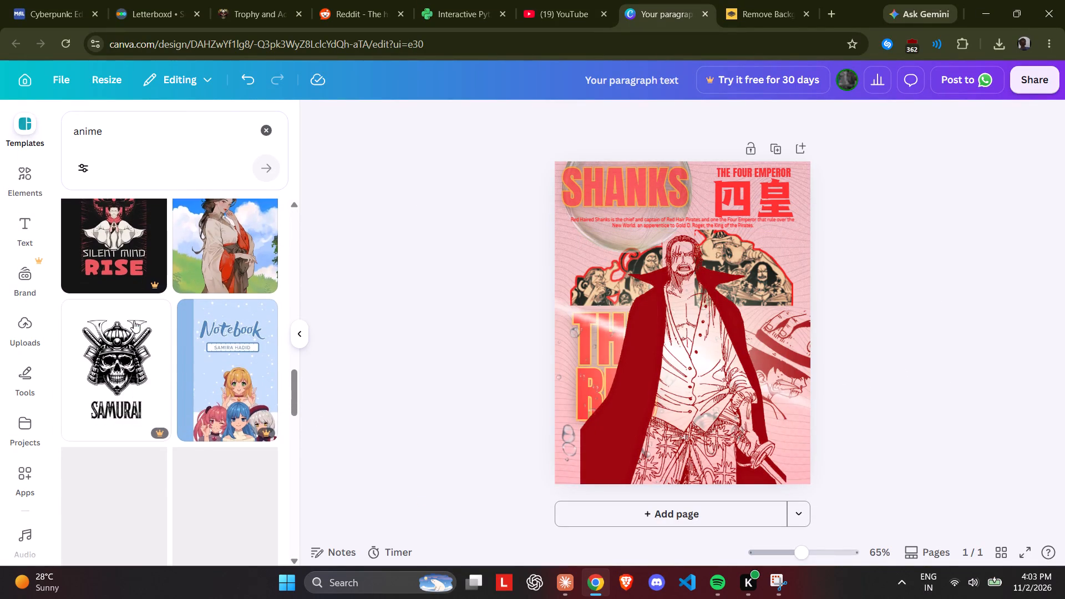
scroll(134, 321, down, 8)
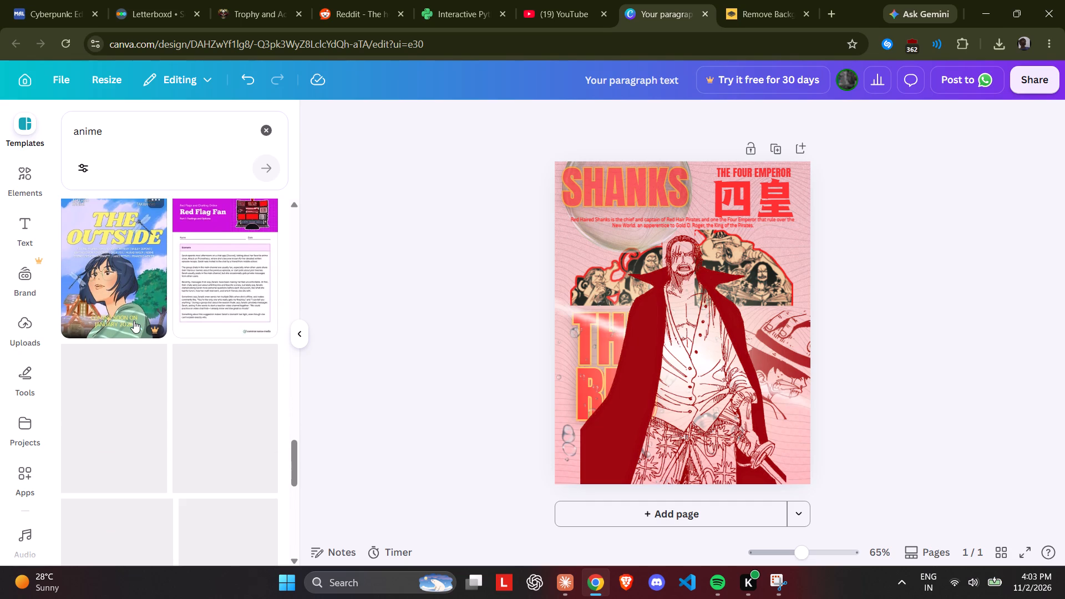
scroll(134, 320, down, 8)
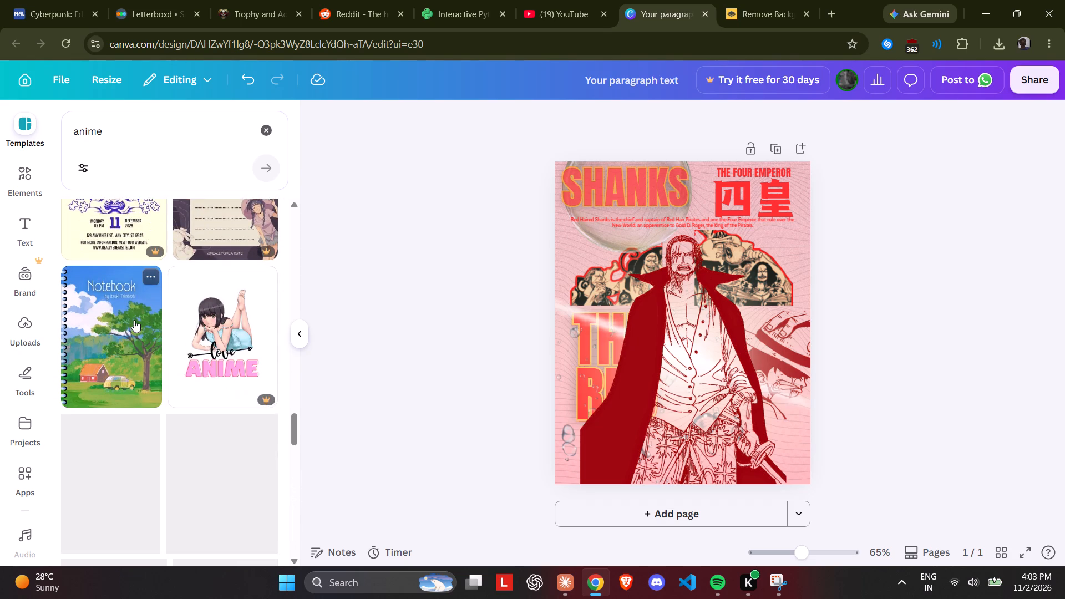
scroll(134, 320, down, 10)
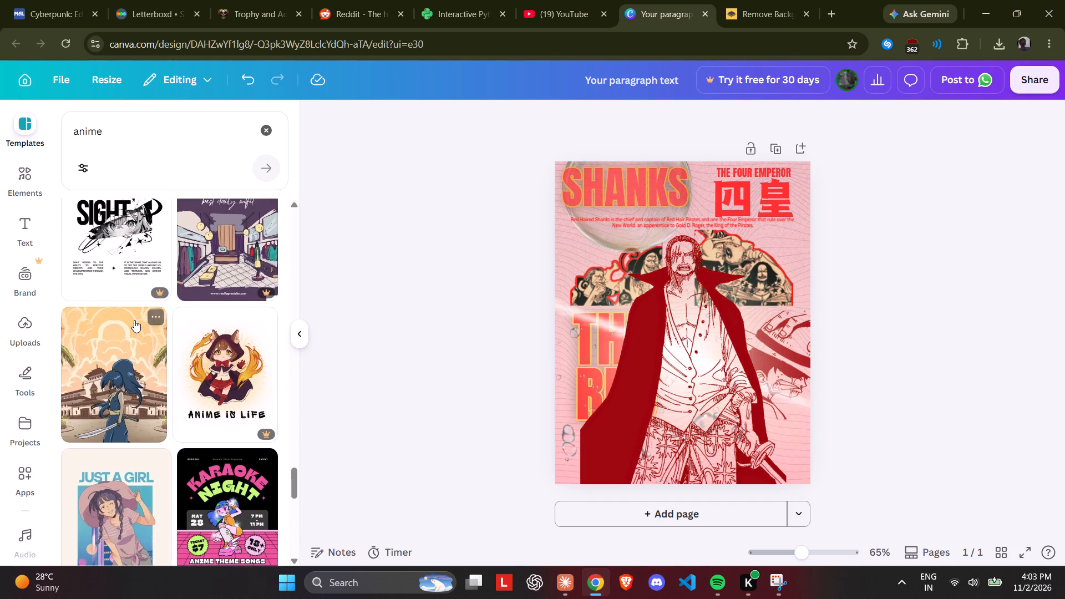
scroll(134, 320, down, 7)
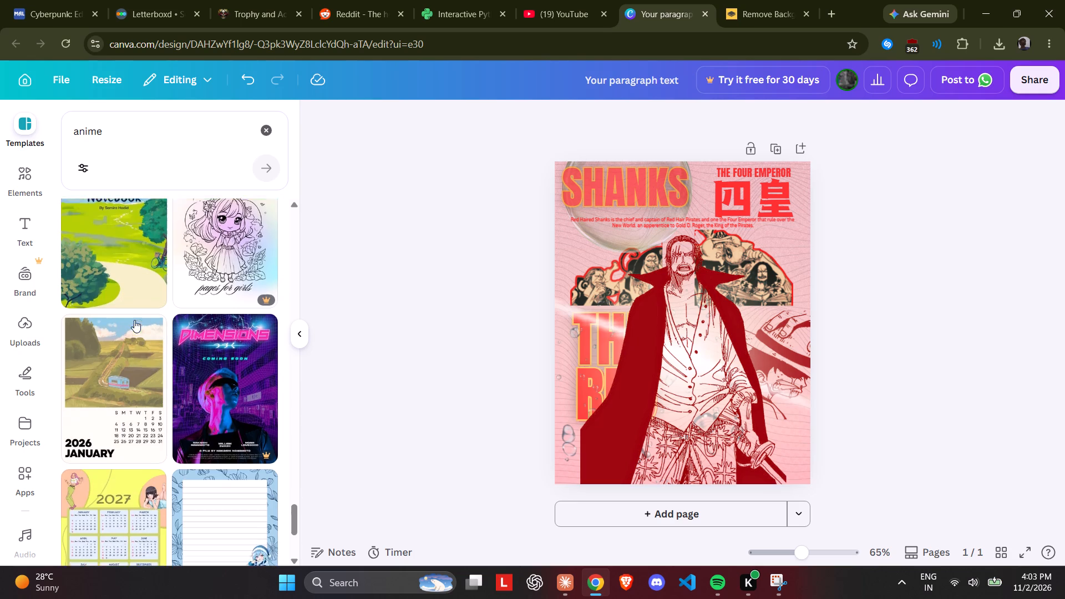
scroll(134, 320, down, 6)
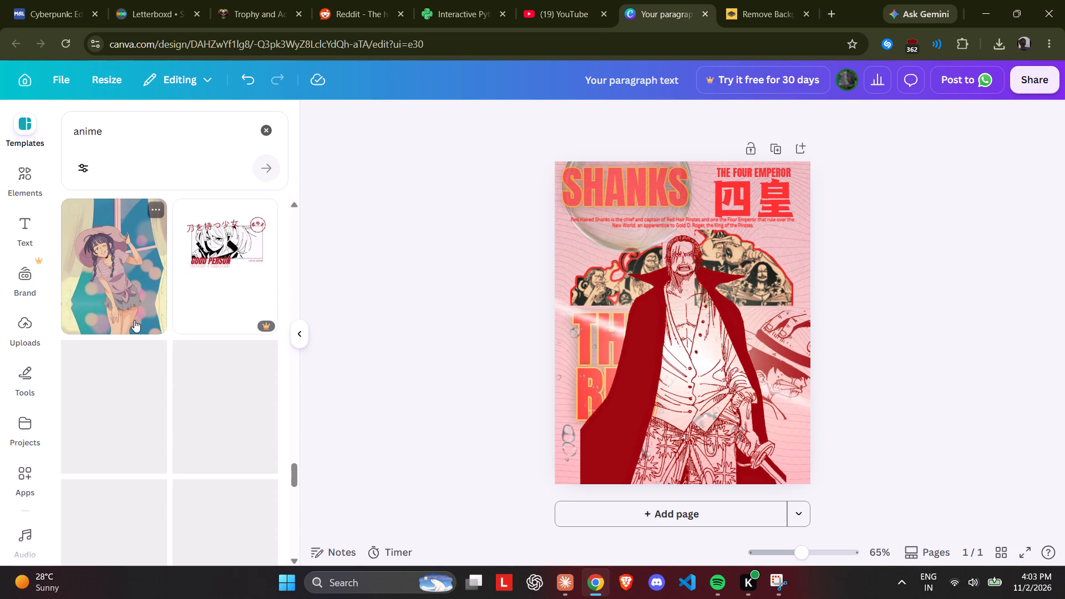
scroll(134, 320, down, 2)
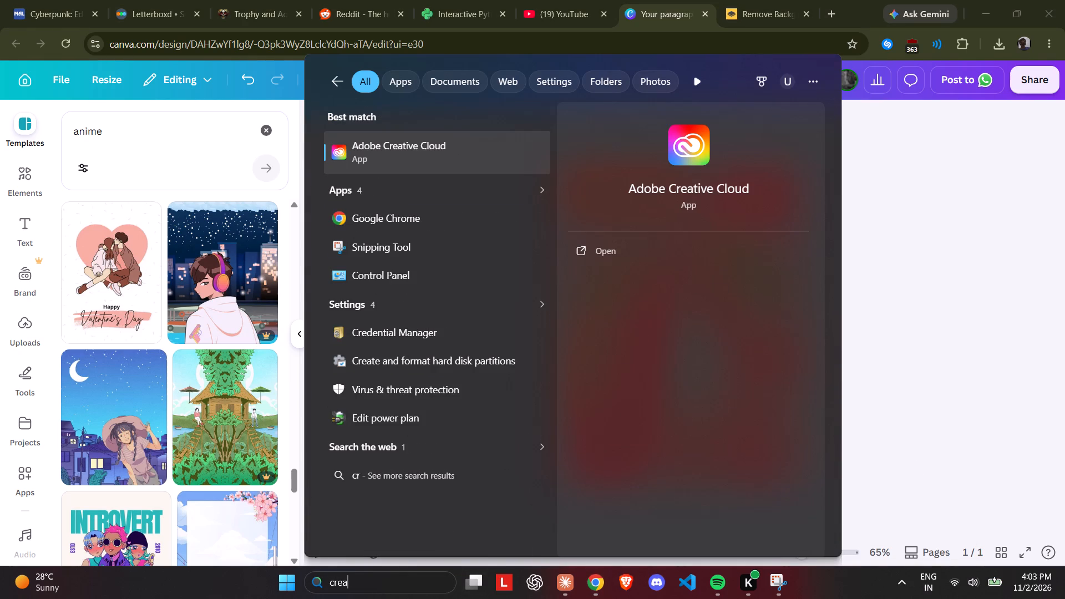
click(630, 355)
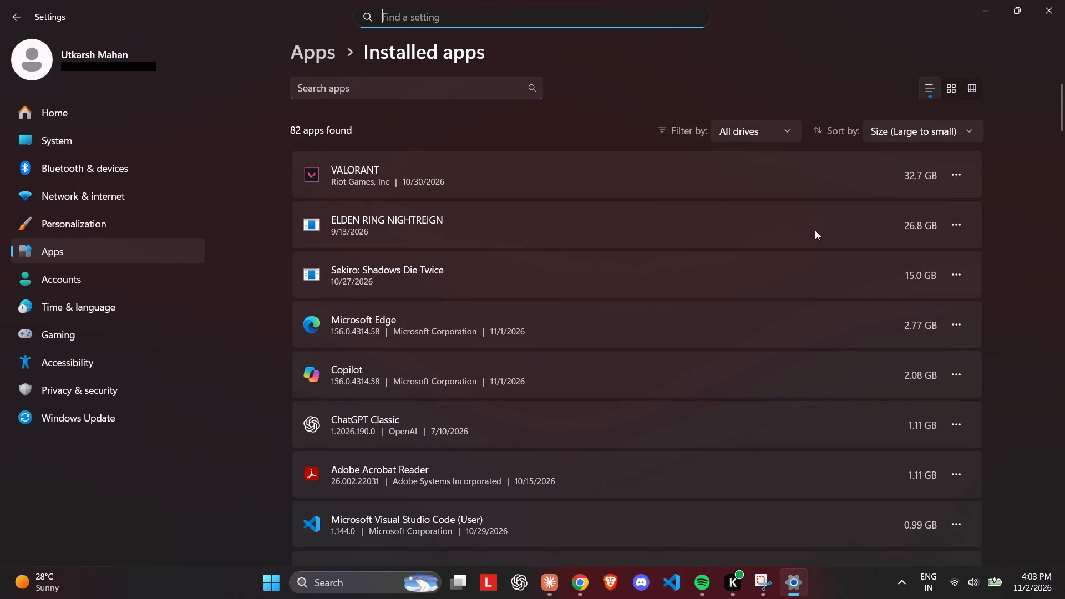
scroll(815, 230, down, 3)
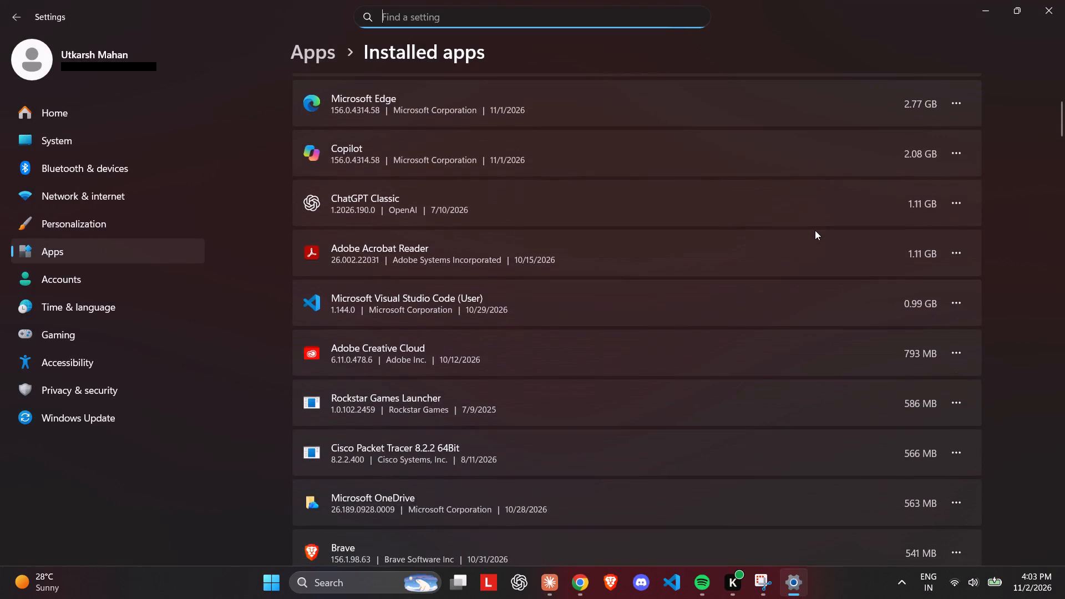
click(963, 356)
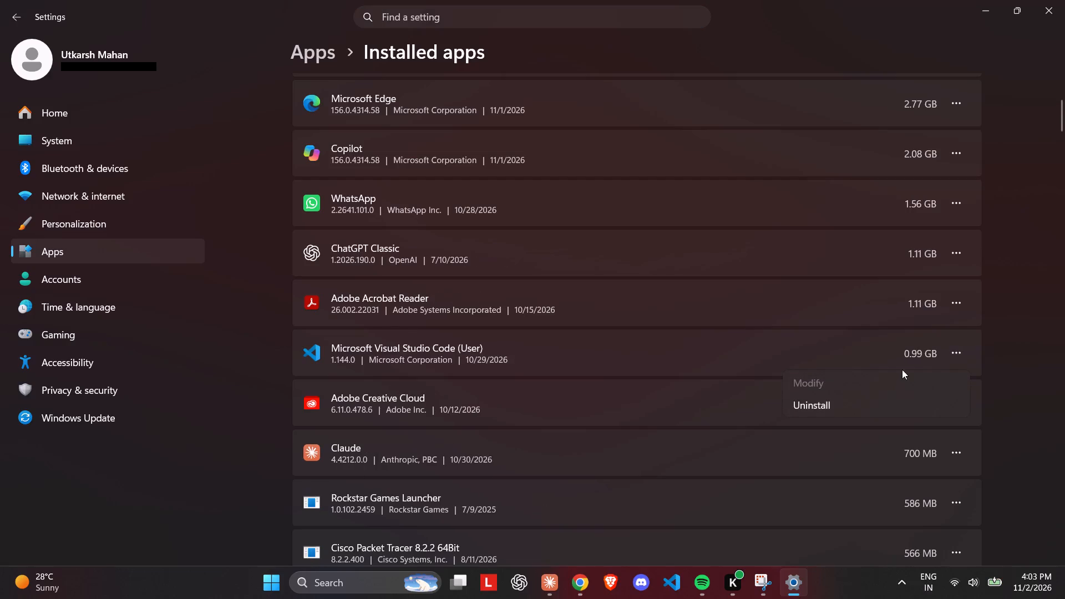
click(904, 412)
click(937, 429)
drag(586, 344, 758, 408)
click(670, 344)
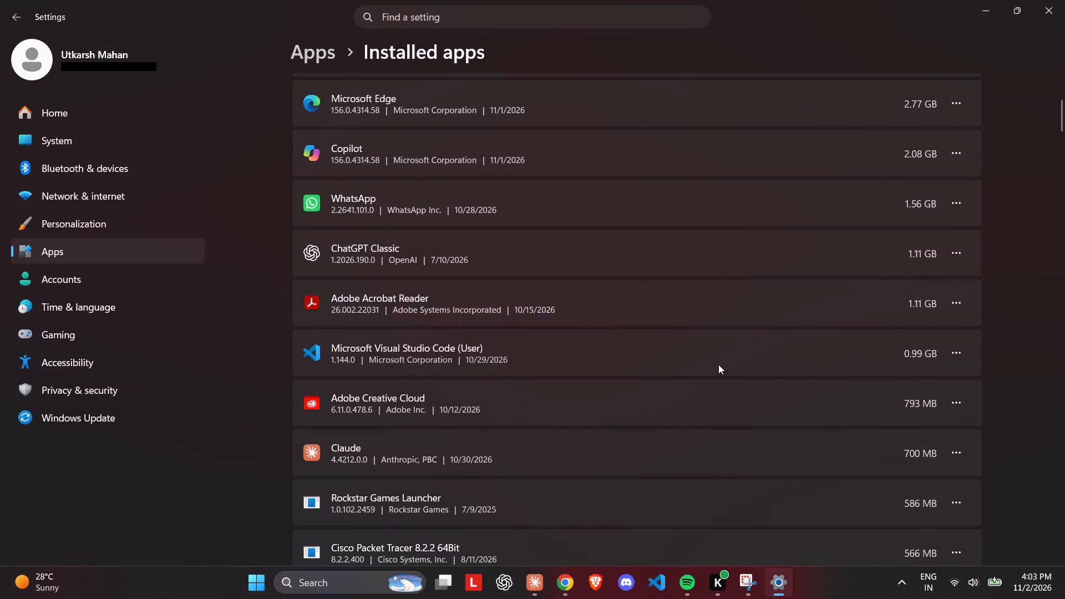
Uninstall Adobe Creative Cloud from the installed apps list.
click(956, 404)
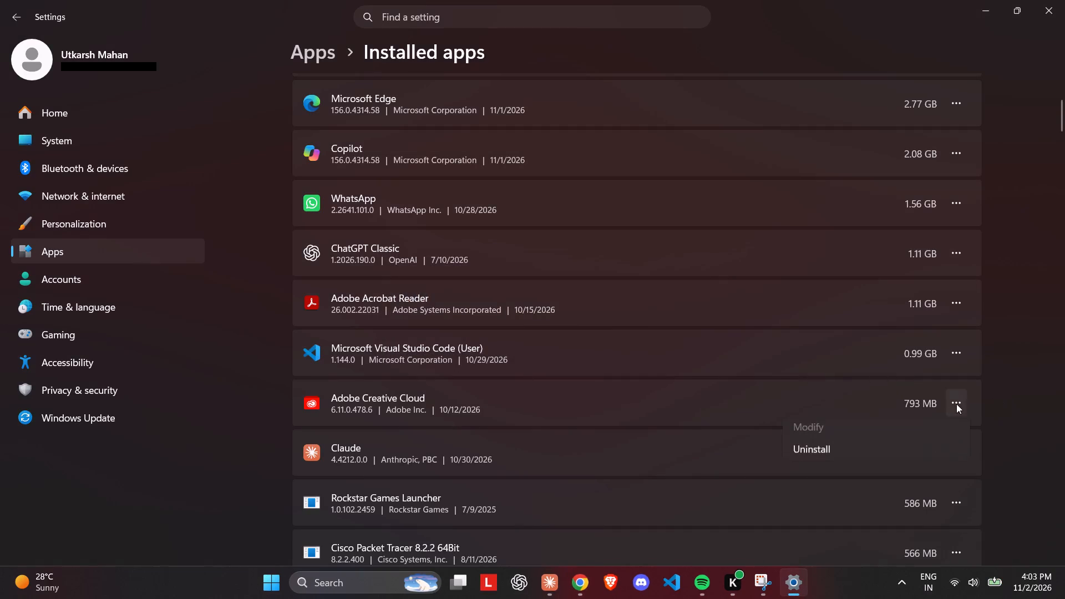
click(844, 461)
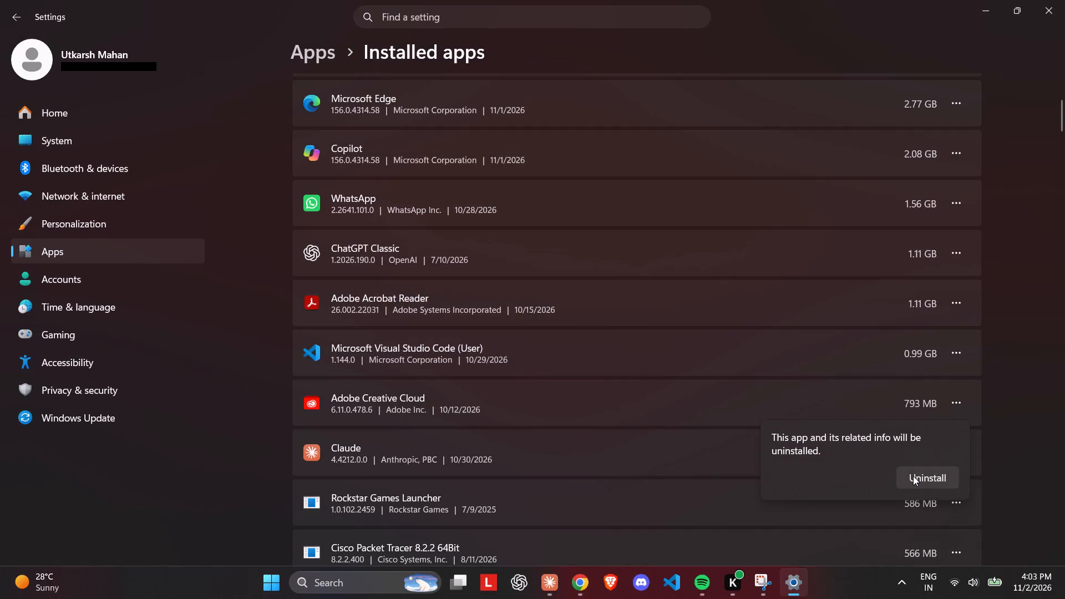